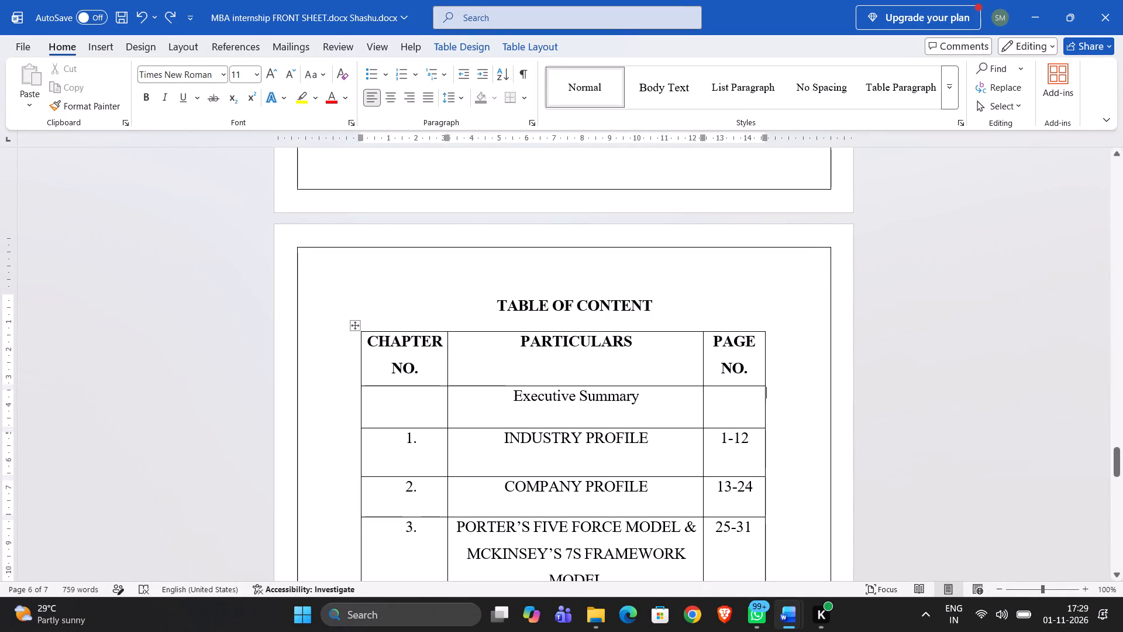
Examine the Chapter 2 organisation profile pages in CHAPTER.docx, and return to the MBA internship front sheet document.
{"action": "key", "text": "alt+Tab"}
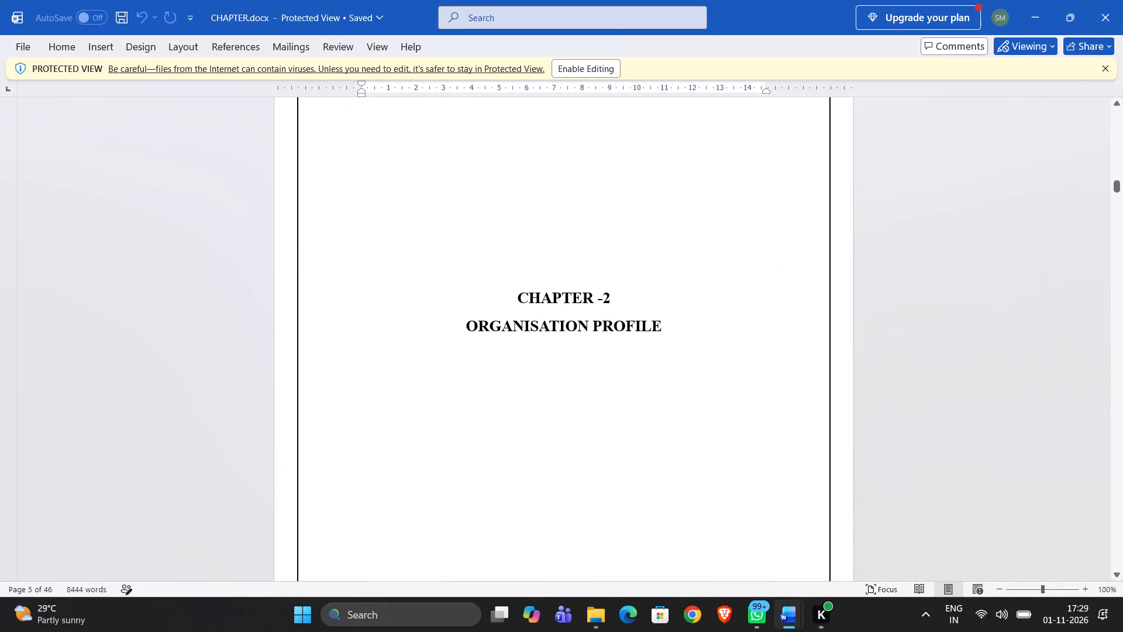
{"action": "scroll", "coordinate": [614, 417], "scroll_direction": "down", "scroll_amount": 5}
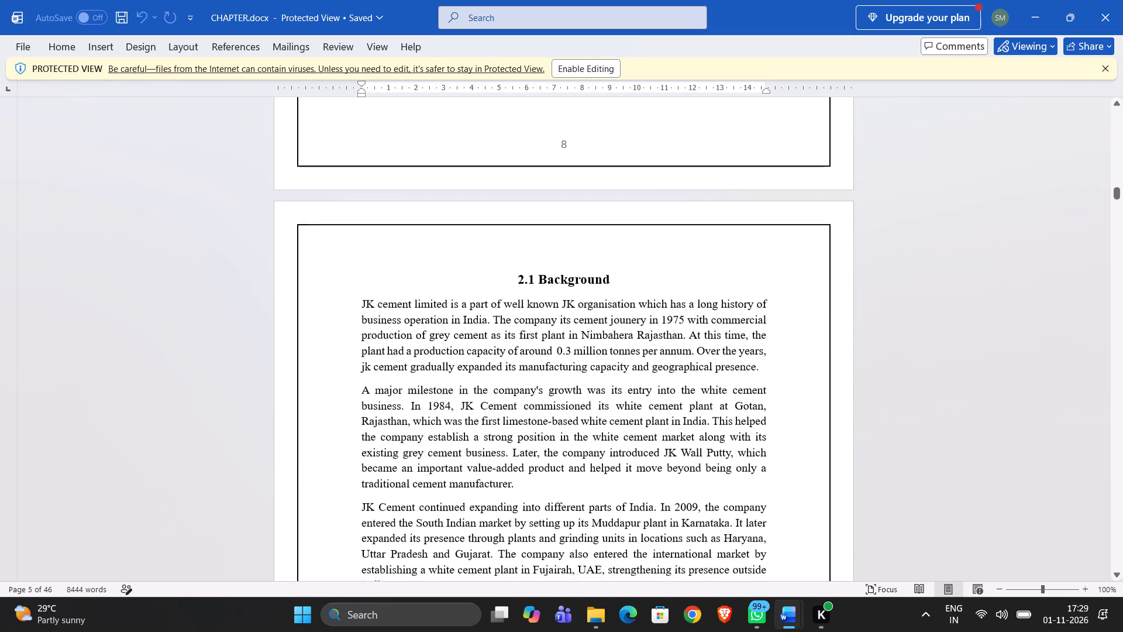
{"action": "scroll", "coordinate": [614, 417], "scroll_direction": "down", "scroll_amount": 3}
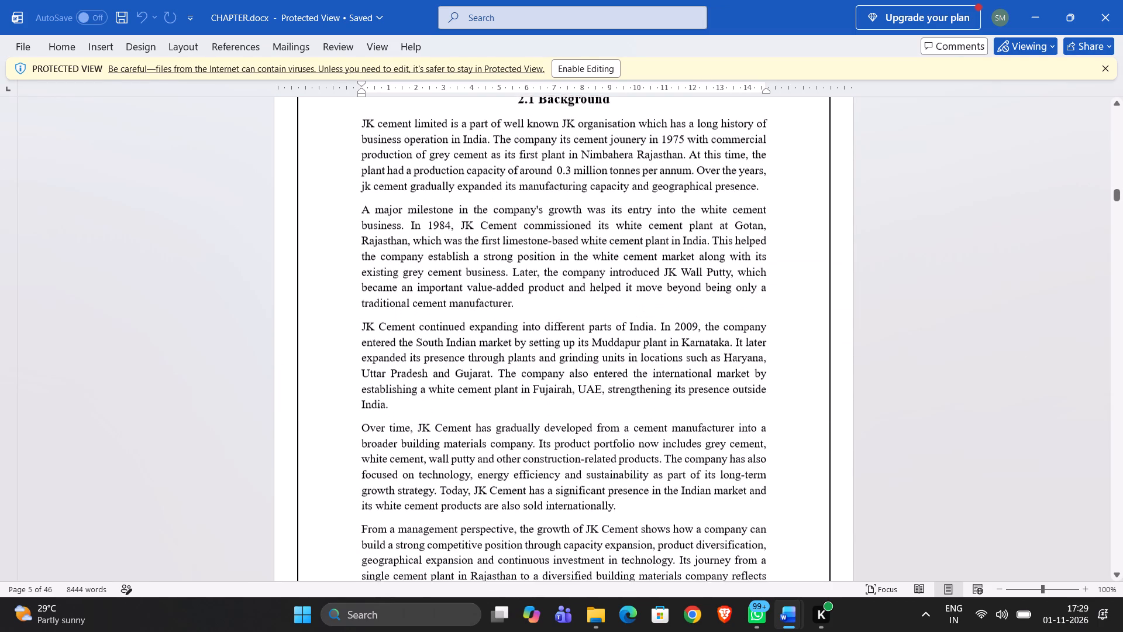
{"action": "scroll", "coordinate": [614, 417], "scroll_direction": "down", "scroll_amount": 2}
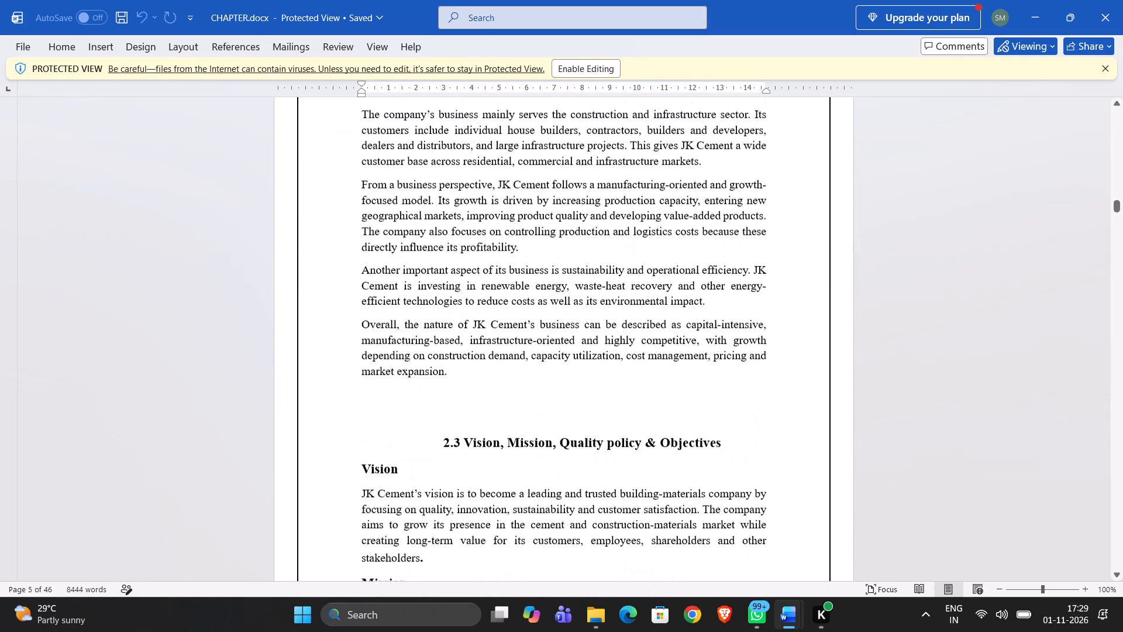
{"action": "scroll", "coordinate": [614, 417], "scroll_direction": "up", "scroll_amount": 20}
{"action": "scroll", "coordinate": [614, 417], "scroll_direction": "up", "scroll_amount": 15}
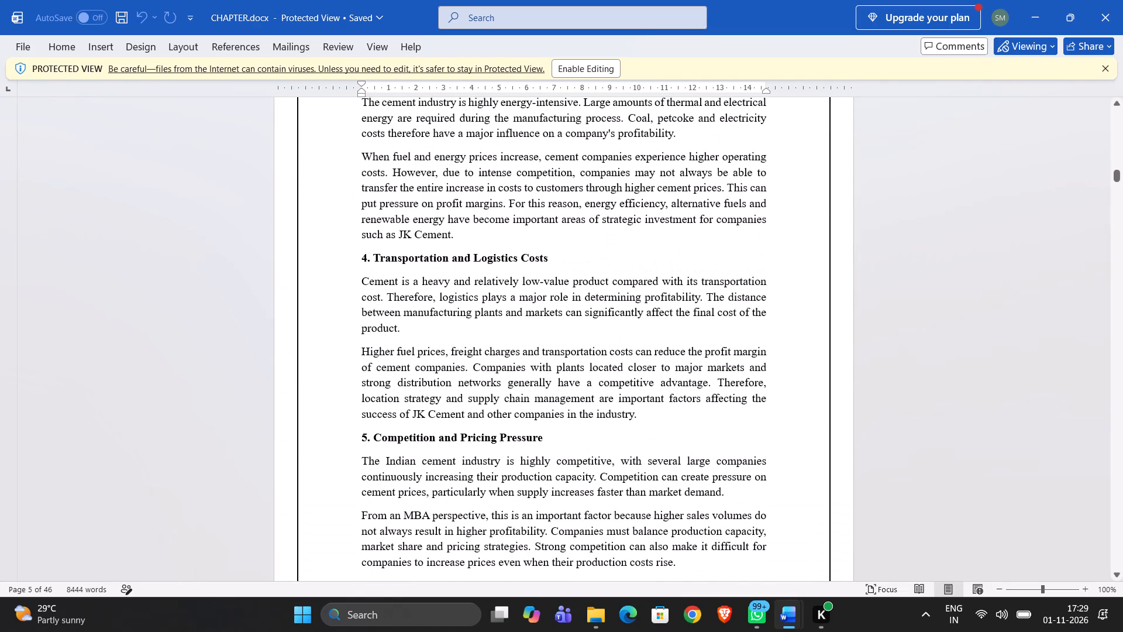
{"action": "key", "text": "alt+Tab"}
{"action": "scroll", "coordinate": [614, 417], "scroll_direction": "up", "scroll_amount": 6}
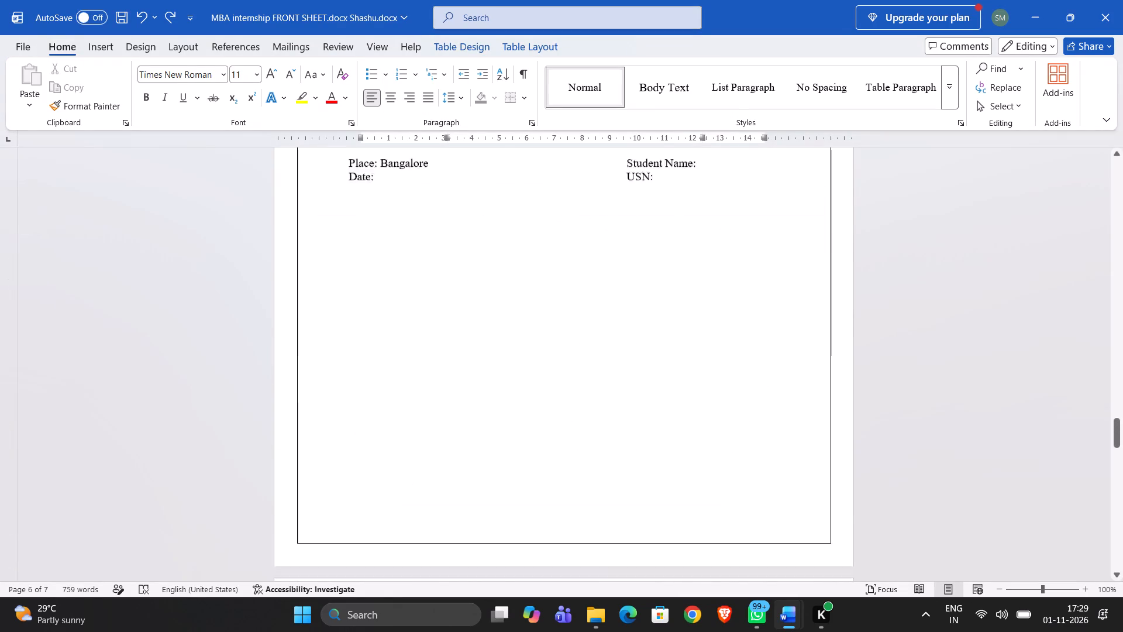
{"action": "scroll", "coordinate": [614, 417], "scroll_direction": "up", "scroll_amount": 3}
Switch to the NEXORA REPORT 011 document and examine the opening Chapter I pages, from the title page to section 1.3.
{"action": "key", "text": "alt+Tab"}
{"action": "key", "text": "alt+Tab"}
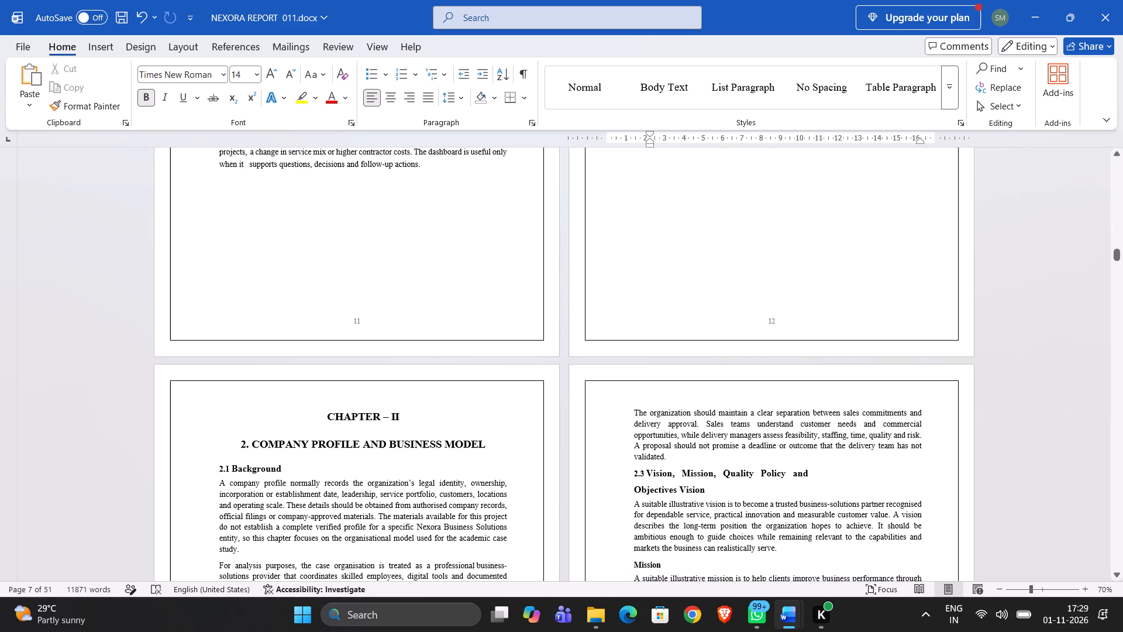
{"action": "scroll", "coordinate": [689, 286], "scroll_direction": "up", "scroll_amount": 8}
{"action": "scroll", "coordinate": [689, 286], "scroll_direction": "up", "scroll_amount": 20}
{"action": "scroll", "coordinate": [689, 286], "scroll_direction": "up", "scroll_amount": 20}
{"action": "scroll", "coordinate": [689, 286], "scroll_direction": "up", "scroll_amount": 20}
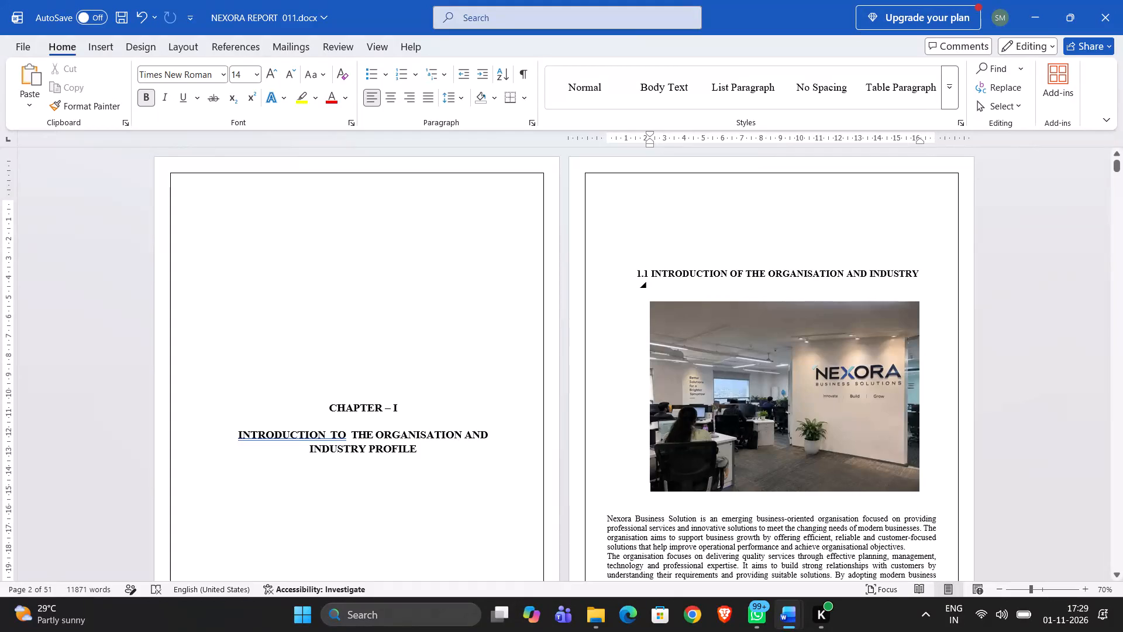
{"action": "scroll", "coordinate": [689, 286], "scroll_direction": "down", "scroll_amount": 1}
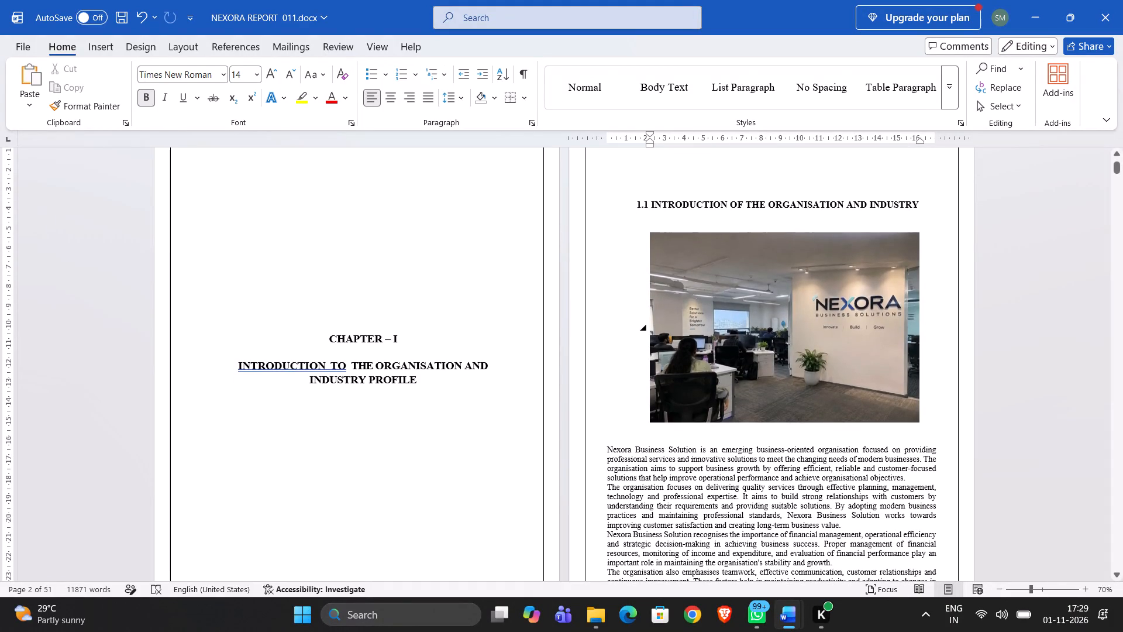
{"action": "scroll", "coordinate": [689, 286], "scroll_direction": "down", "scroll_amount": 6}
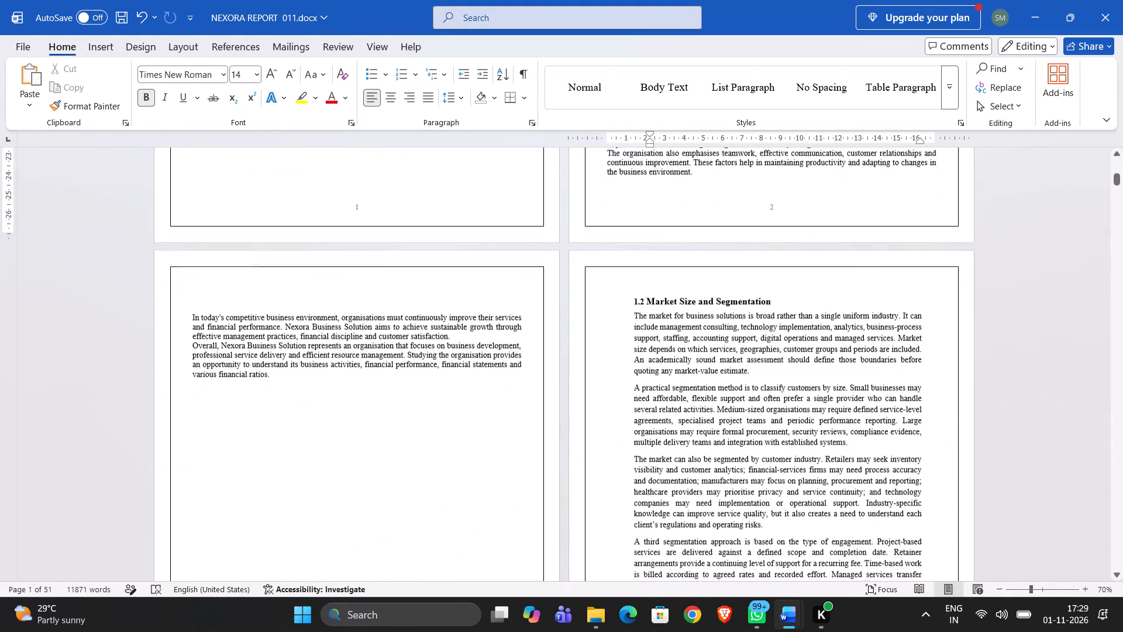
{"action": "scroll", "coordinate": [689, 286], "scroll_direction": "down", "scroll_amount": 9}
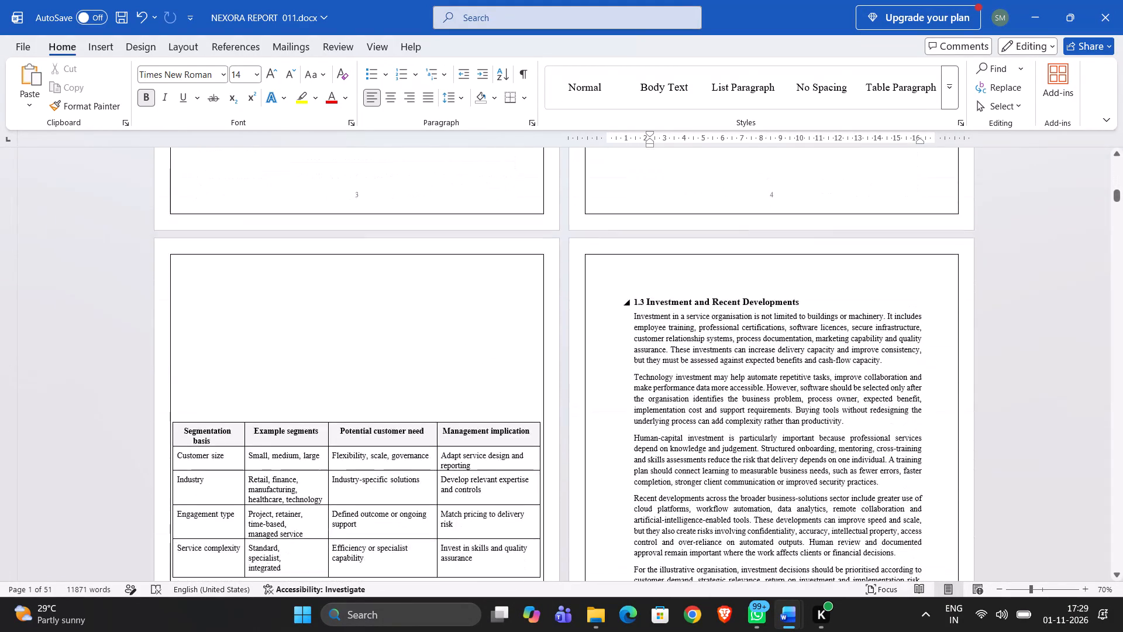
{"action": "scroll", "coordinate": [689, 286], "scroll_direction": "up", "scroll_amount": 12}
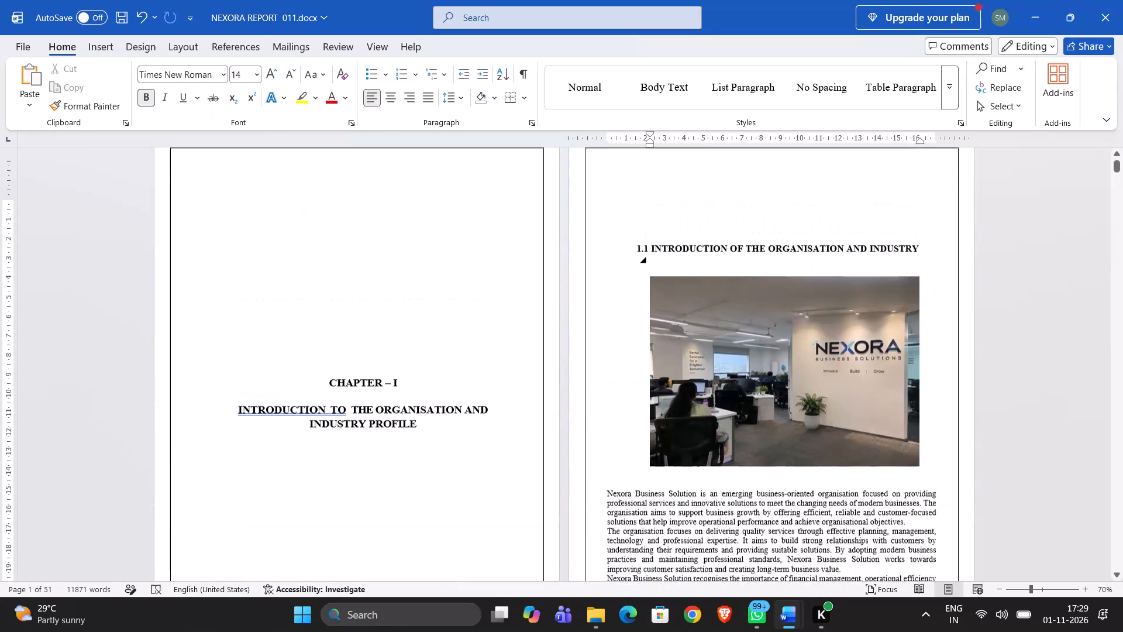
{"action": "scroll", "coordinate": [689, 286], "scroll_direction": "down", "scroll_amount": 5}
{"action": "scroll", "coordinate": [689, 286], "scroll_direction": "up", "scroll_amount": 5}
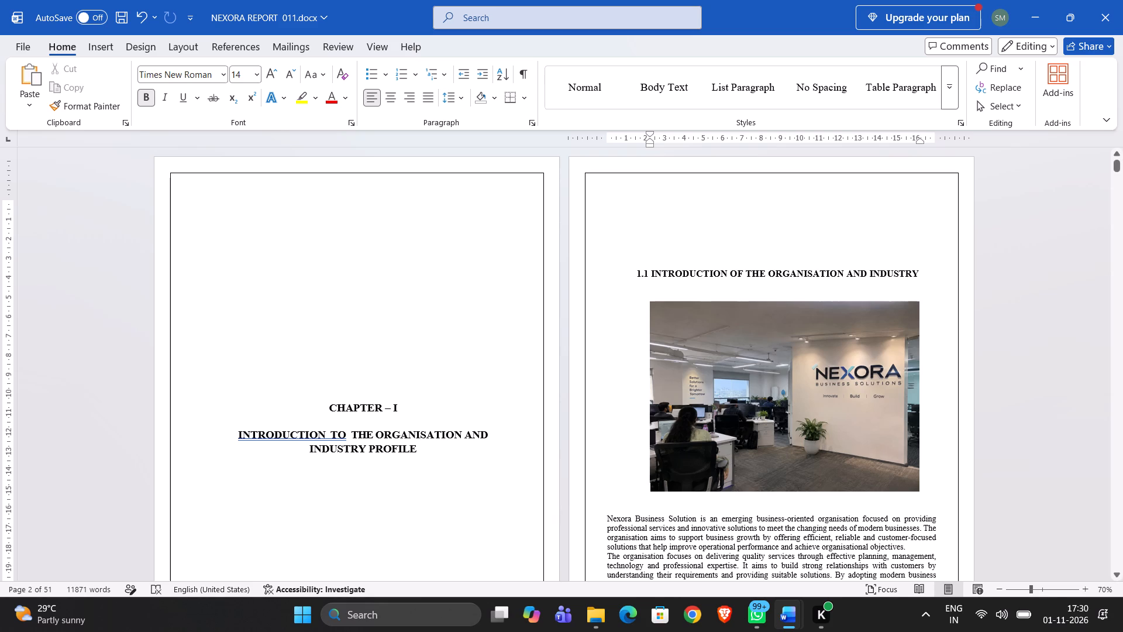
{"action": "scroll", "coordinate": [670, 240], "scroll_direction": "down", "scroll_amount": 5}
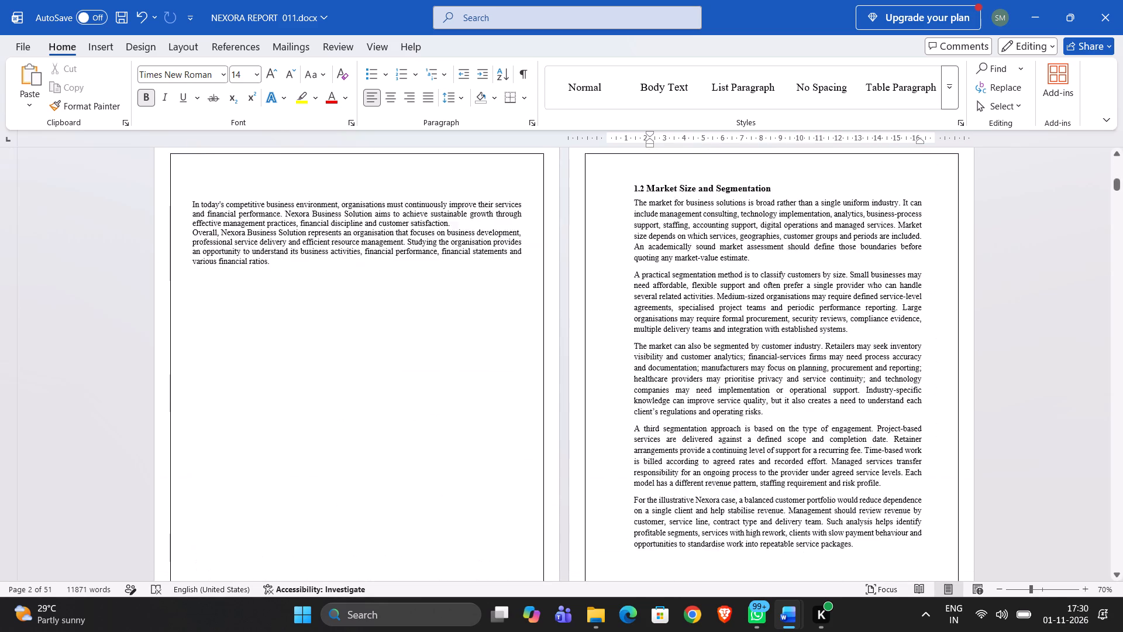
{"action": "scroll", "coordinate": [670, 240], "scroll_direction": "up", "scroll_amount": 2}
{"action": "scroll", "coordinate": [670, 240], "scroll_direction": "down", "scroll_amount": 1}
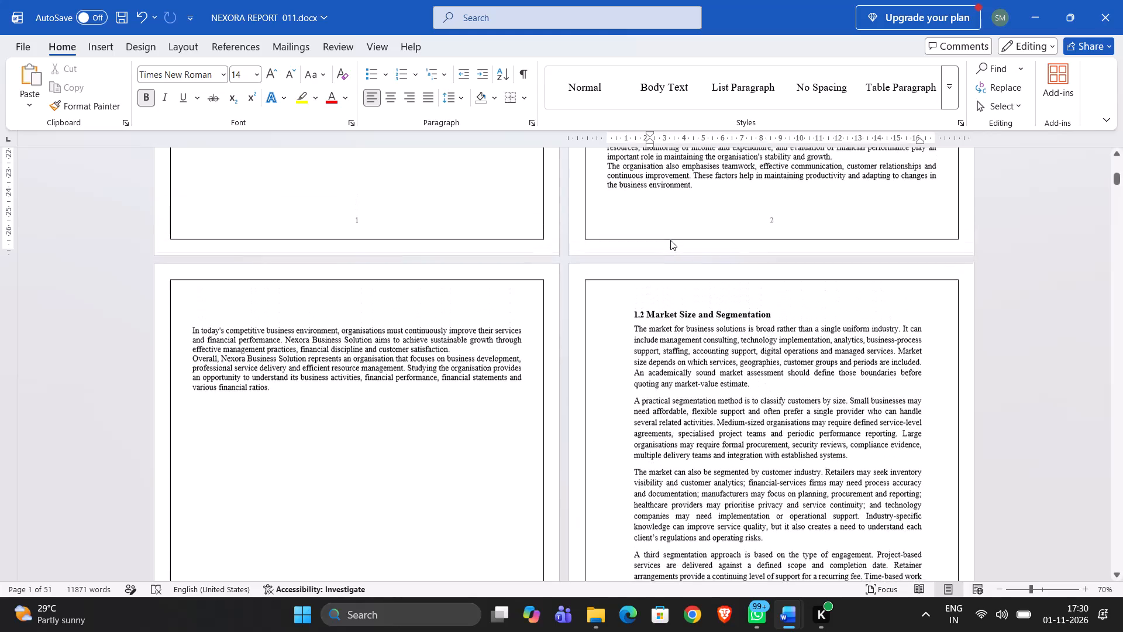
{"action": "scroll", "coordinate": [670, 240], "scroll_direction": "down", "scroll_amount": 1}
{"action": "scroll", "coordinate": [670, 240], "scroll_direction": "up", "scroll_amount": 2}
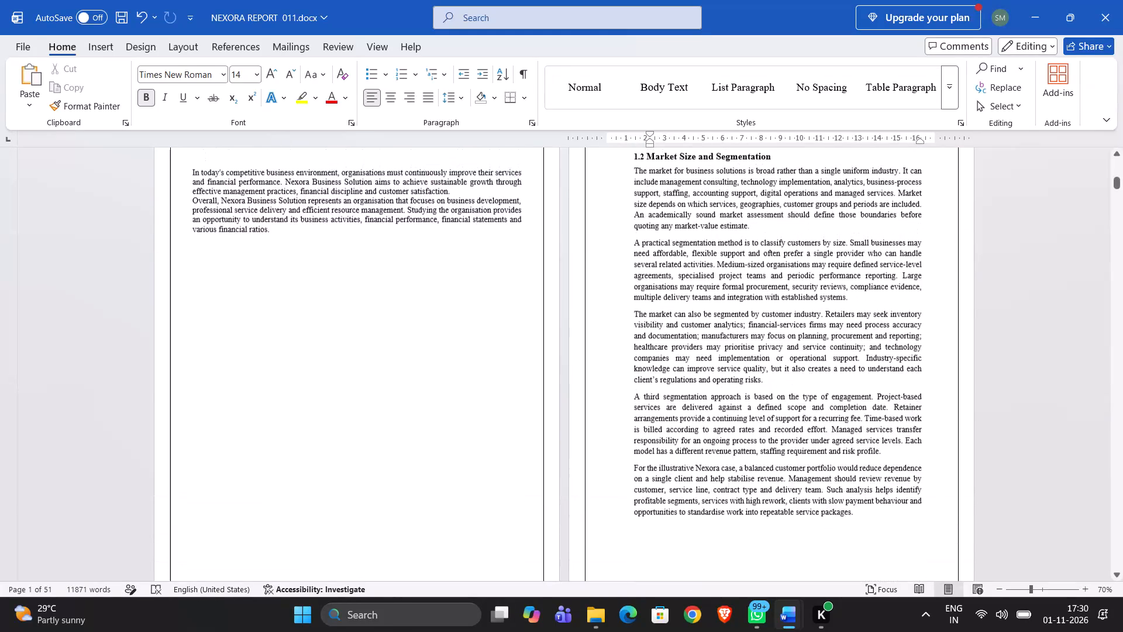
{"action": "scroll", "coordinate": [670, 240], "scroll_direction": "up", "scroll_amount": 1}
{"action": "scroll", "coordinate": [670, 240], "scroll_direction": "down", "scroll_amount": 4}
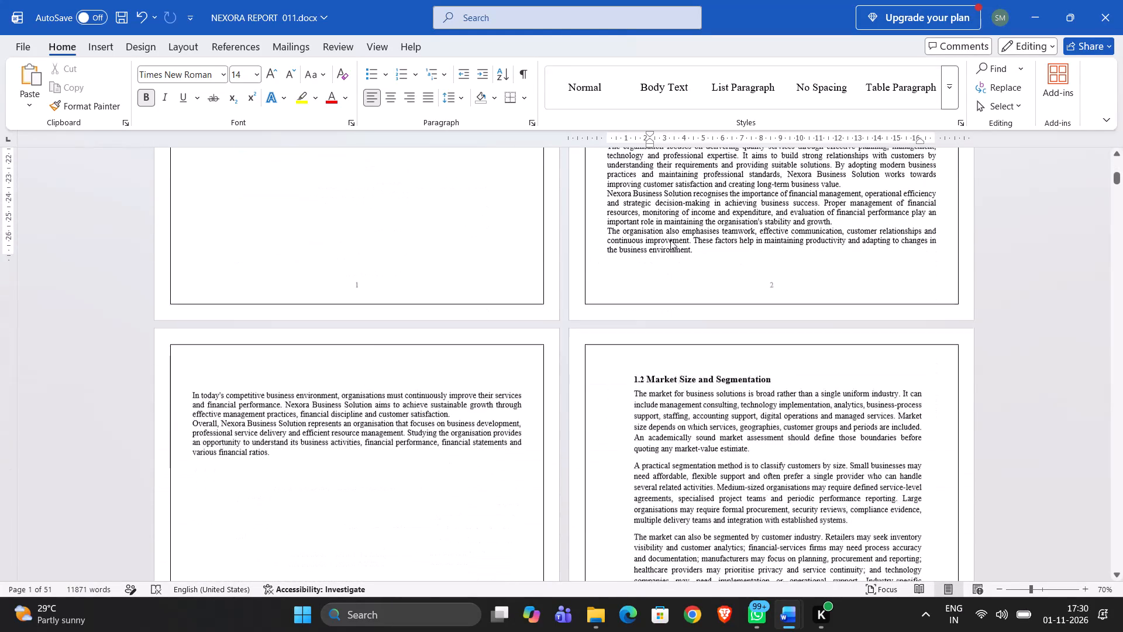
{"action": "scroll", "coordinate": [670, 240], "scroll_direction": "up", "scroll_amount": 3}
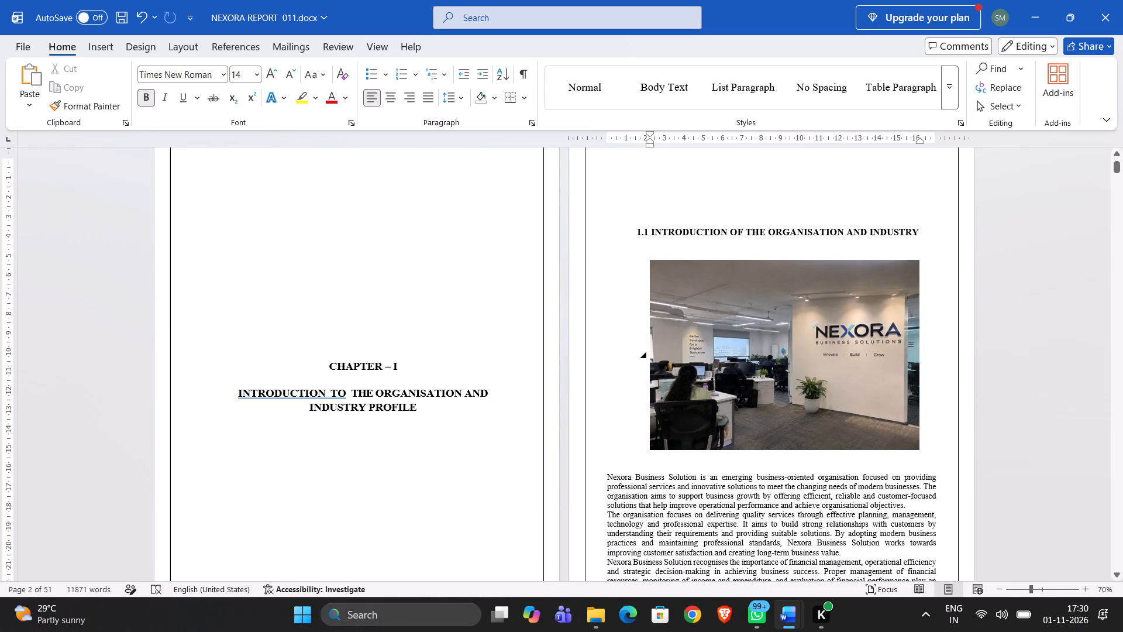
Make the Nexora office picture under heading 1.1 slightly narrower, keeping its height and its position below the heading.
{"action": "left_click_drag", "start_coordinate": [683, 296], "coordinate": [654, 301]}
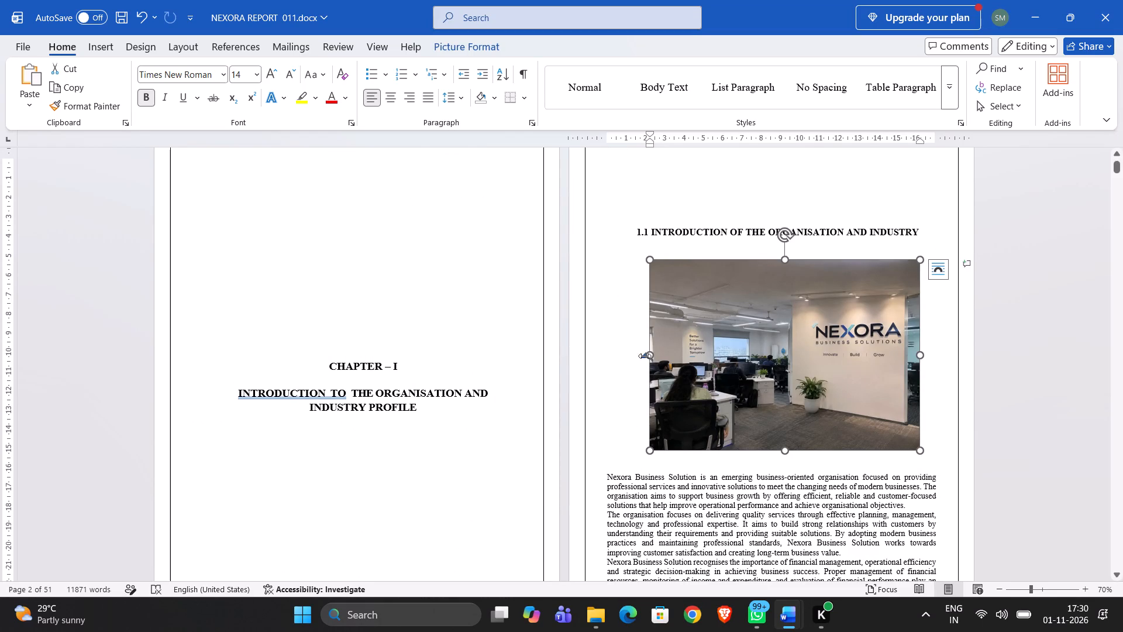
{"action": "left_click_drag", "start_coordinate": [648, 353], "coordinate": [633, 355]}
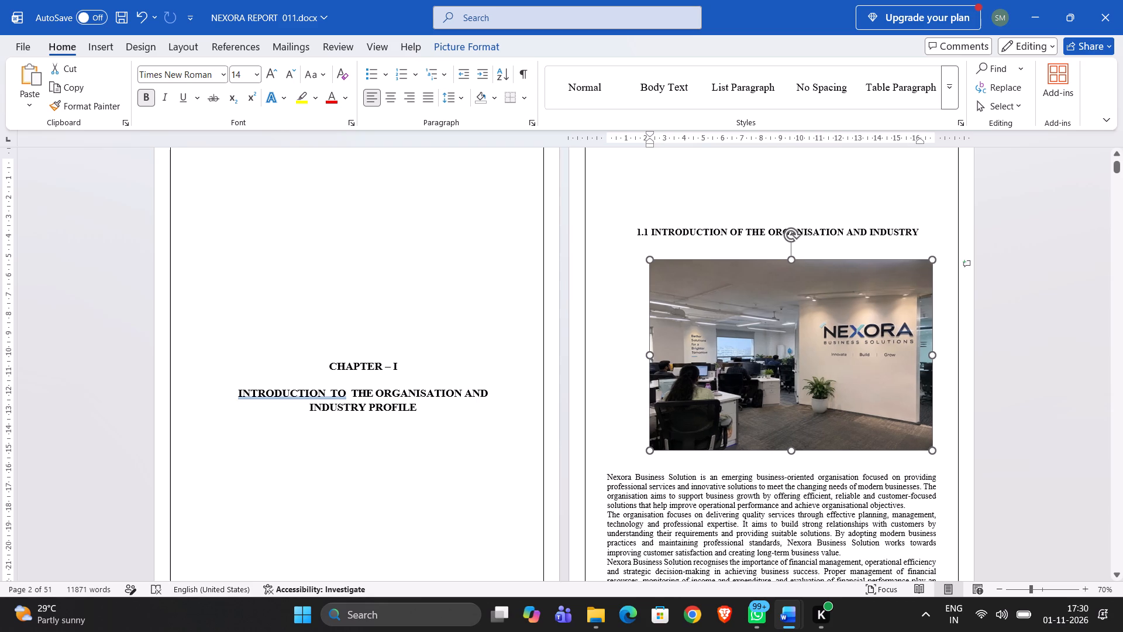
{"action": "left_click_drag", "start_coordinate": [633, 355], "coordinate": [639, 353]}
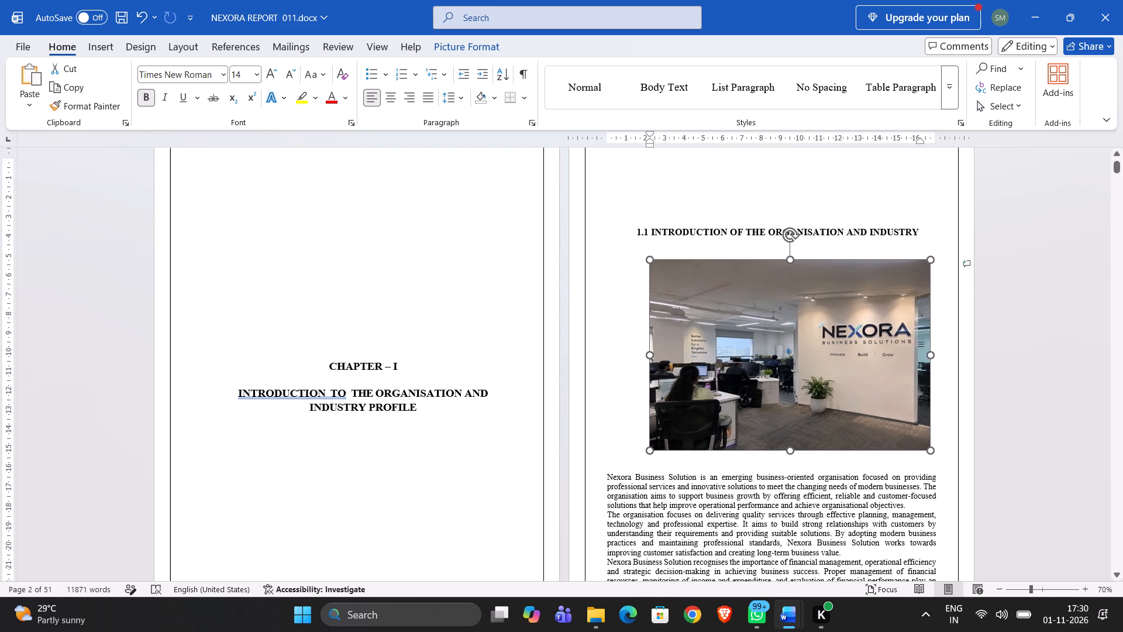
{"action": "left_click_drag", "start_coordinate": [639, 353], "coordinate": [661, 348]}
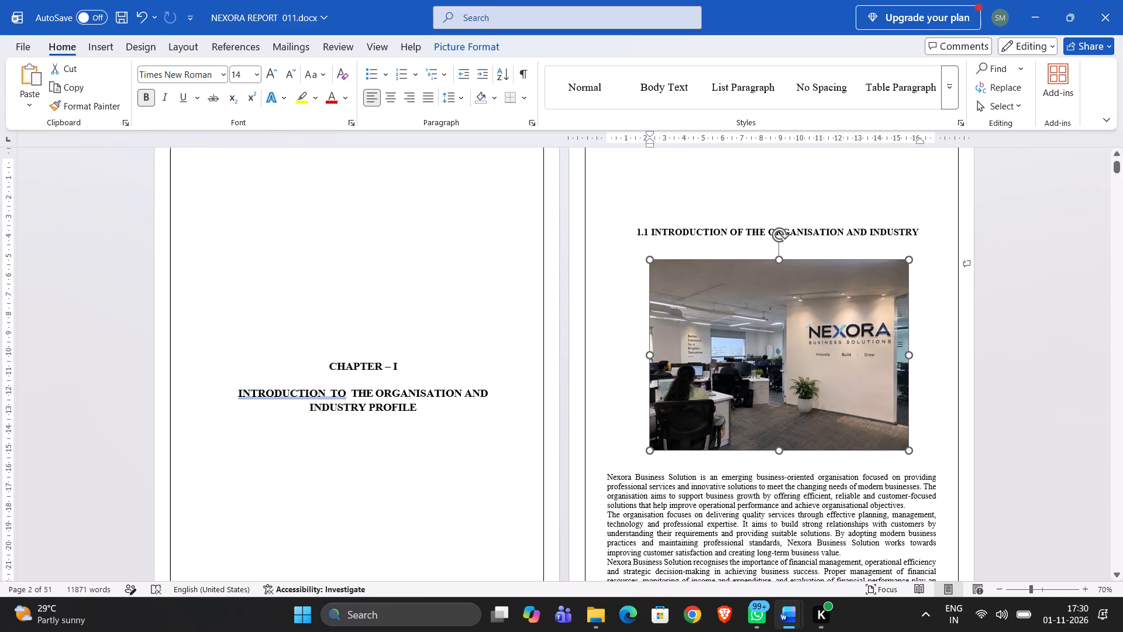
{"action": "left_click_drag", "start_coordinate": [661, 348], "coordinate": [675, 344]}
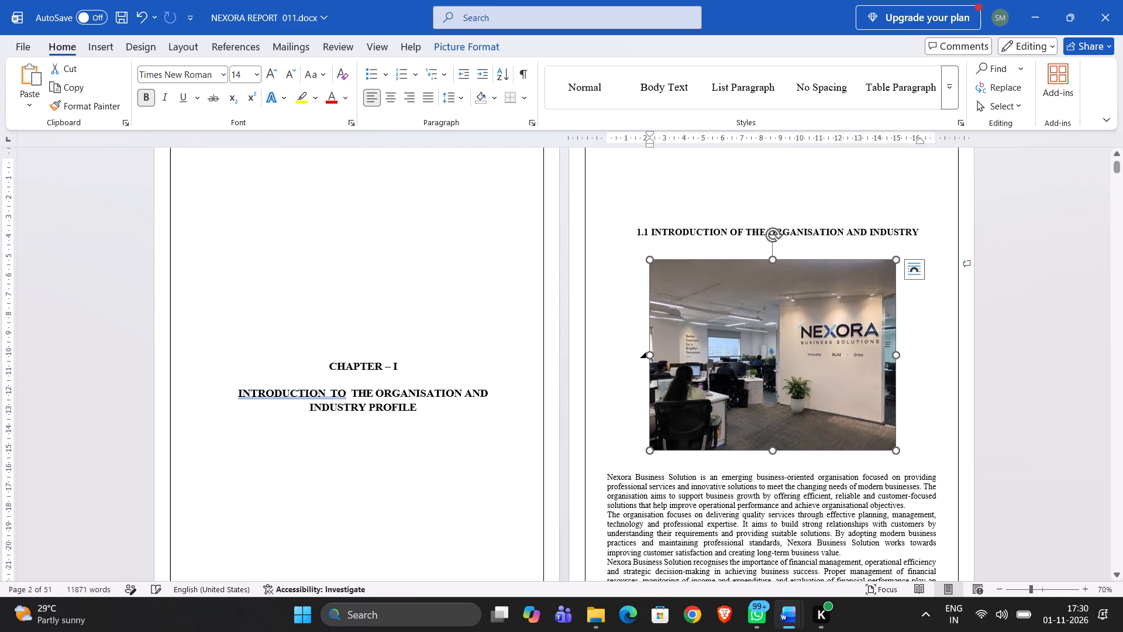
{"action": "left_click", "coordinate": [893, 358]}
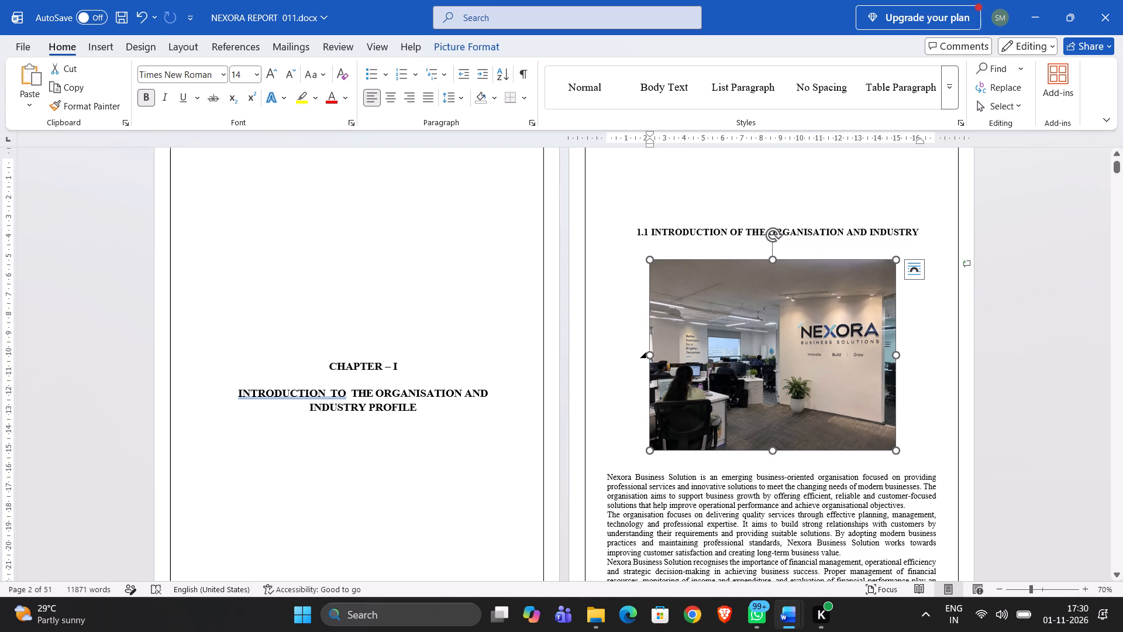
{"action": "left_click", "coordinate": [929, 348]}
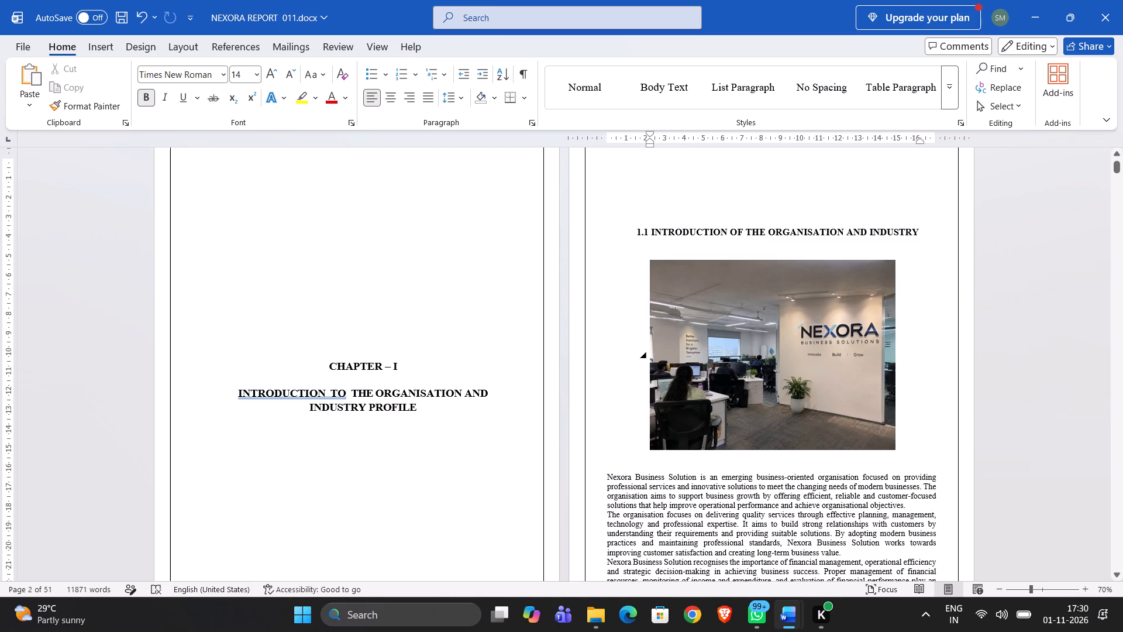
Examine the layout of the rest of Chapter I, from section 1.2 Market Size and Segmentation to section 1.9 Industry Risks and Practical Responses.
{"action": "scroll", "coordinate": [778, 439], "scroll_direction": "down", "scroll_amount": 1}
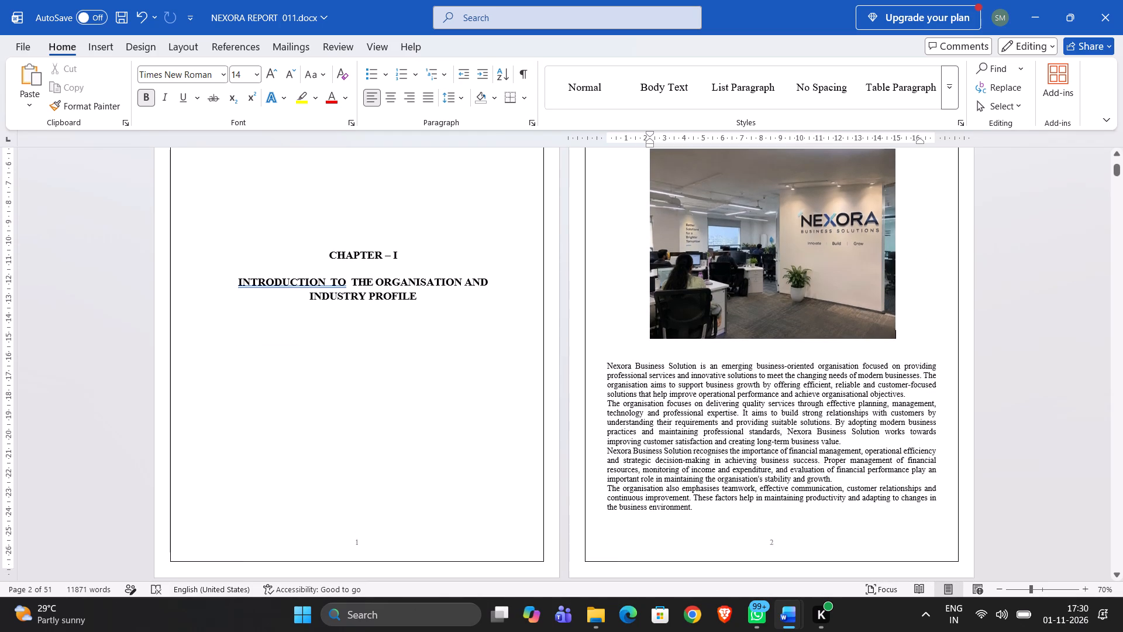
{"action": "scroll", "coordinate": [778, 439], "scroll_direction": "down", "scroll_amount": 5}
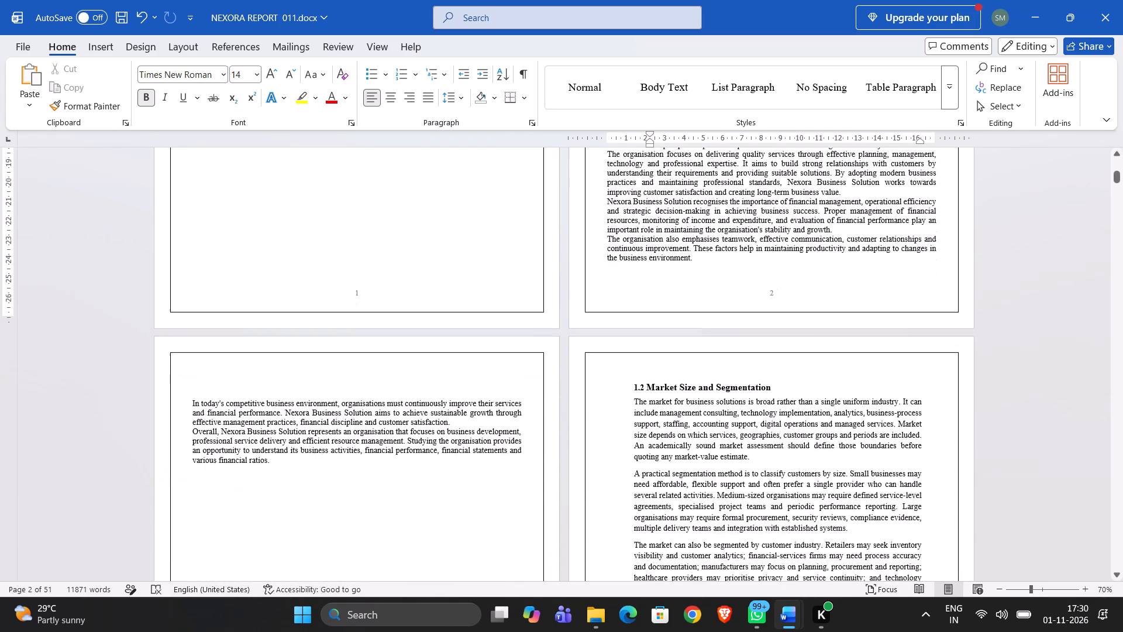
{"action": "scroll", "coordinate": [778, 439], "scroll_direction": "down", "scroll_amount": 7}
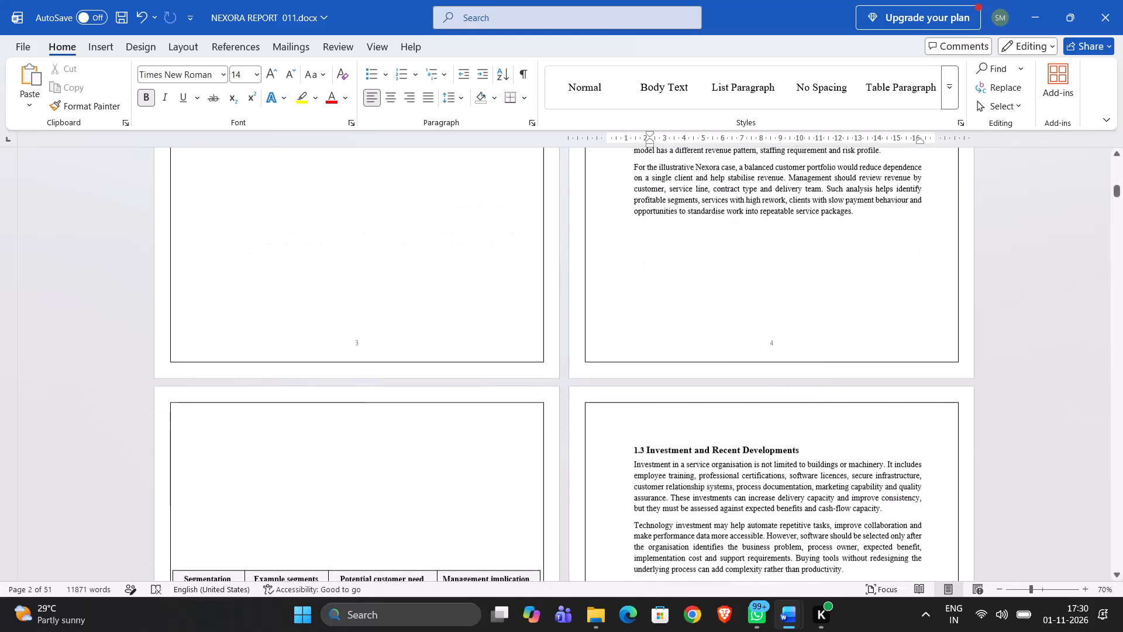
{"action": "scroll", "coordinate": [778, 439], "scroll_direction": "down", "scroll_amount": 5}
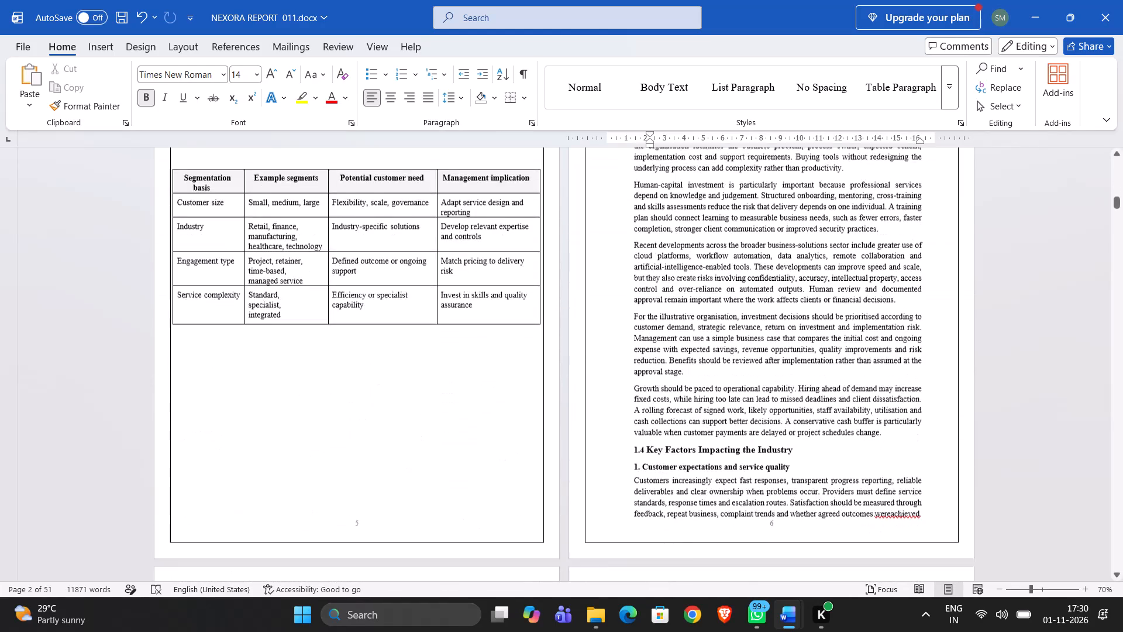
{"action": "scroll", "coordinate": [778, 439], "scroll_direction": "down", "scroll_amount": 5}
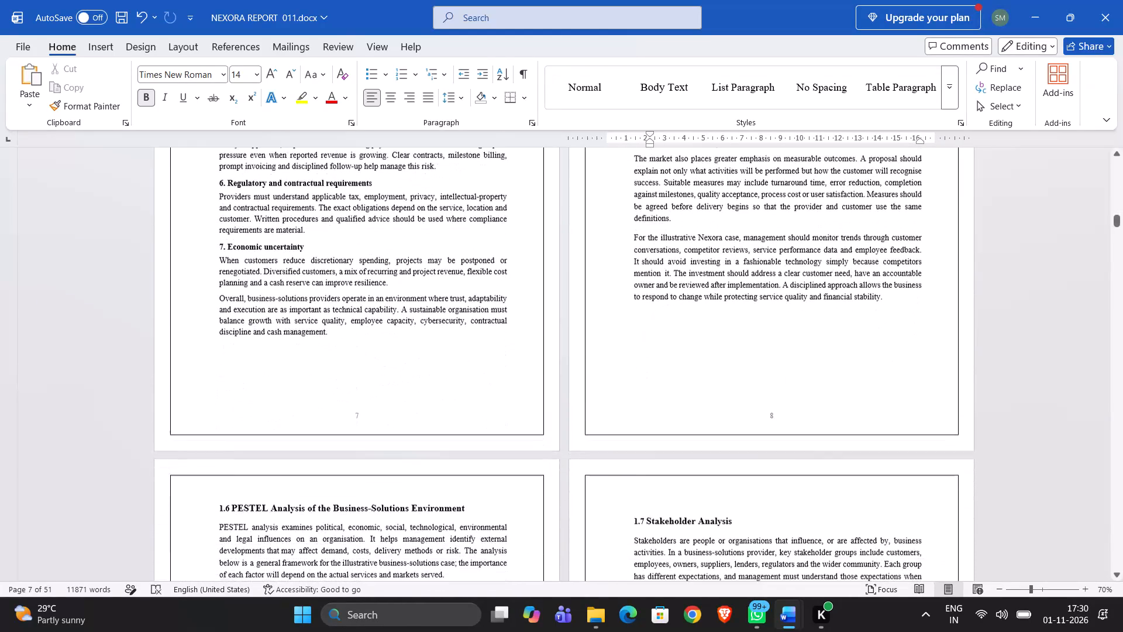
{"action": "scroll", "coordinate": [778, 439], "scroll_direction": "down", "scroll_amount": 5}
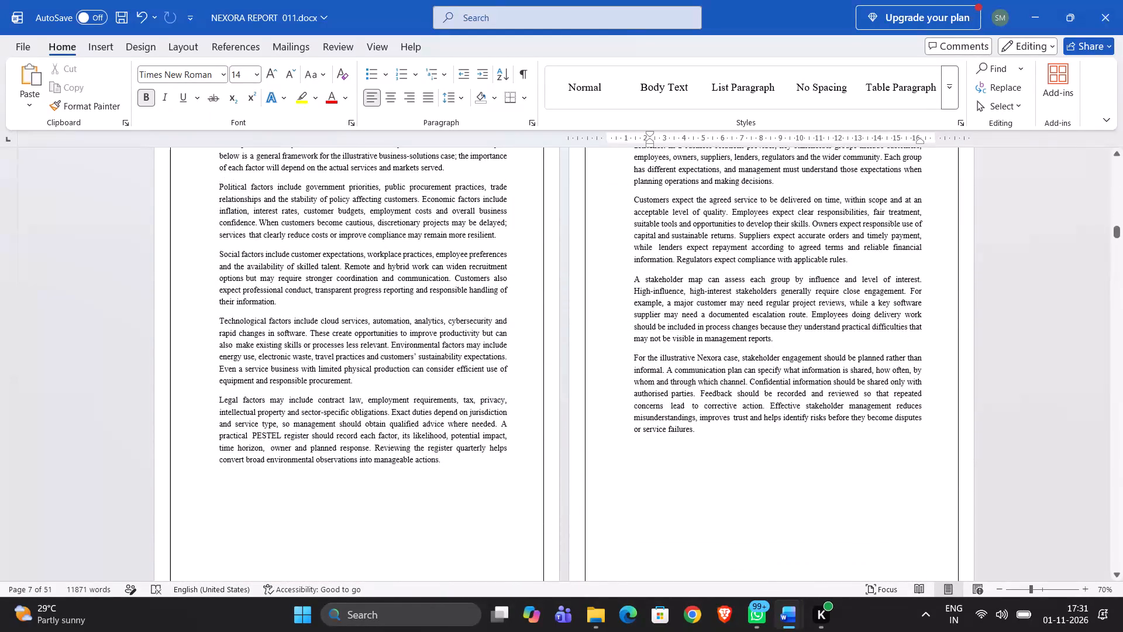
{"action": "scroll", "coordinate": [778, 439], "scroll_direction": "down", "scroll_amount": 7}
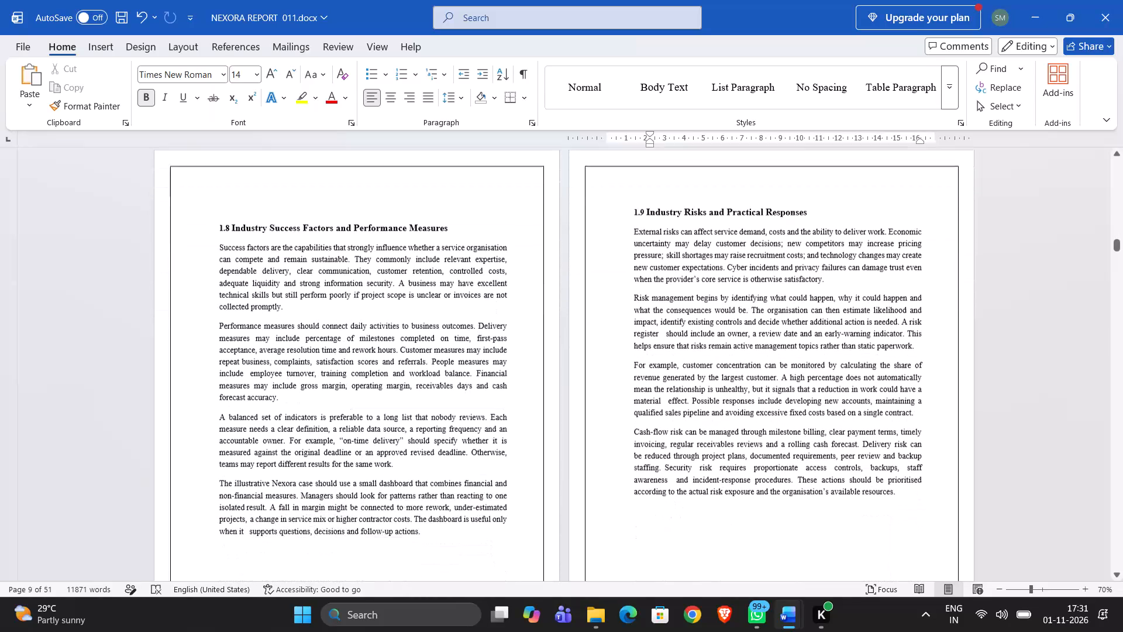
{"action": "scroll", "coordinate": [778, 439], "scroll_direction": "up", "scroll_amount": 1}
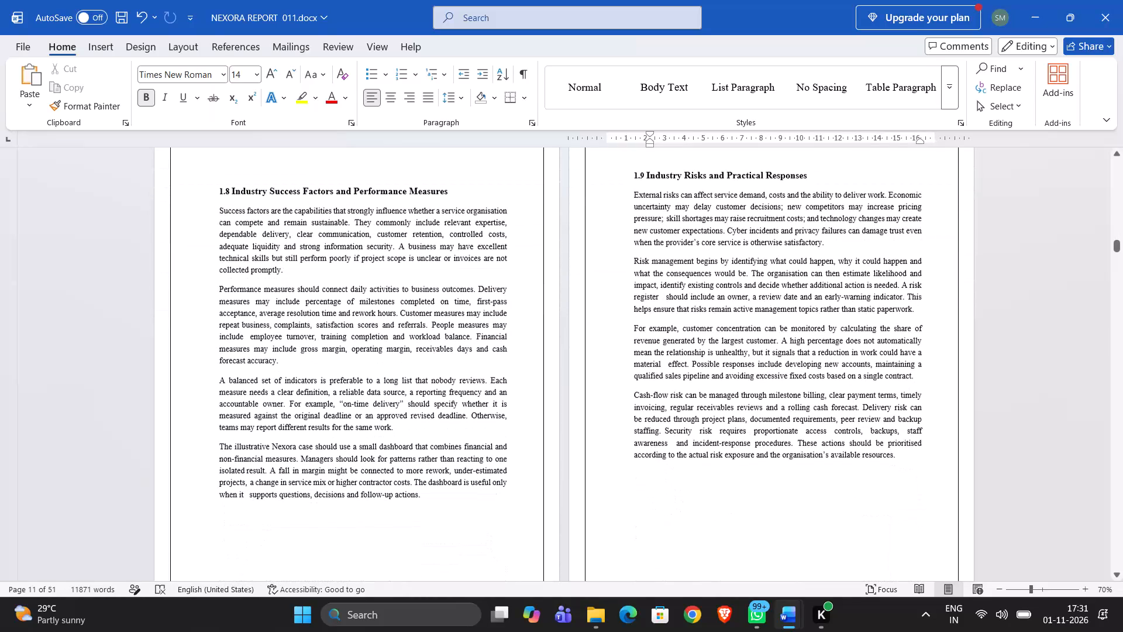
{"action": "scroll", "coordinate": [778, 439], "scroll_direction": "up", "scroll_amount": 1}
{"action": "scroll", "coordinate": [778, 439], "scroll_direction": "down", "scroll_amount": 1}
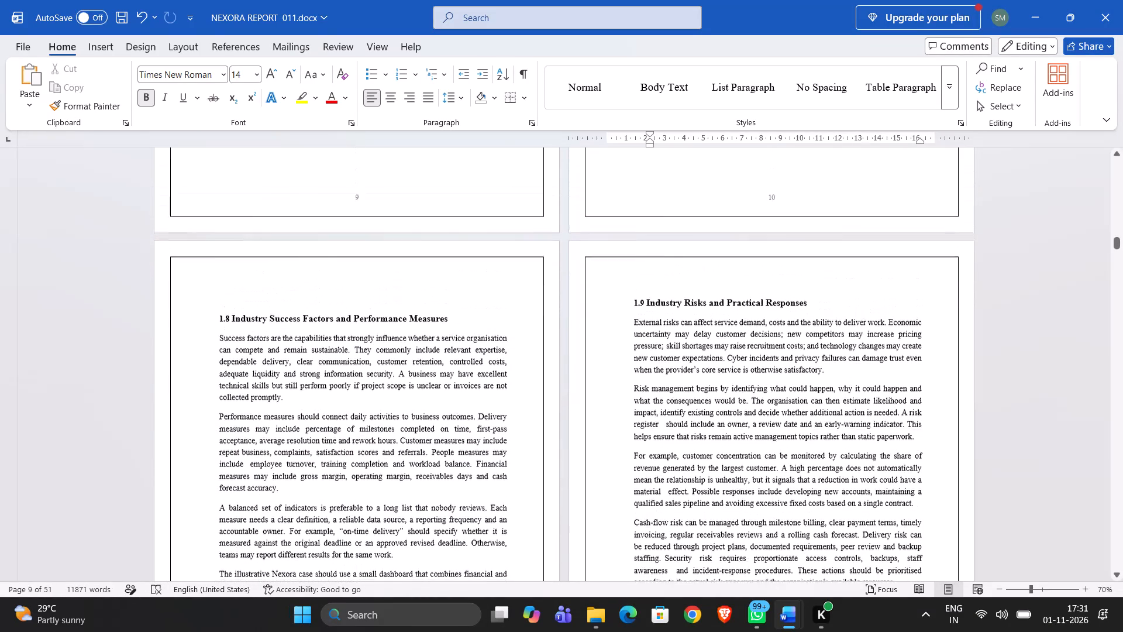
{"action": "scroll", "coordinate": [778, 439], "scroll_direction": "down", "scroll_amount": 2}
{"action": "scroll", "coordinate": [778, 439], "scroll_direction": "up", "scroll_amount": 5}
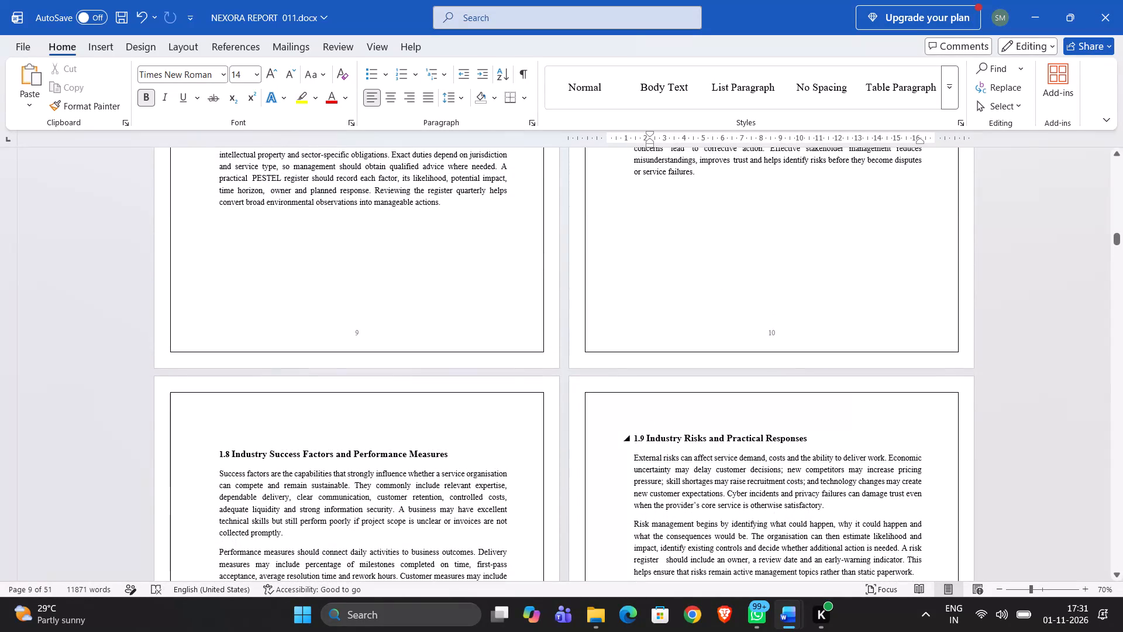
Insert an empty line above the heading 1.9 Industry Risks and Practical Responses.
{"action": "left_click", "coordinate": [660, 409]}
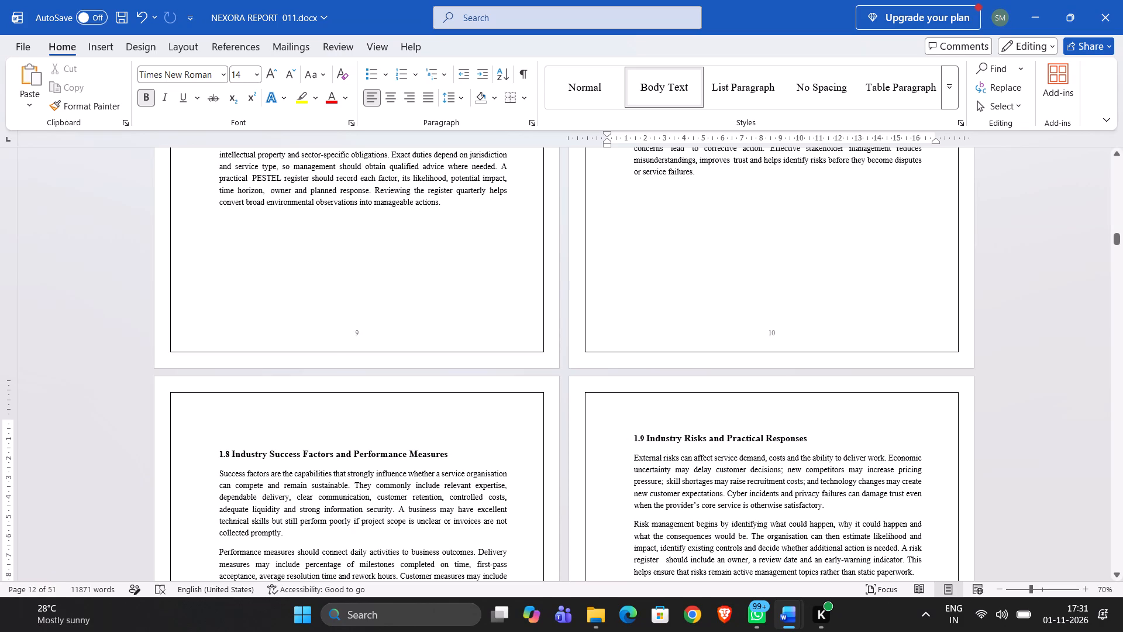
{"action": "key", "text": "Return"}
Remove the blank page between the end of section 1.9 and the CHAPTER – II heading.
{"action": "scroll", "coordinate": [660, 409], "scroll_direction": "down", "scroll_amount": 2}
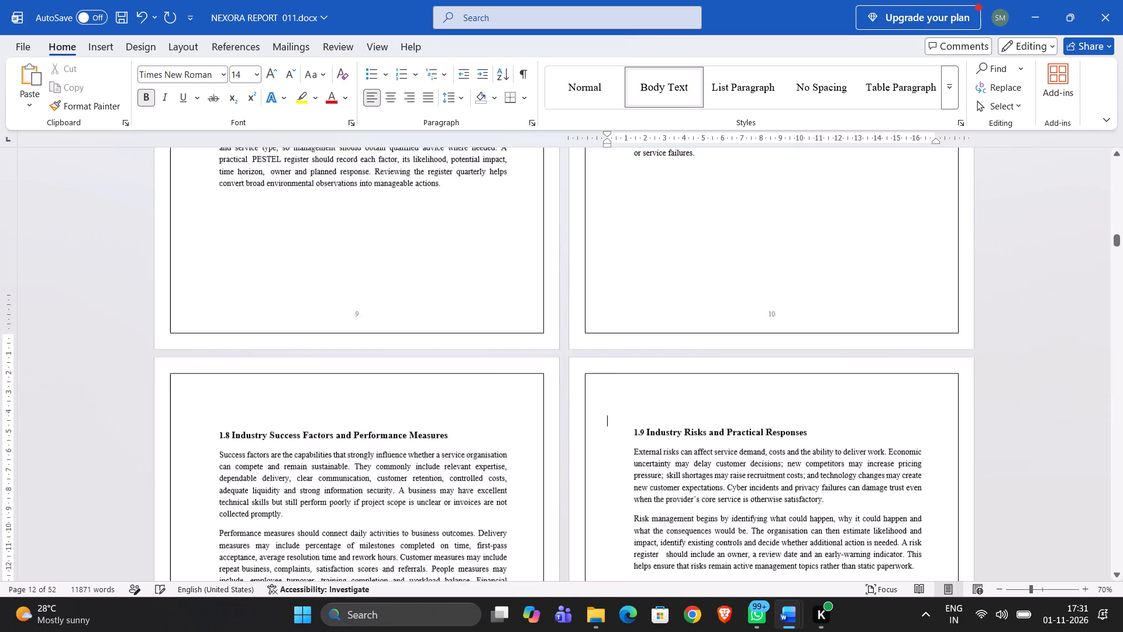
{"action": "scroll", "coordinate": [660, 409], "scroll_direction": "down", "scroll_amount": 6}
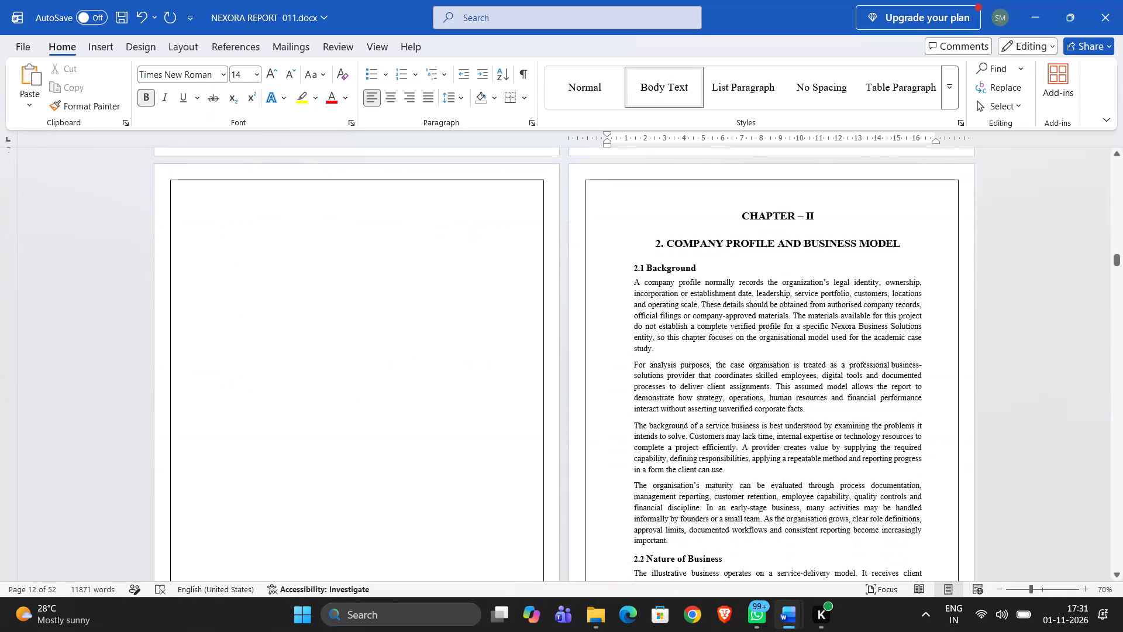
{"action": "scroll", "coordinate": [660, 409], "scroll_direction": "down", "scroll_amount": 3}
{"action": "scroll", "coordinate": [660, 409], "scroll_direction": "up", "scroll_amount": 1}
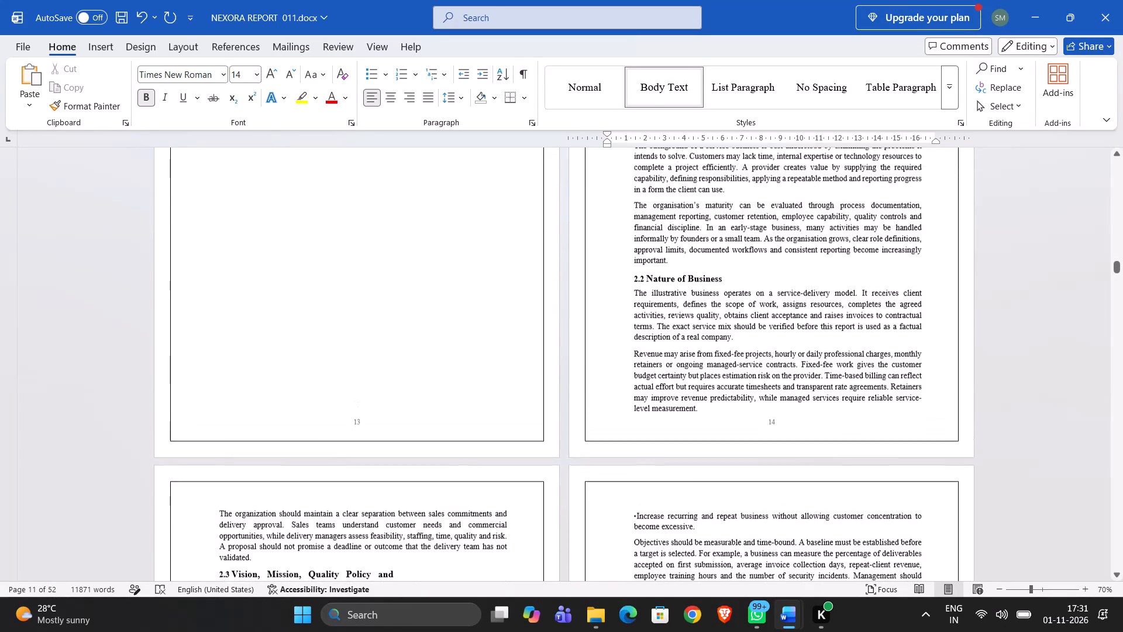
{"action": "scroll", "coordinate": [660, 409], "scroll_direction": "up", "scroll_amount": 5}
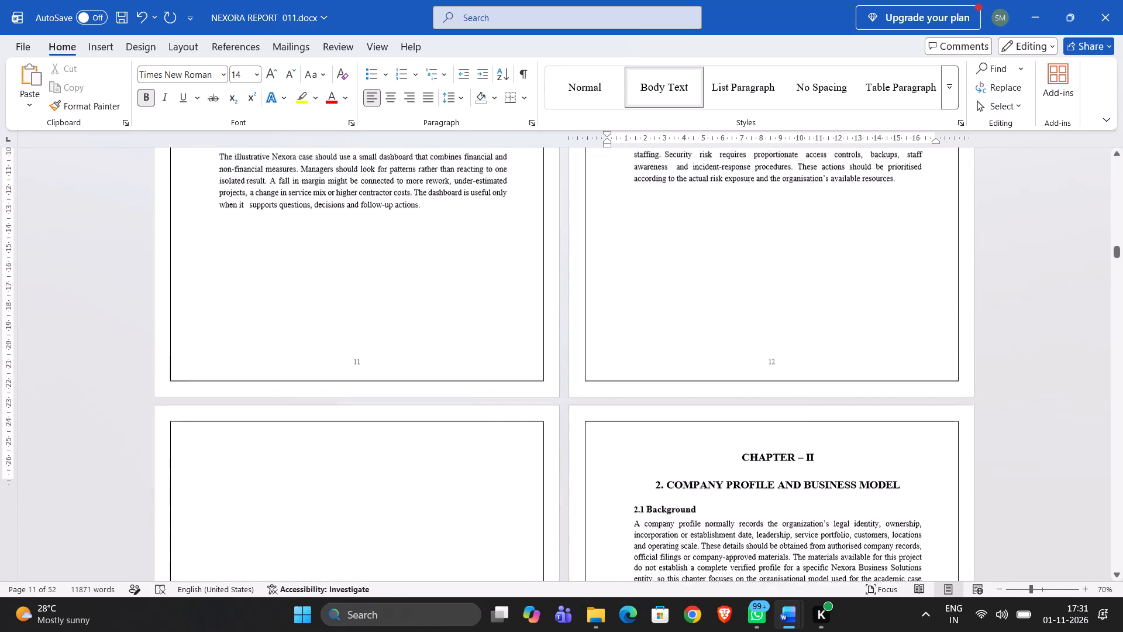
{"action": "scroll", "coordinate": [660, 409], "scroll_direction": "up", "scroll_amount": 5}
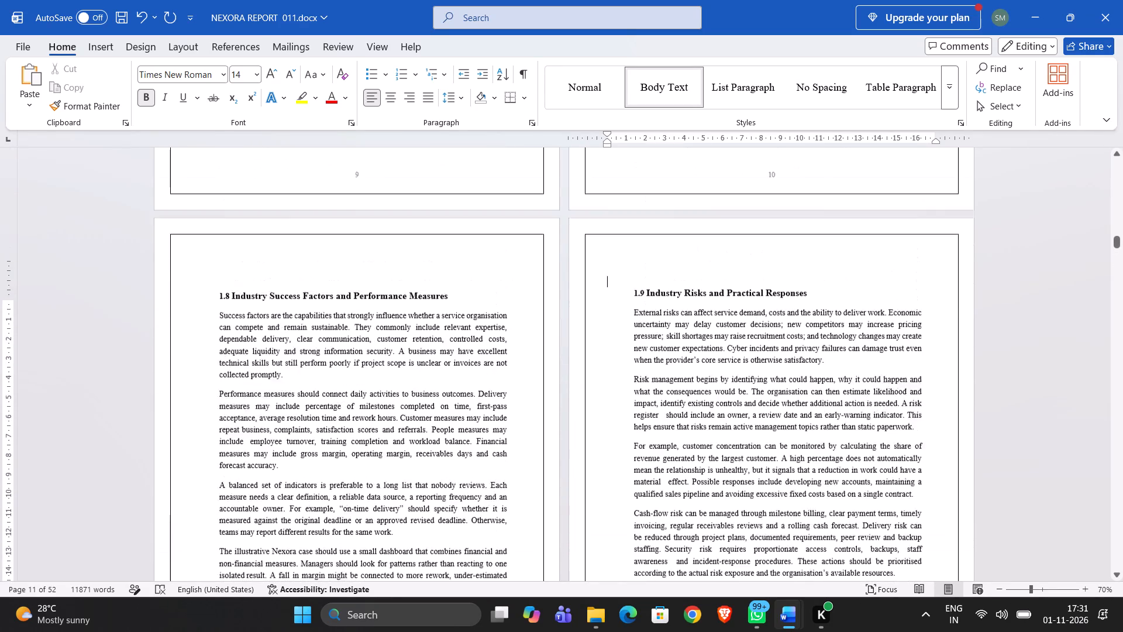
{"action": "scroll", "coordinate": [660, 409], "scroll_direction": "down", "scroll_amount": 6}
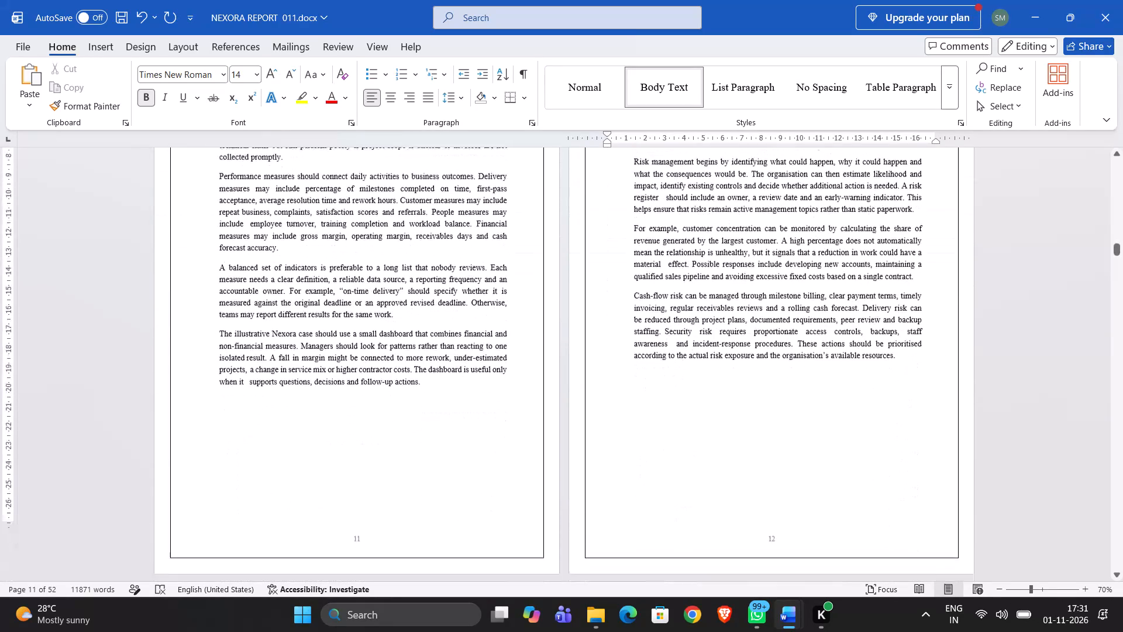
{"action": "scroll", "coordinate": [660, 409], "scroll_direction": "down", "scroll_amount": 1}
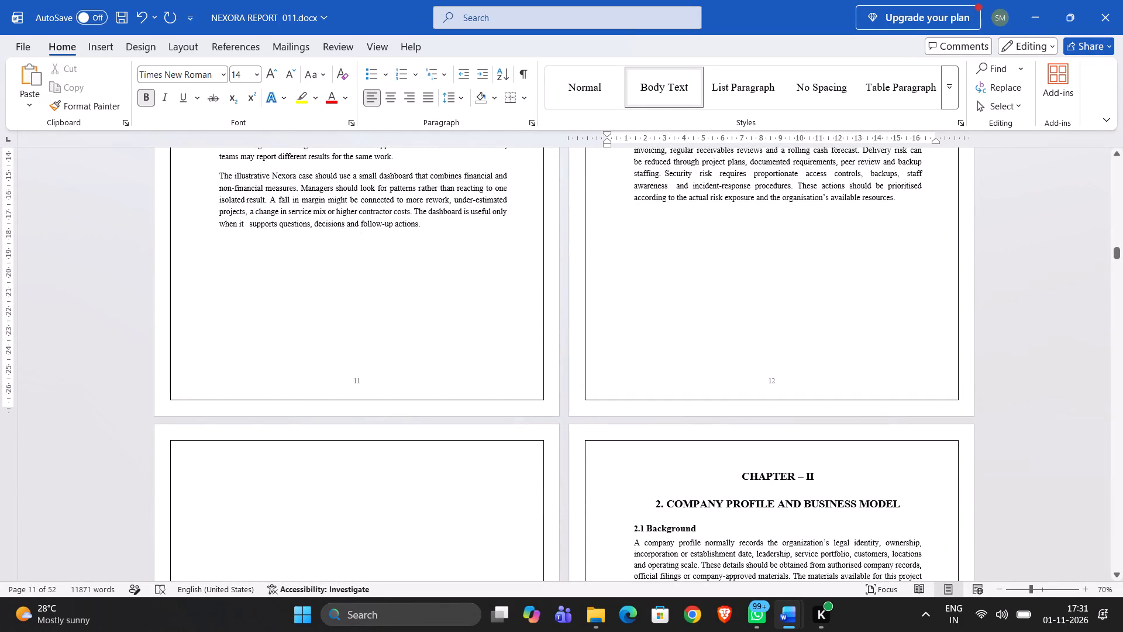
{"action": "left_click", "coordinate": [316, 473]}
{"action": "key", "text": "Delete"}
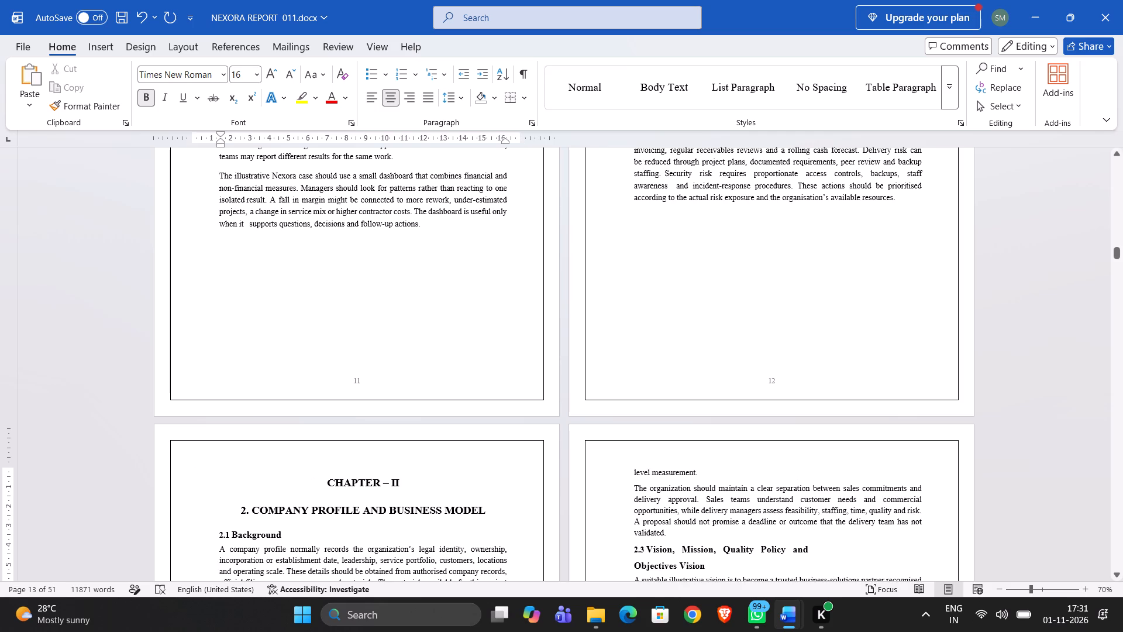
Examine the page layout from Chapter II through the start of Chapter IV SWOT Analysis, and return to the Chapter I title page.
{"action": "scroll", "coordinate": [316, 473], "scroll_direction": "down", "scroll_amount": 13}
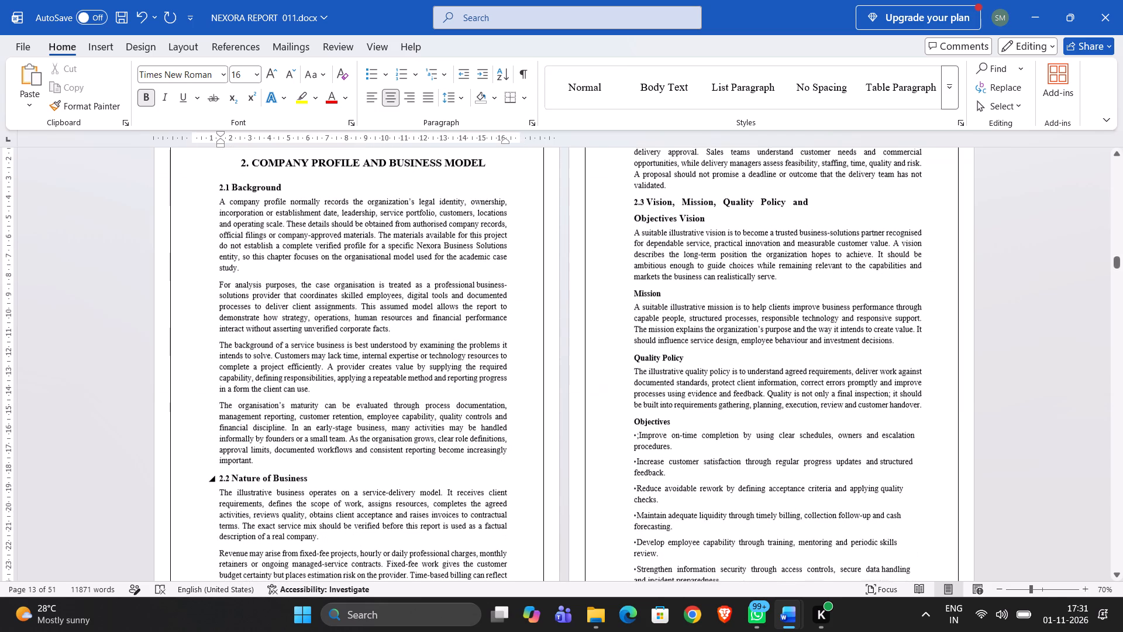
{"action": "scroll", "coordinate": [316, 473], "scroll_direction": "up", "scroll_amount": 2}
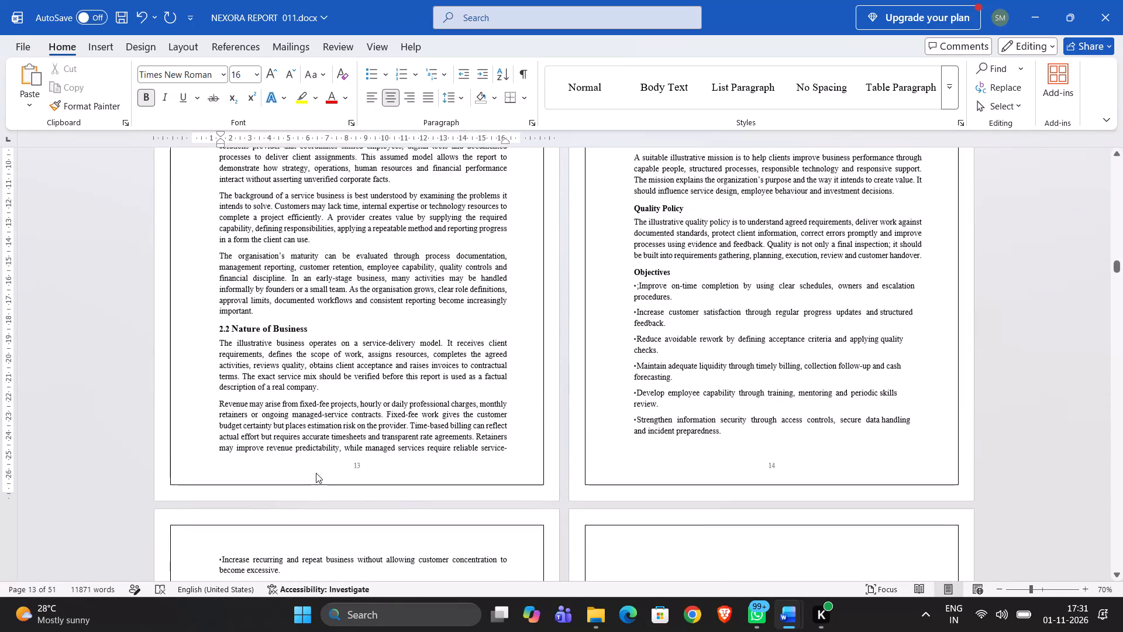
{"action": "scroll", "coordinate": [316, 473], "scroll_direction": "up", "scroll_amount": 1}
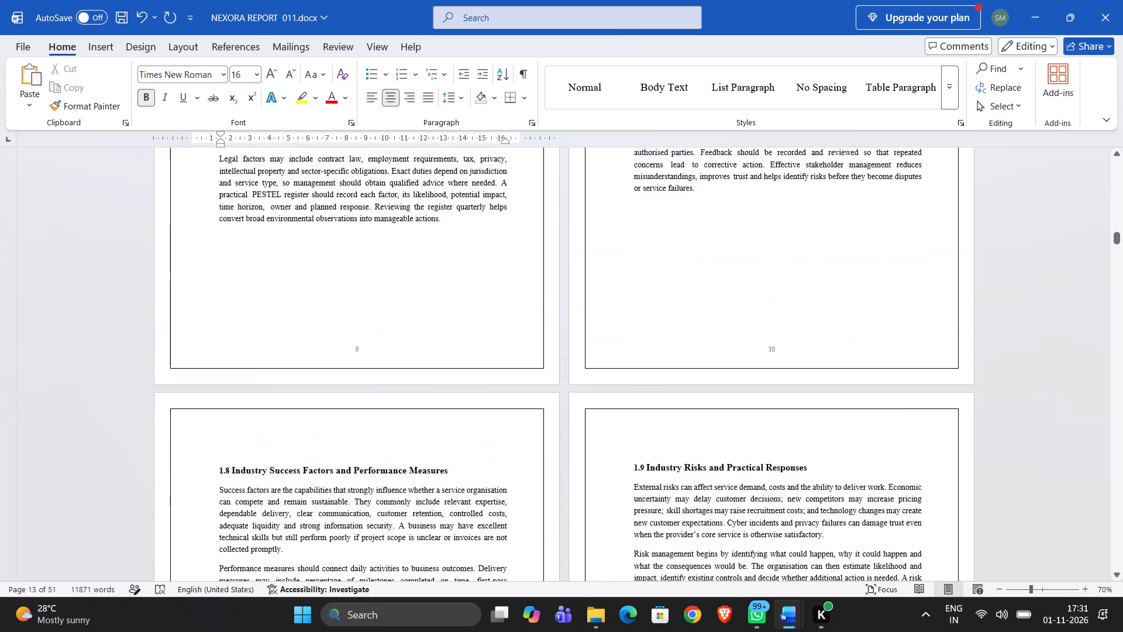
{"action": "scroll", "coordinate": [316, 473], "scroll_direction": "down", "scroll_amount": 13}
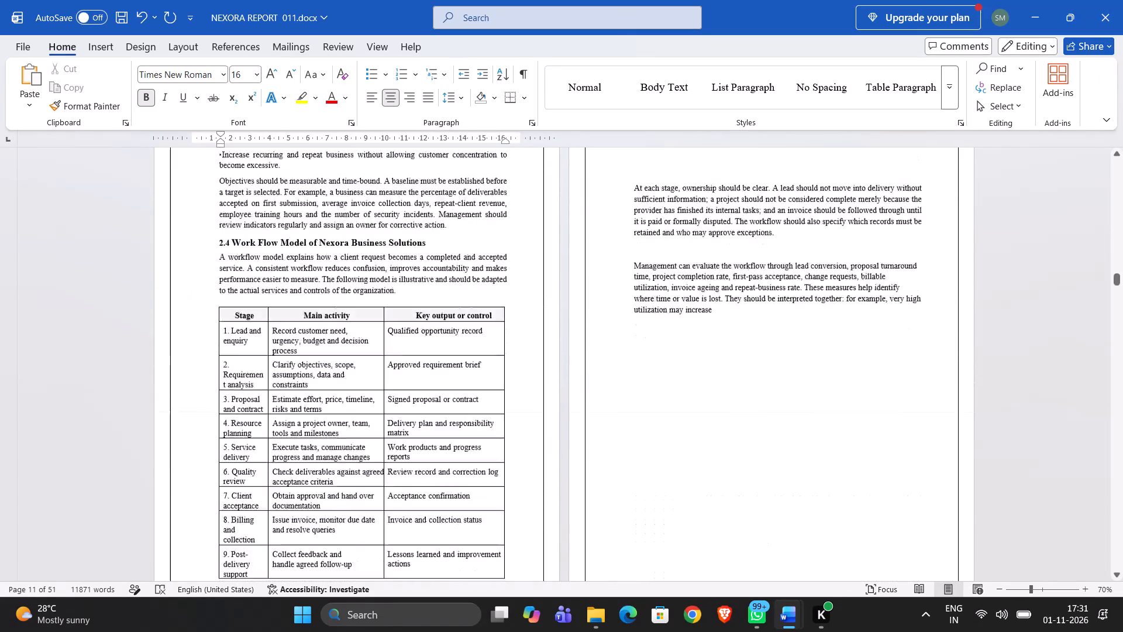
{"action": "scroll", "coordinate": [316, 473], "scroll_direction": "down", "scroll_amount": 20}
{"action": "scroll", "coordinate": [316, 473], "scroll_direction": "down", "scroll_amount": 8}
{"action": "scroll", "coordinate": [316, 473], "scroll_direction": "down", "scroll_amount": 17}
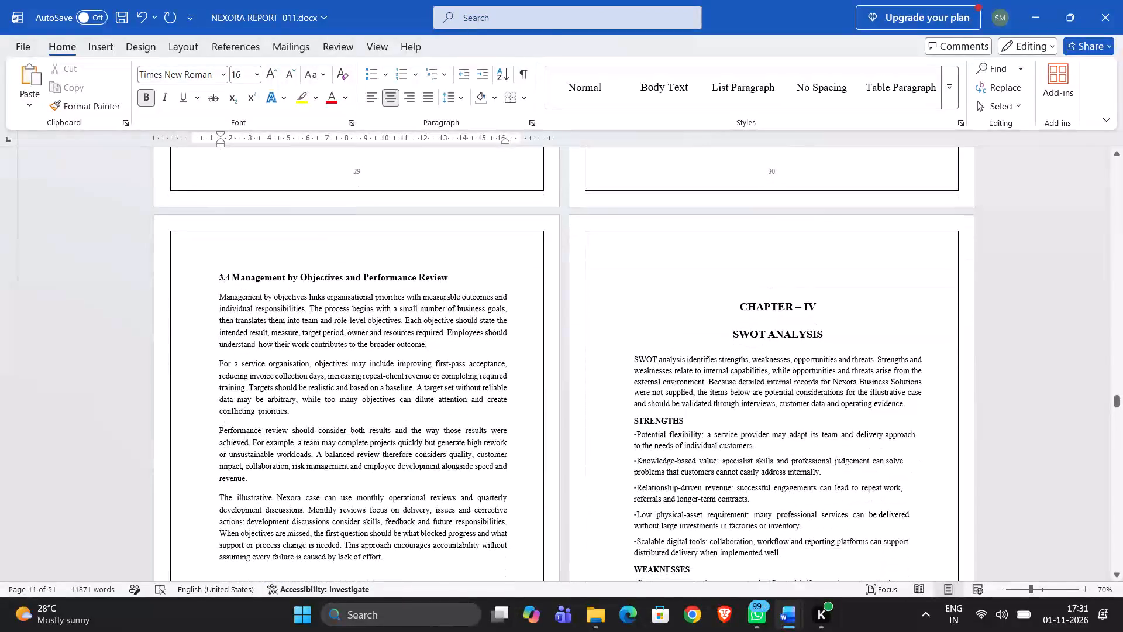
{"action": "scroll", "coordinate": [316, 473], "scroll_direction": "up", "scroll_amount": 20}
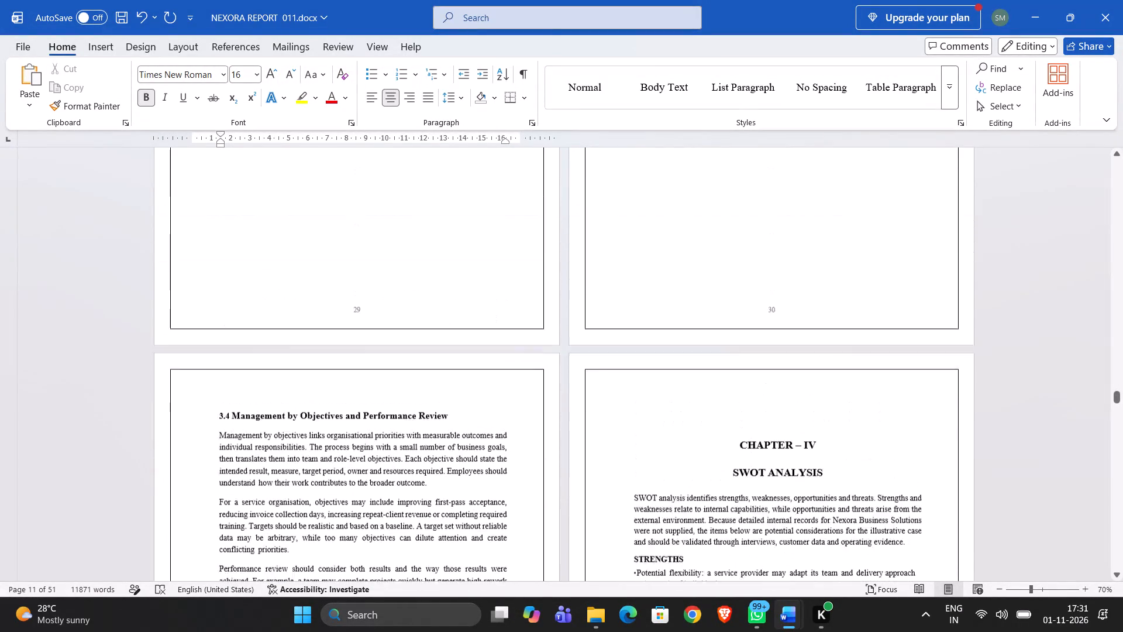
{"action": "scroll", "coordinate": [316, 473], "scroll_direction": "up", "scroll_amount": 13}
{"action": "scroll", "coordinate": [316, 473], "scroll_direction": "up", "scroll_amount": 16}
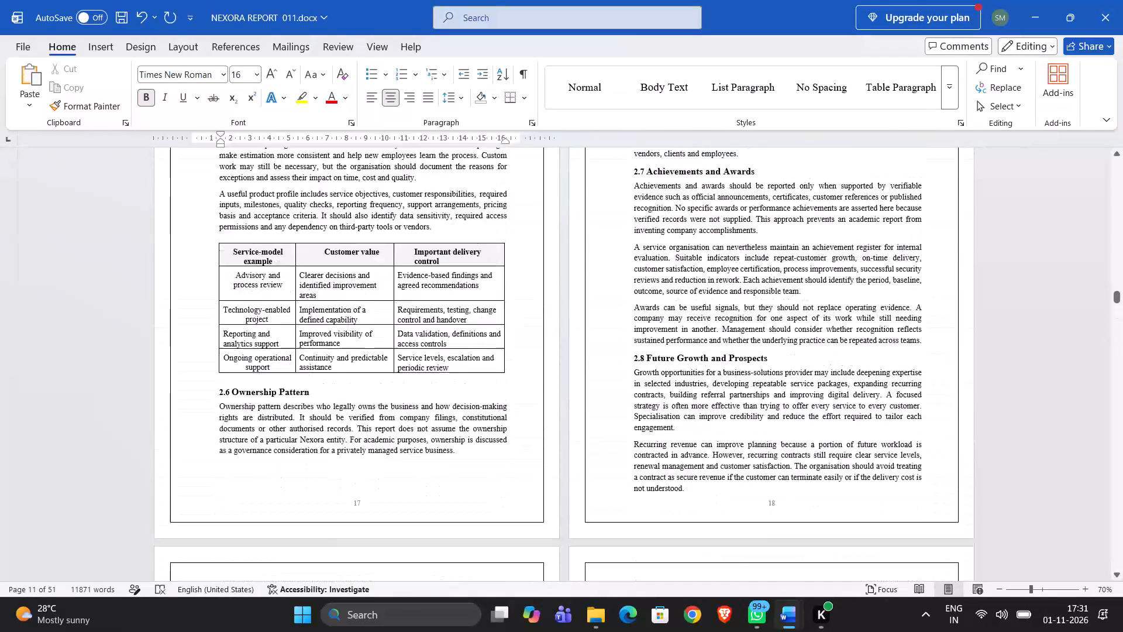
{"action": "scroll", "coordinate": [316, 473], "scroll_direction": "up", "scroll_amount": 16}
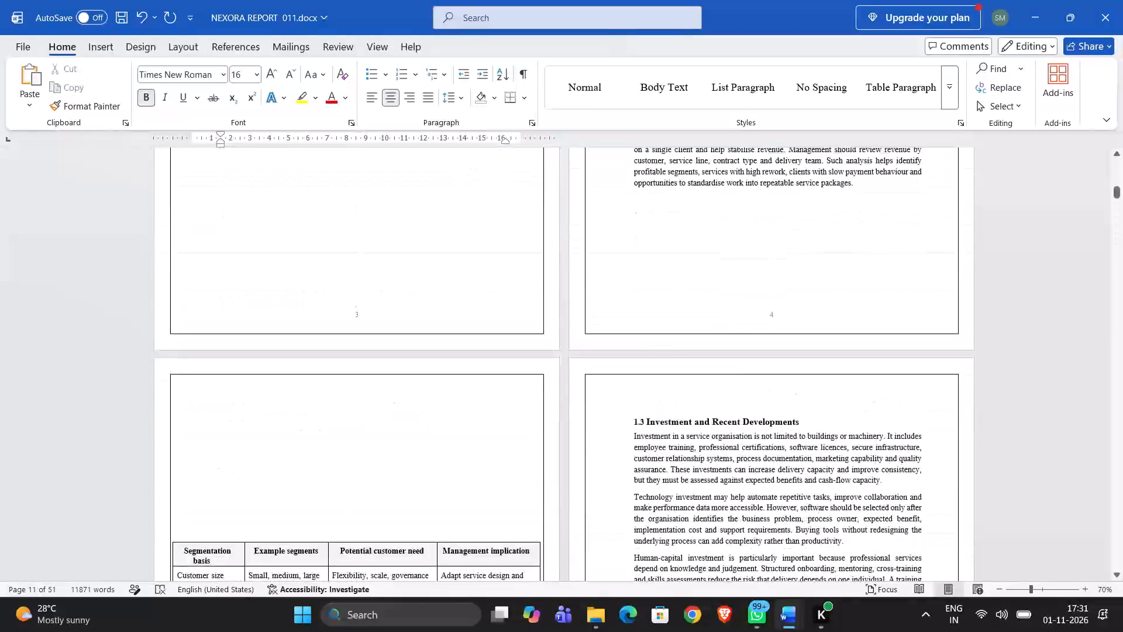
{"action": "scroll", "coordinate": [316, 473], "scroll_direction": "up", "scroll_amount": 7}
Examine the layout from the Chapter I title page and section 1.1 through to the Porter's Five Forces pages in Chapter III.
{"action": "scroll", "coordinate": [316, 473], "scroll_direction": "down", "scroll_amount": 3}
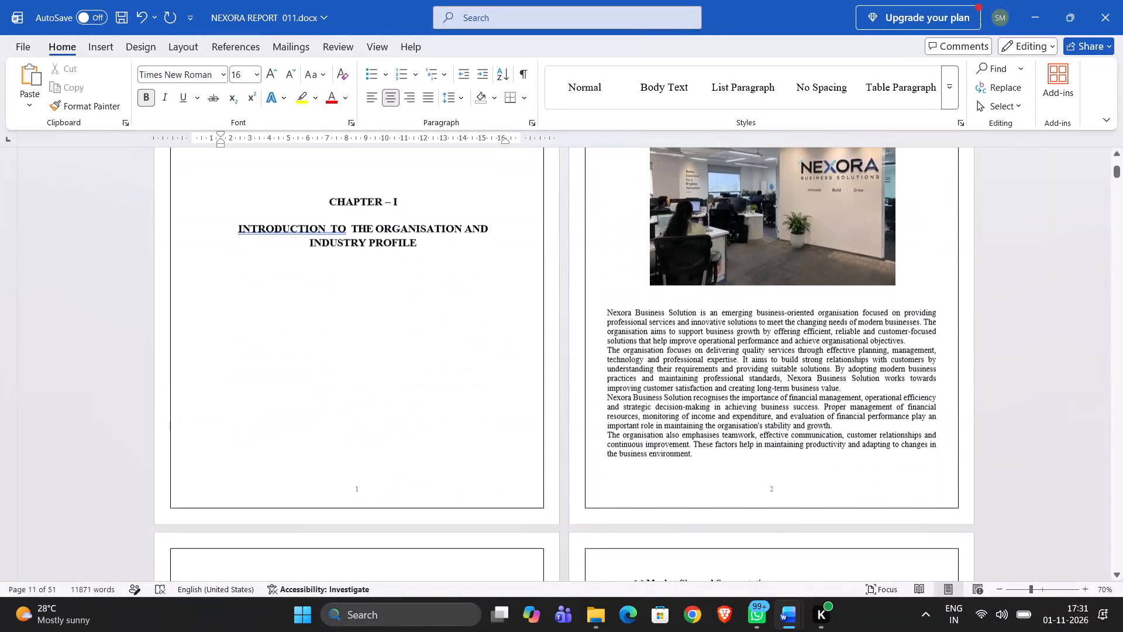
{"action": "scroll", "coordinate": [316, 473], "scroll_direction": "down", "scroll_amount": 1}
{"action": "scroll", "coordinate": [316, 473], "scroll_direction": "up", "scroll_amount": 2}
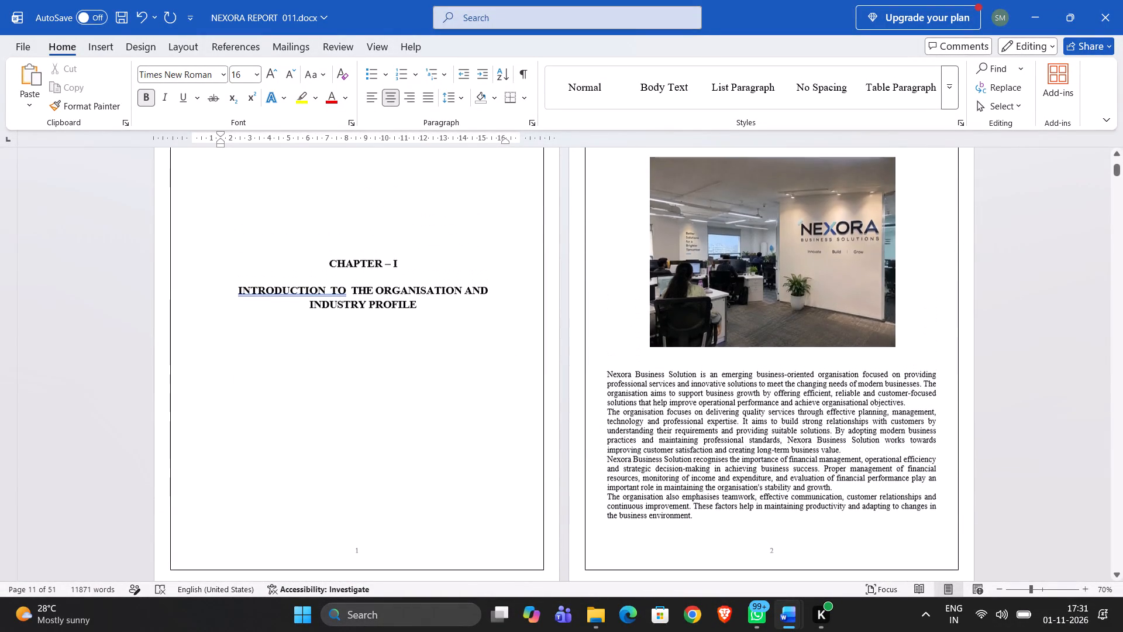
{"action": "scroll", "coordinate": [316, 473], "scroll_direction": "down", "scroll_amount": 2}
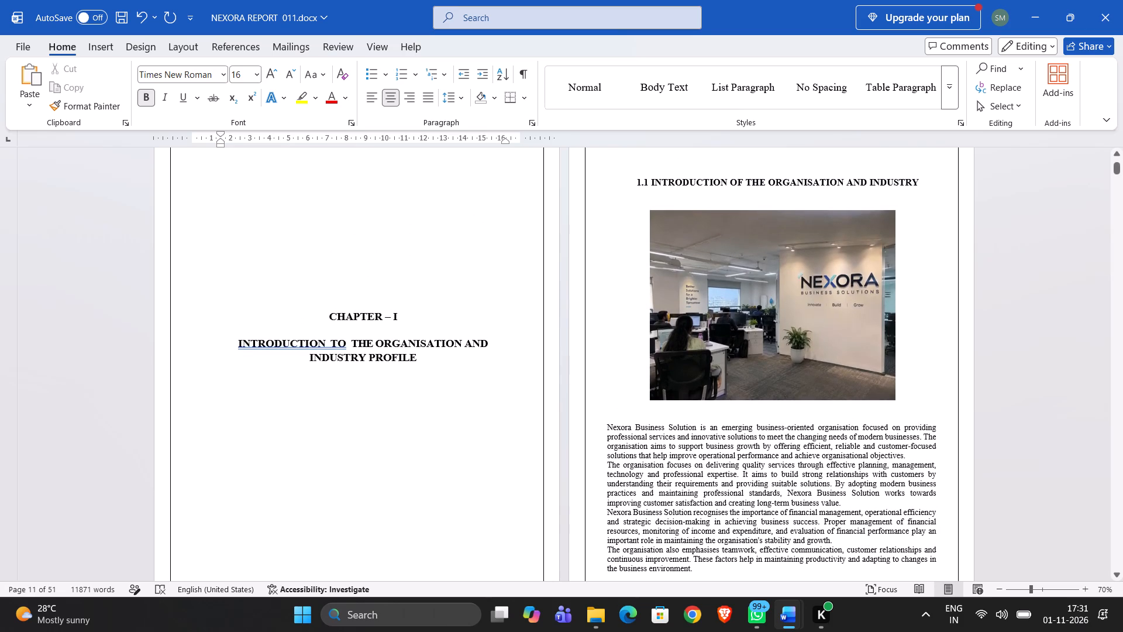
{"action": "scroll", "coordinate": [316, 473], "scroll_direction": "down", "scroll_amount": 3}
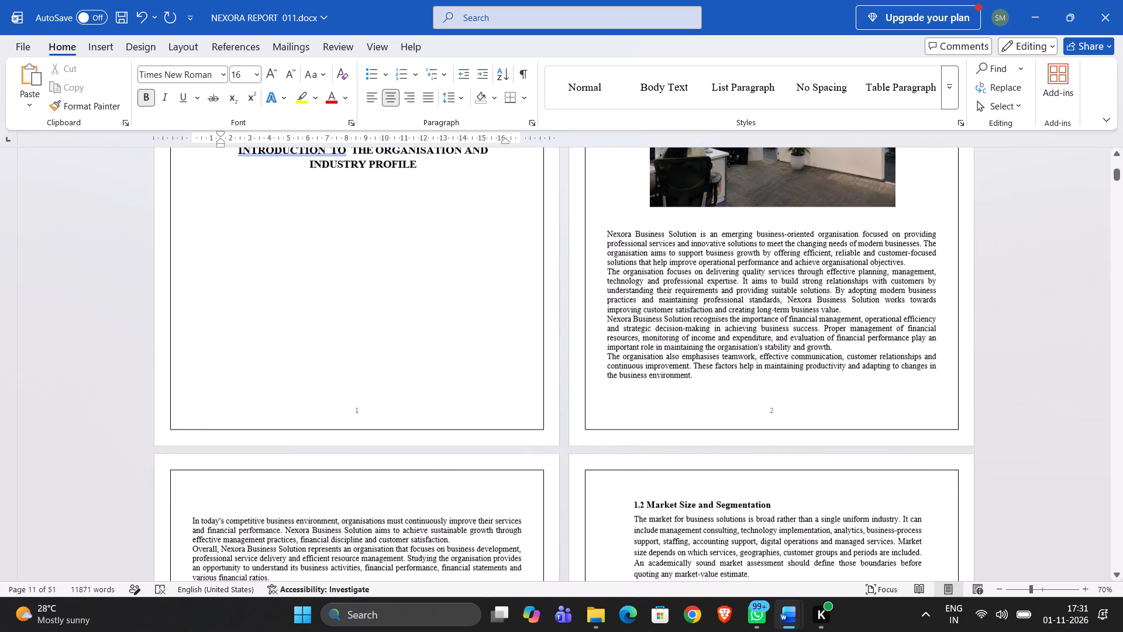
{"action": "scroll", "coordinate": [316, 473], "scroll_direction": "down", "scroll_amount": 1}
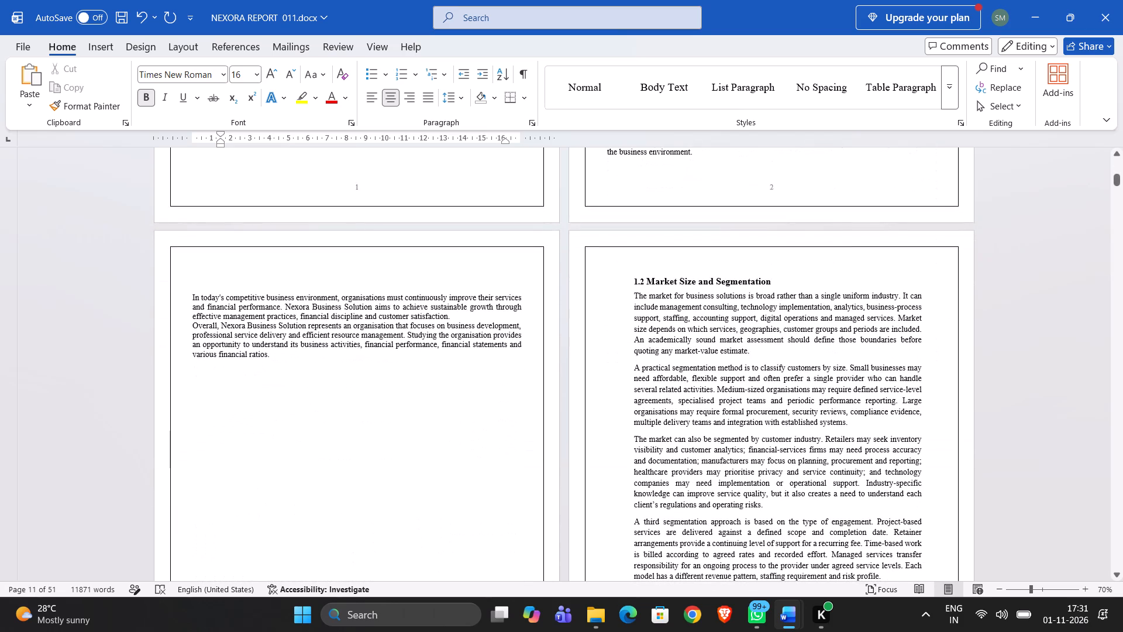
{"action": "scroll", "coordinate": [316, 473], "scroll_direction": "down", "scroll_amount": 4}
{"action": "scroll", "coordinate": [316, 473], "scroll_direction": "down", "scroll_amount": 20}
{"action": "scroll", "coordinate": [316, 473], "scroll_direction": "down", "scroll_amount": 15}
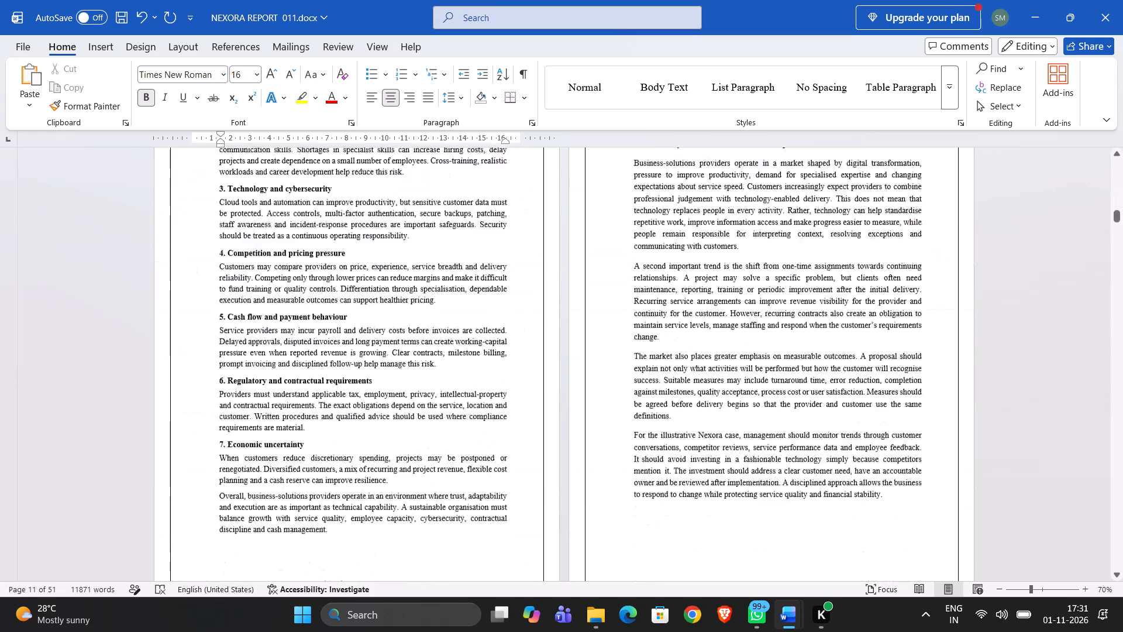
{"action": "scroll", "coordinate": [316, 473], "scroll_direction": "down", "scroll_amount": 20}
{"action": "scroll", "coordinate": [316, 473], "scroll_direction": "down", "scroll_amount": 20}
{"action": "scroll", "coordinate": [316, 473], "scroll_direction": "down", "scroll_amount": 20}
Examine the Chapter II pages back from section 2.13, then the chapter's opening pages with sections 2.1 to 2.4.
{"action": "scroll", "coordinate": [316, 473], "scroll_direction": "up", "scroll_amount": 3}
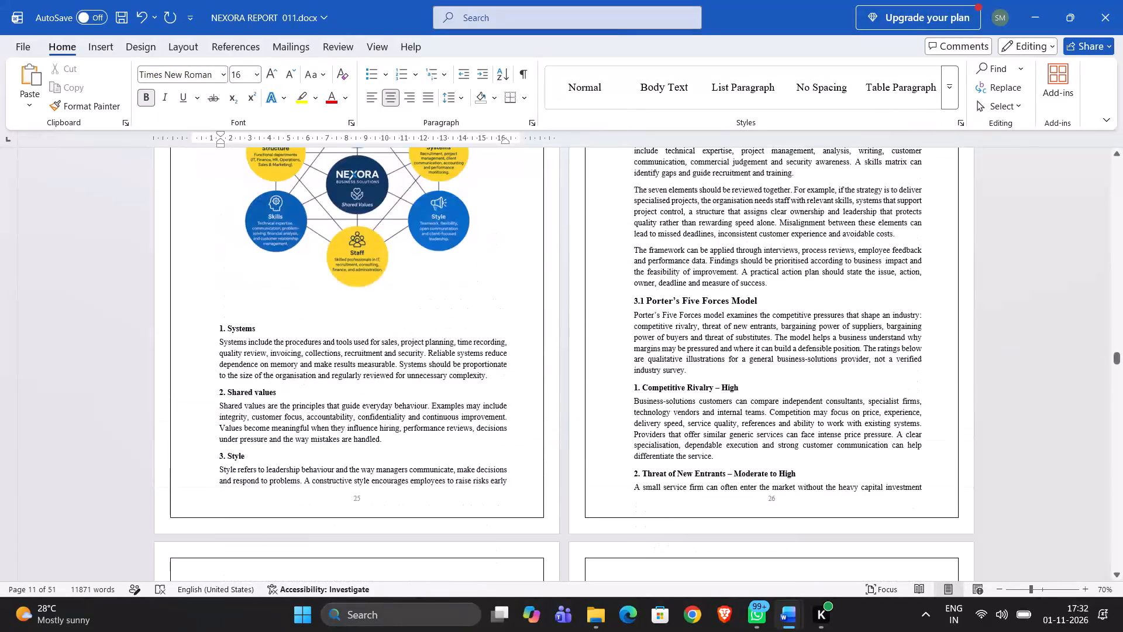
{"action": "scroll", "coordinate": [316, 473], "scroll_direction": "up", "scroll_amount": 6}
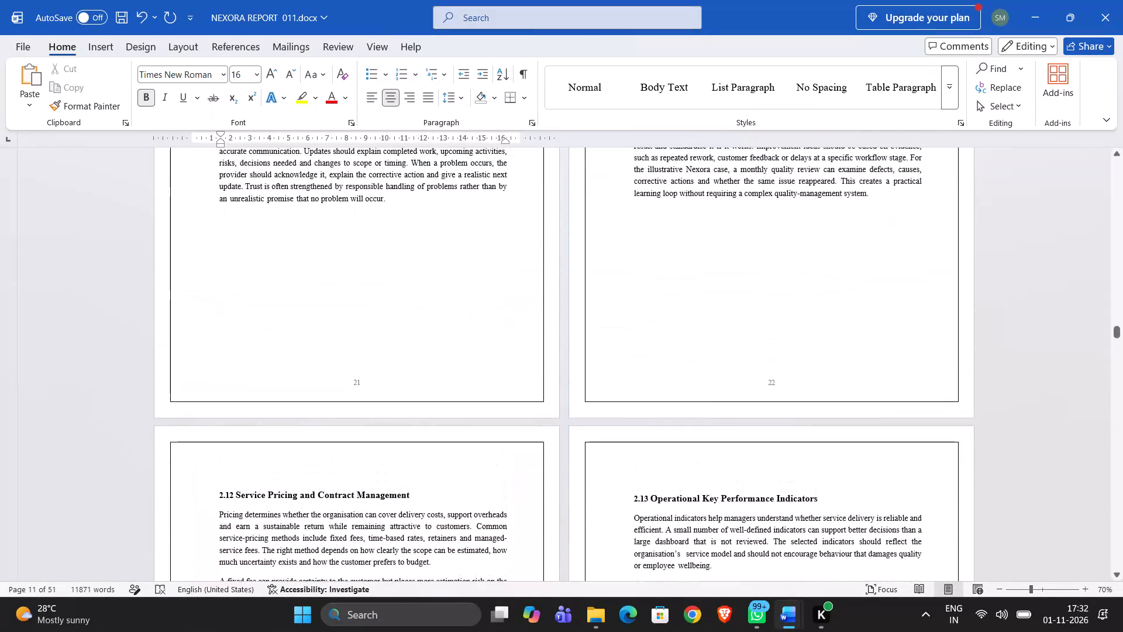
{"action": "scroll", "coordinate": [316, 473], "scroll_direction": "up", "scroll_amount": 4}
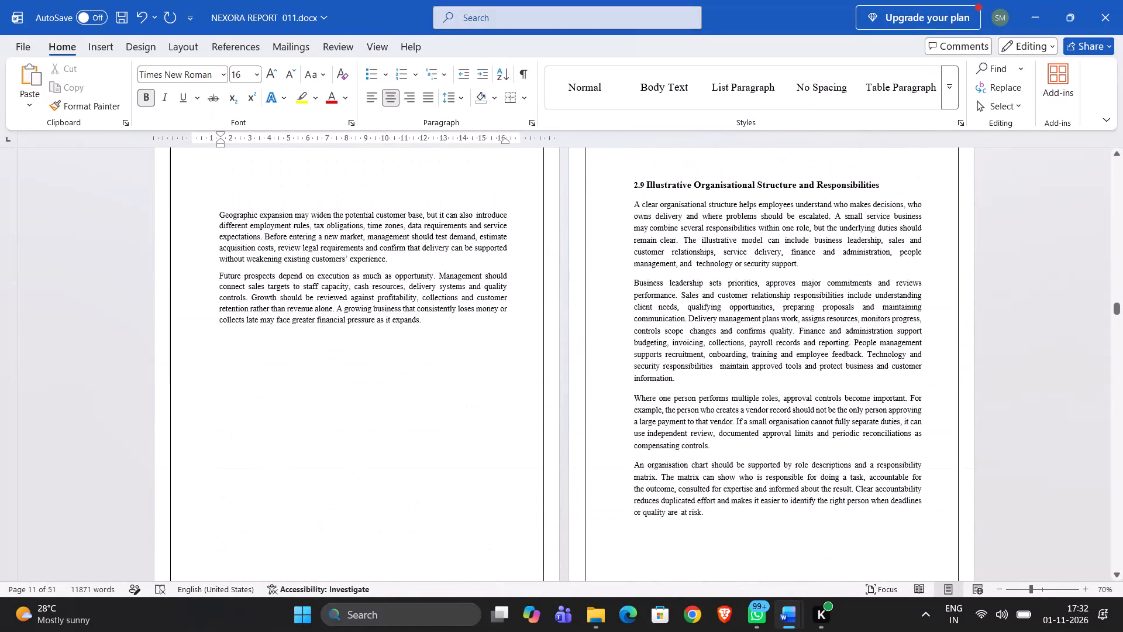
{"action": "scroll", "coordinate": [316, 473], "scroll_direction": "up", "scroll_amount": 5}
{"action": "scroll", "coordinate": [316, 473], "scroll_direction": "up", "scroll_amount": 20}
{"action": "scroll", "coordinate": [316, 473], "scroll_direction": "up", "scroll_amount": 1}
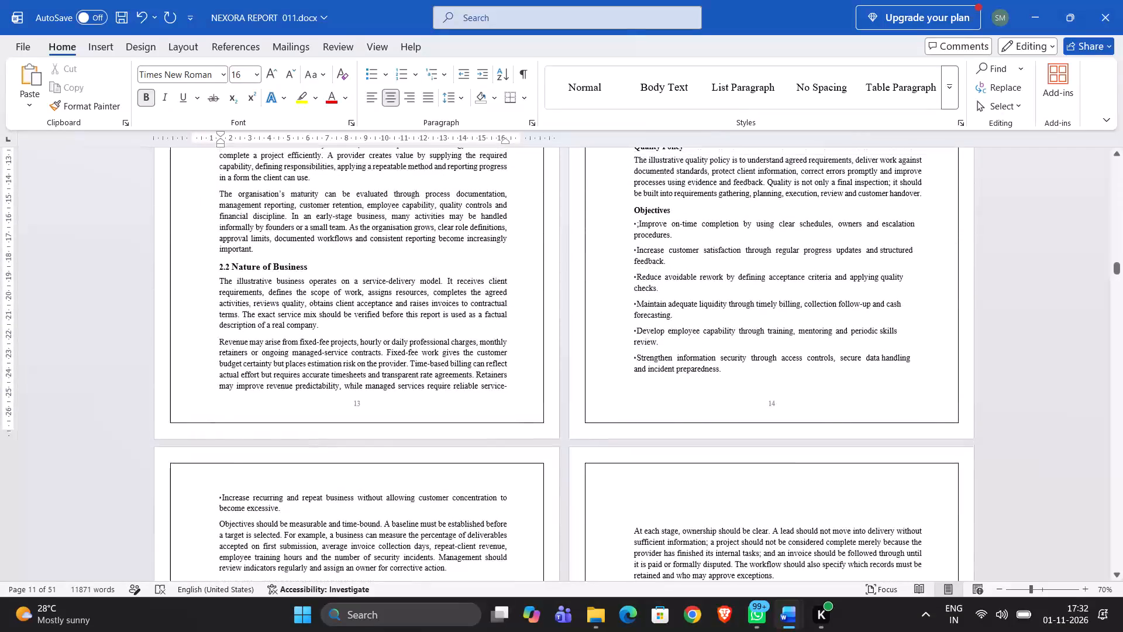
{"action": "scroll", "coordinate": [316, 473], "scroll_direction": "up", "scroll_amount": 6}
{"action": "scroll", "coordinate": [316, 473], "scroll_direction": "down", "scroll_amount": 3}
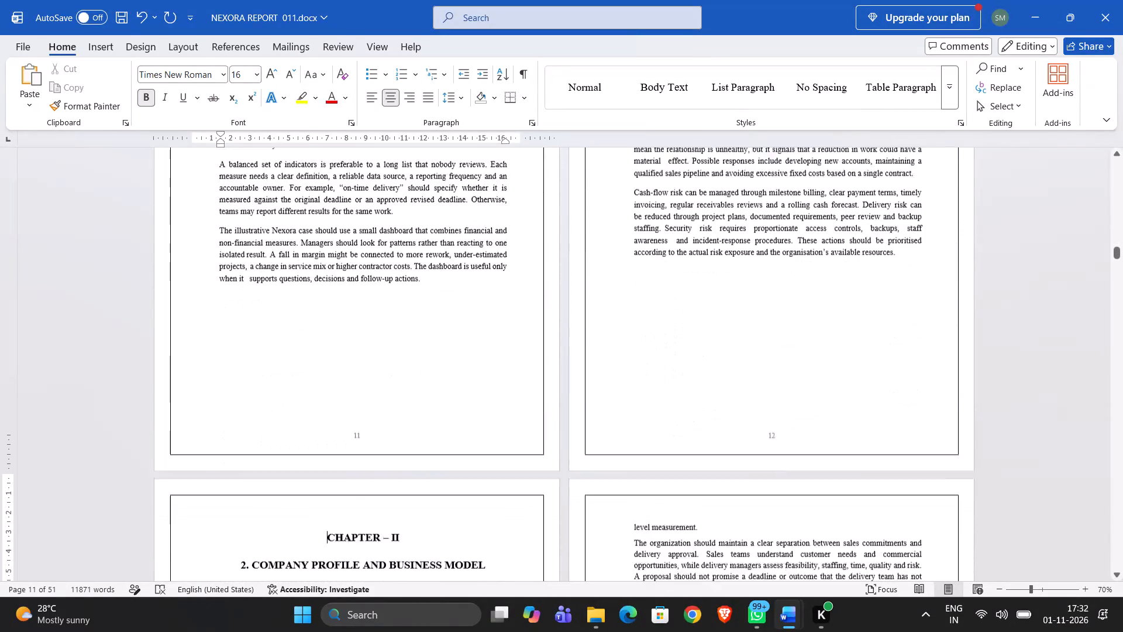
{"action": "scroll", "coordinate": [316, 473], "scroll_direction": "down", "scroll_amount": 2}
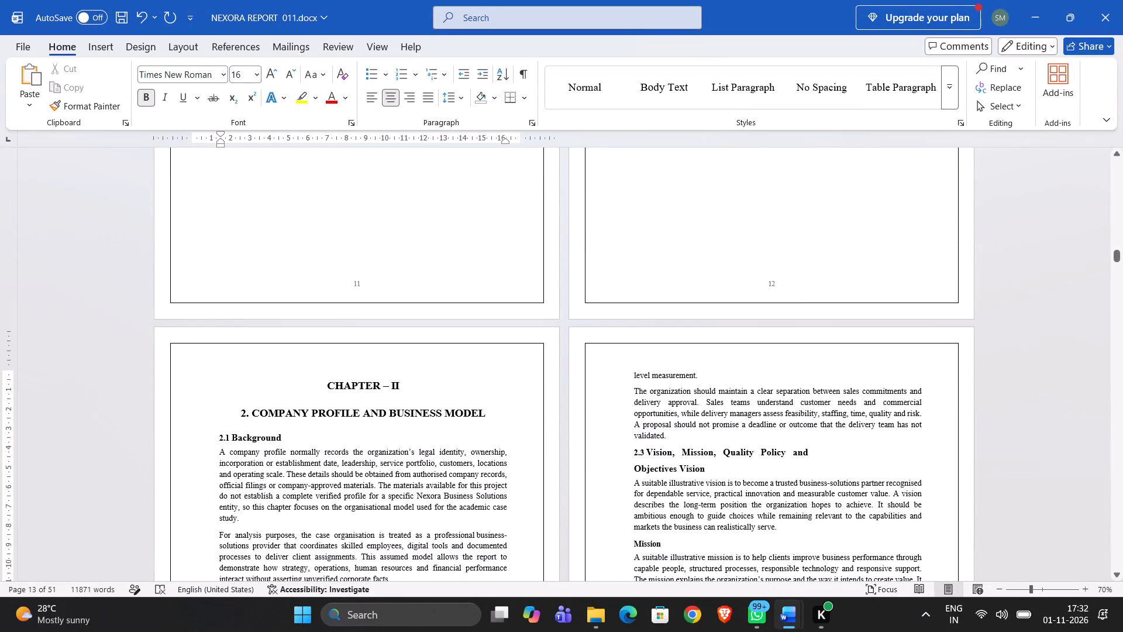
{"action": "scroll", "coordinate": [316, 473], "scroll_direction": "down", "scroll_amount": 2}
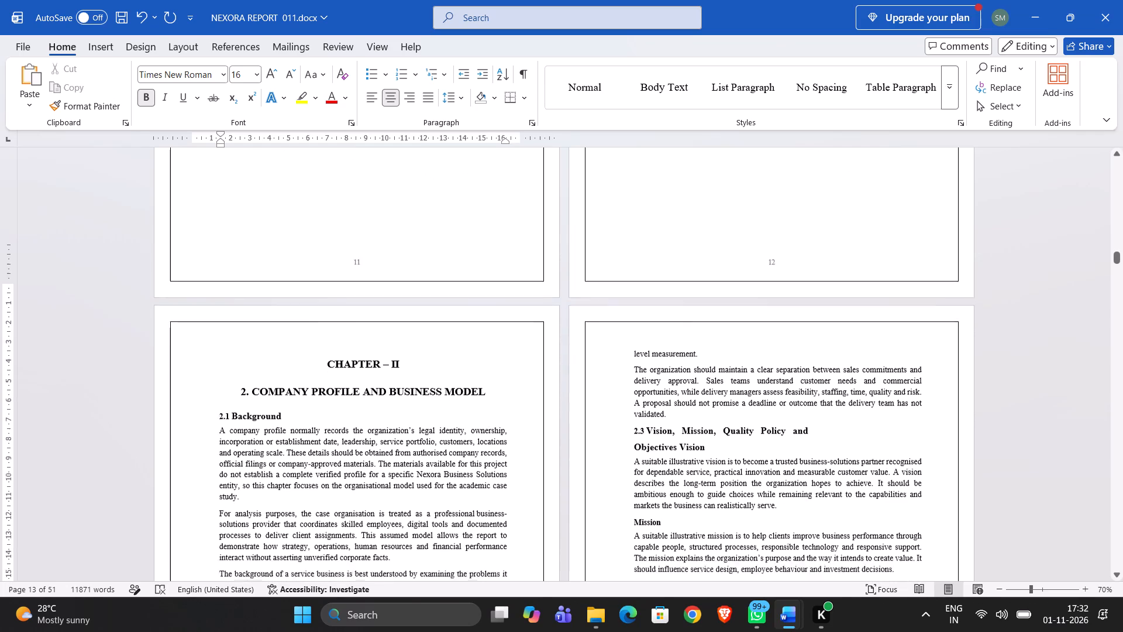
{"action": "scroll", "coordinate": [316, 473], "scroll_direction": "down", "scroll_amount": 8}
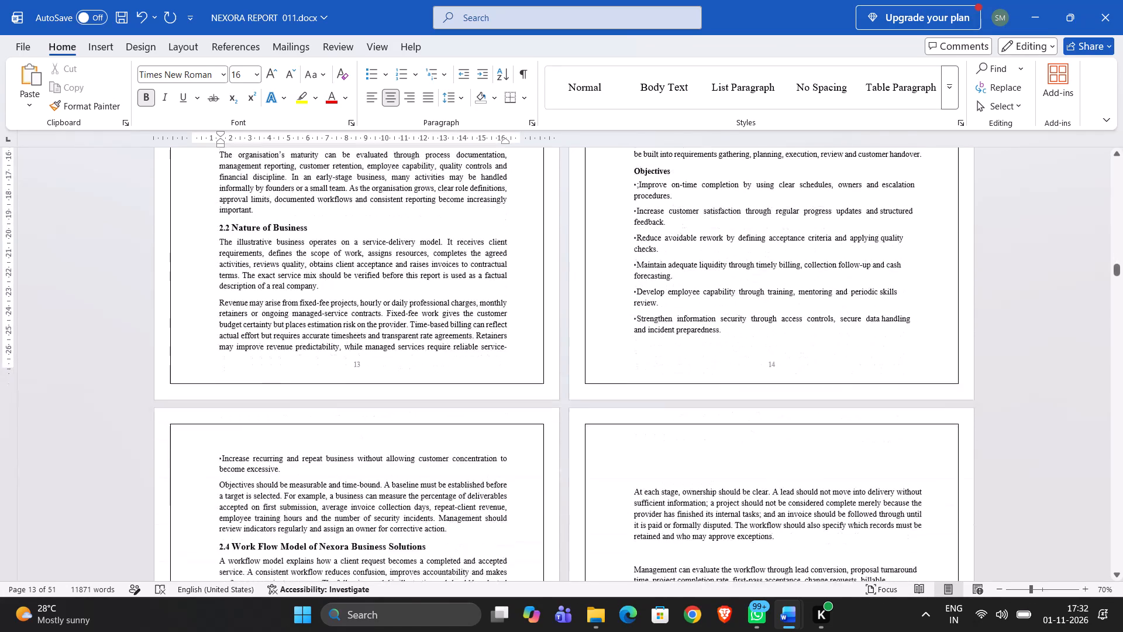
{"action": "scroll", "coordinate": [316, 473], "scroll_direction": "up", "scroll_amount": 4}
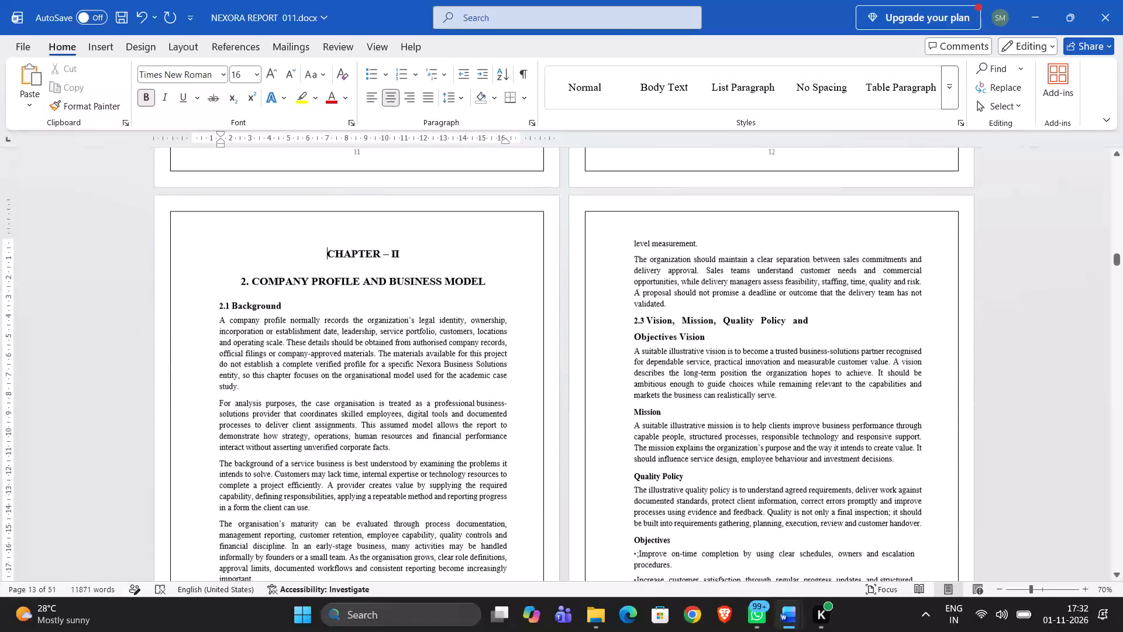
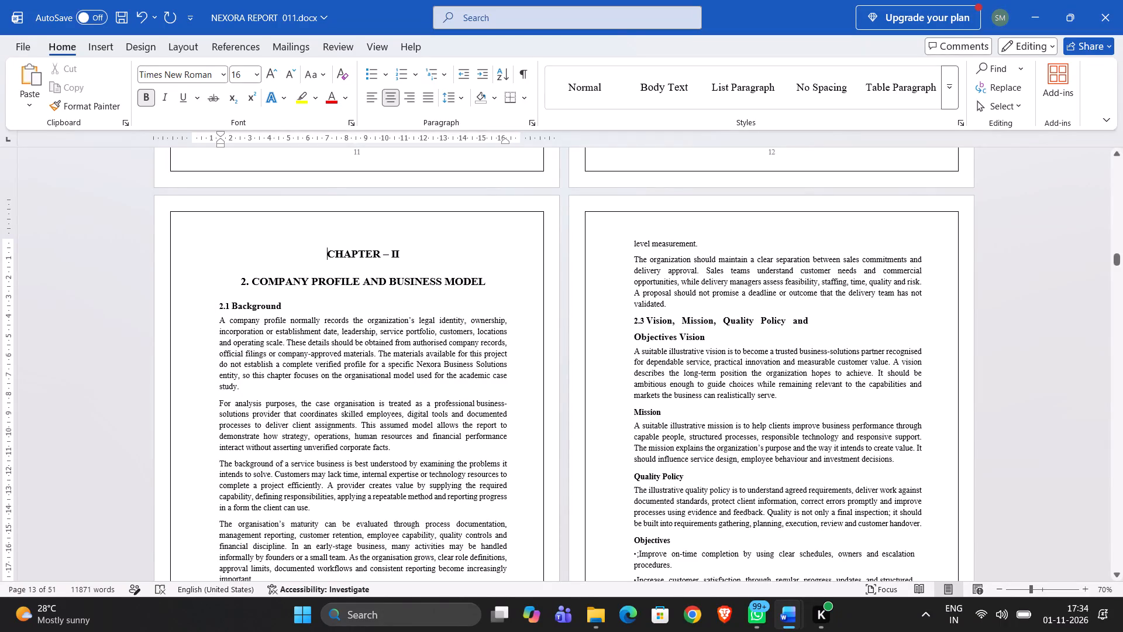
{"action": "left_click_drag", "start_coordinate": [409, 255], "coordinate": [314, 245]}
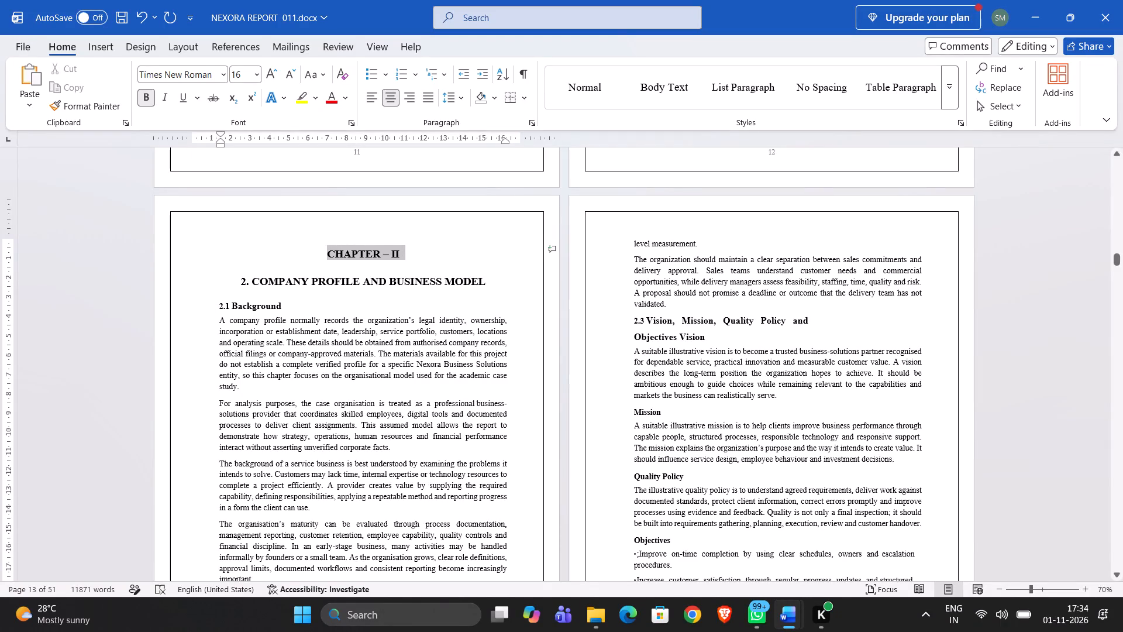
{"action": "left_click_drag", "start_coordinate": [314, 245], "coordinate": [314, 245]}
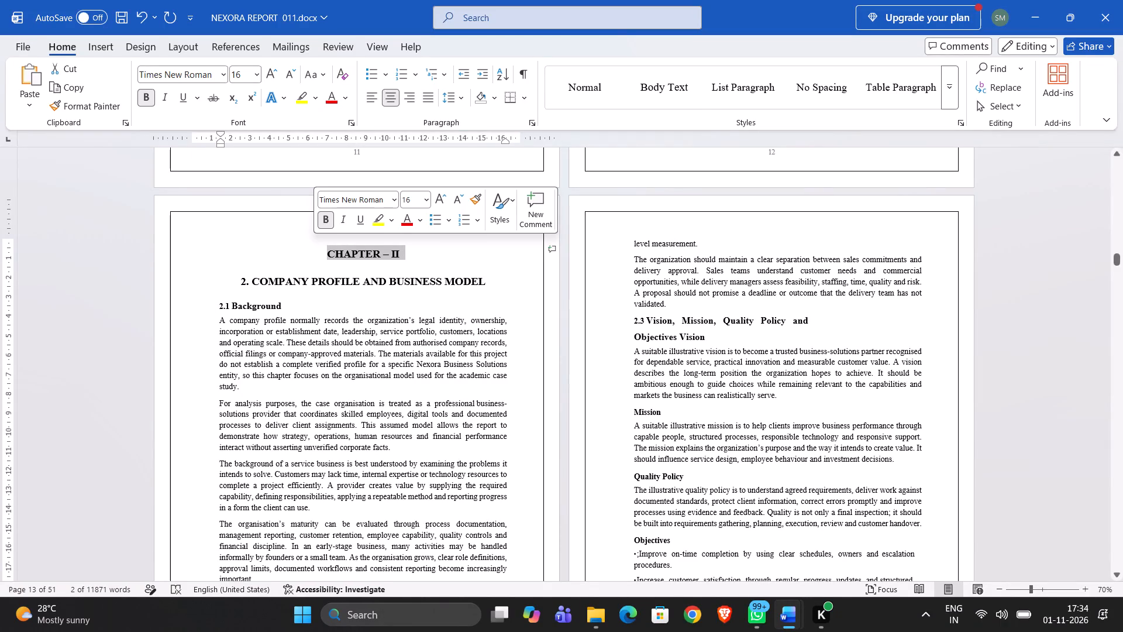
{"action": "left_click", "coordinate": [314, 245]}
Examine the Chapter II page layout from section 2.1 through sections 2.10 and 2.11, rechecking the pages with sections 2.6 to 2.9.
{"action": "scroll", "coordinate": [364, 304], "scroll_direction": "down", "scroll_amount": 2}
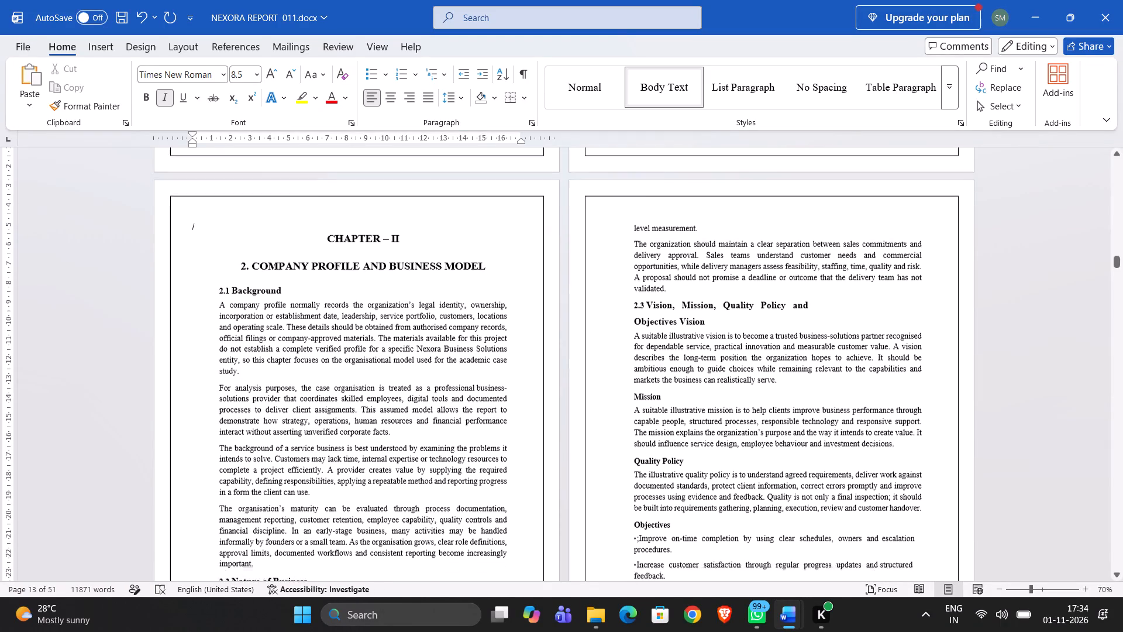
{"action": "scroll", "coordinate": [364, 304], "scroll_direction": "down", "scroll_amount": 5}
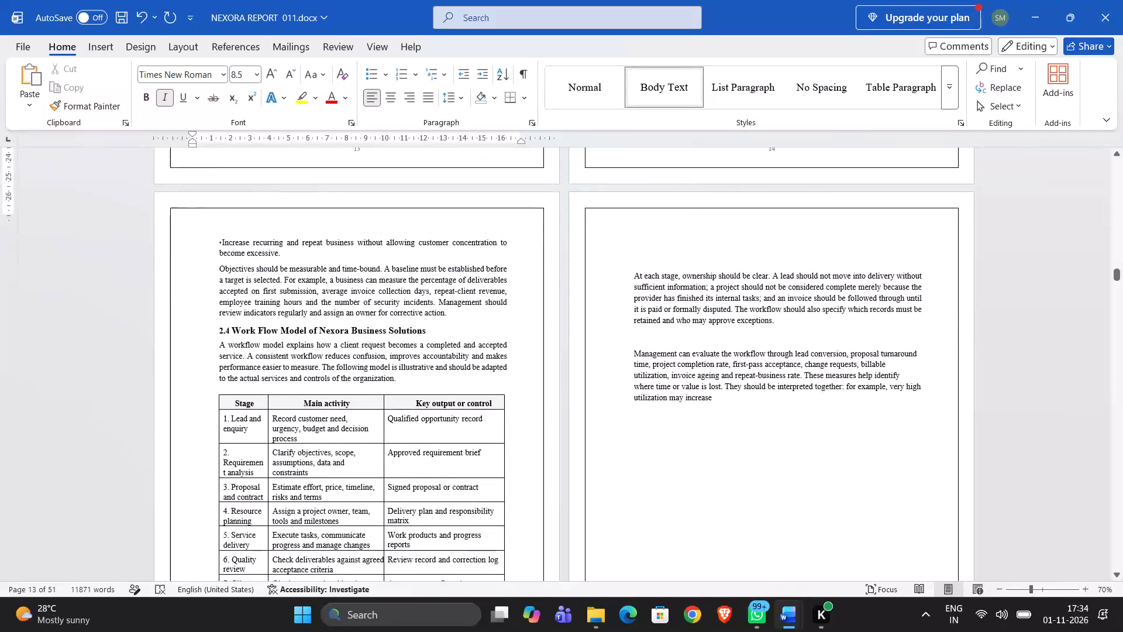
{"action": "scroll", "coordinate": [364, 304], "scroll_direction": "down", "scroll_amount": 9}
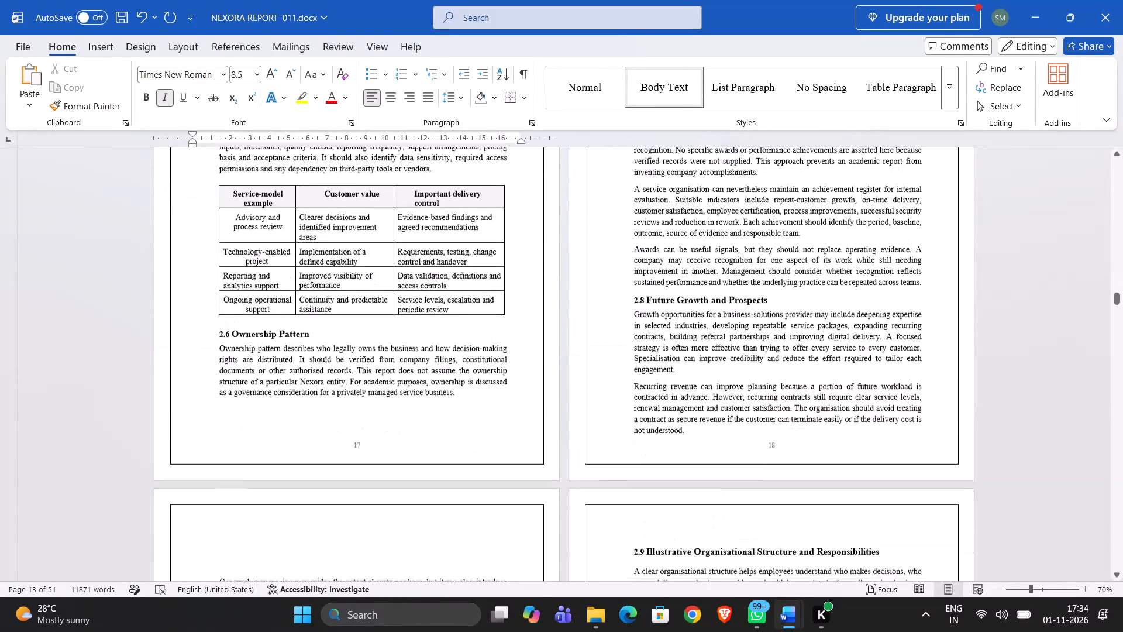
{"action": "scroll", "coordinate": [364, 304], "scroll_direction": "down", "scroll_amount": 4}
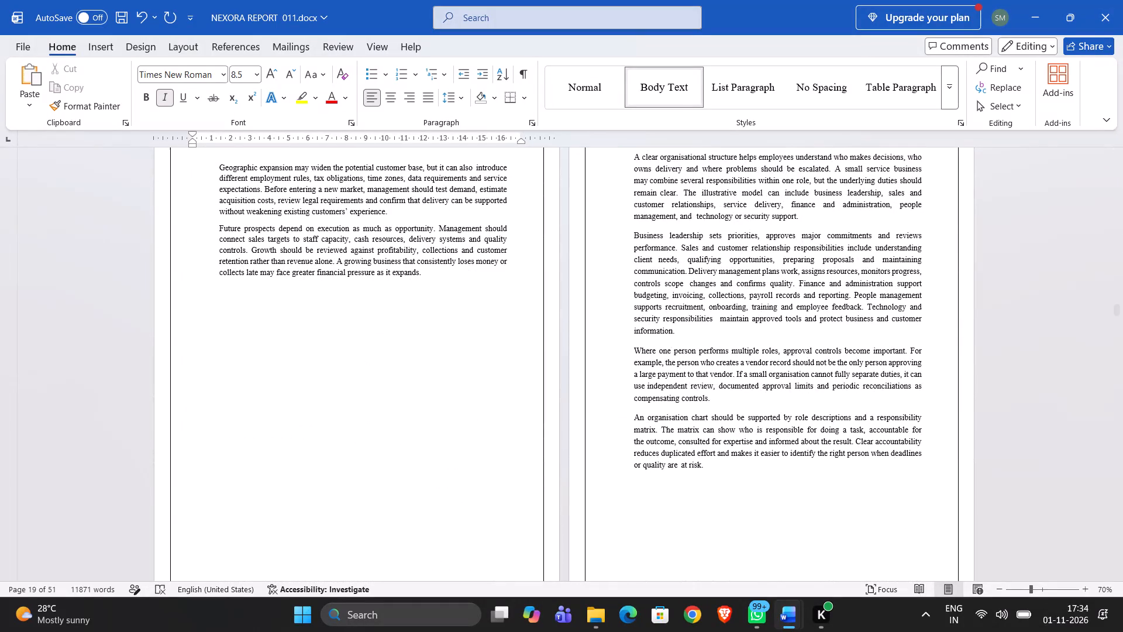
{"action": "scroll", "coordinate": [364, 304], "scroll_direction": "up", "scroll_amount": 1}
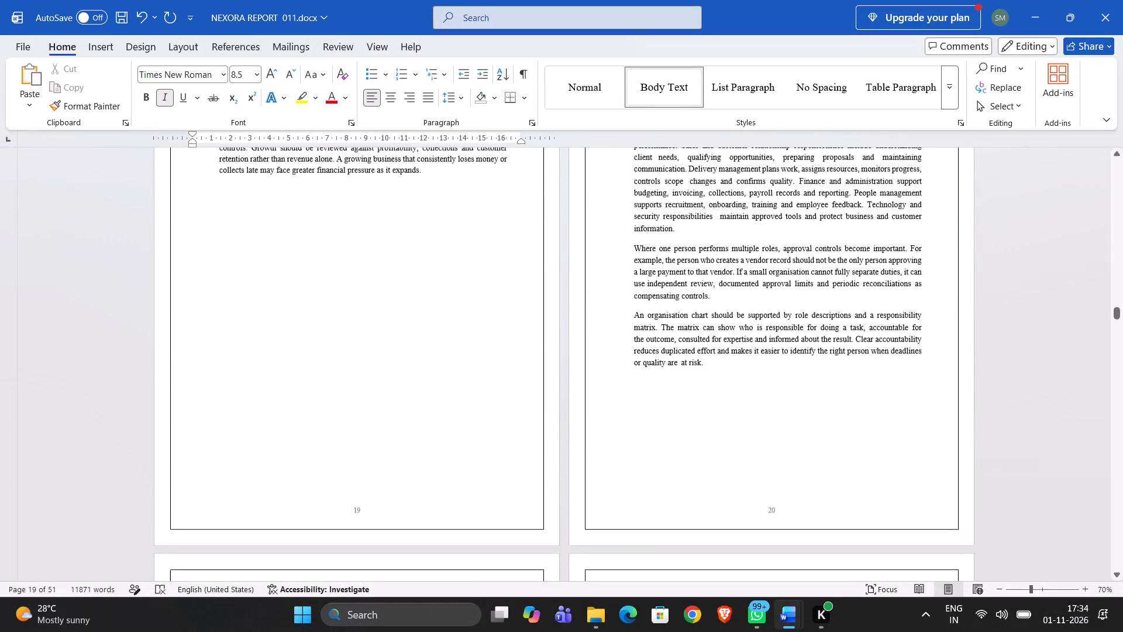
{"action": "scroll", "coordinate": [364, 304], "scroll_direction": "up", "scroll_amount": 6}
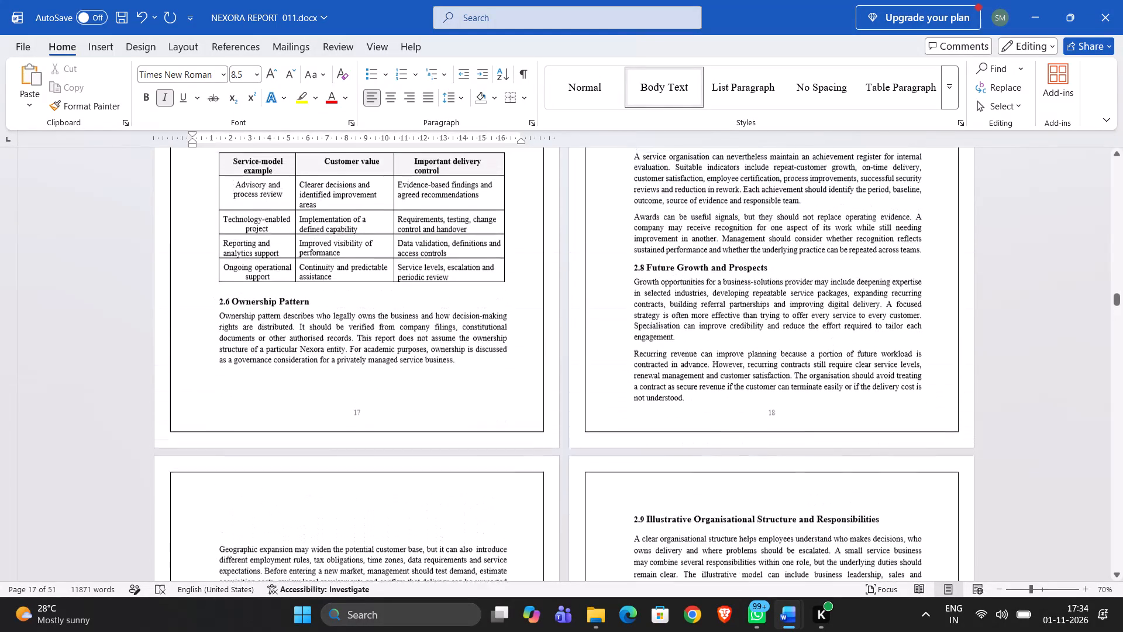
{"action": "scroll", "coordinate": [364, 304], "scroll_direction": "up", "scroll_amount": 1}
{"action": "scroll", "coordinate": [364, 304], "scroll_direction": "down", "scroll_amount": 10}
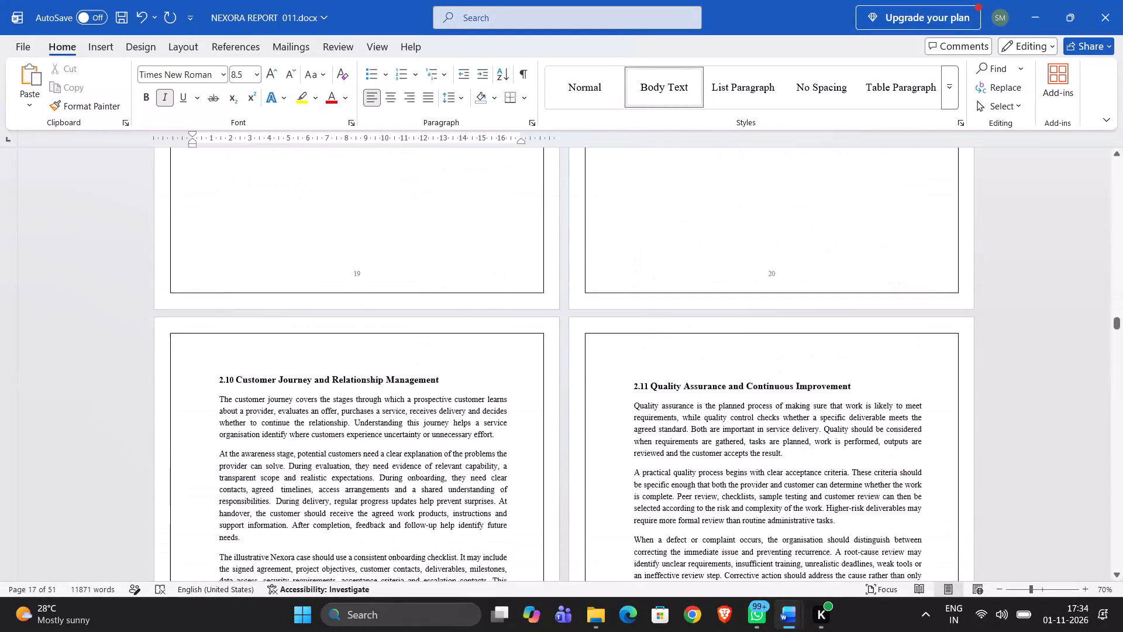
{"action": "scroll", "coordinate": [364, 304], "scroll_direction": "up", "scroll_amount": 4}
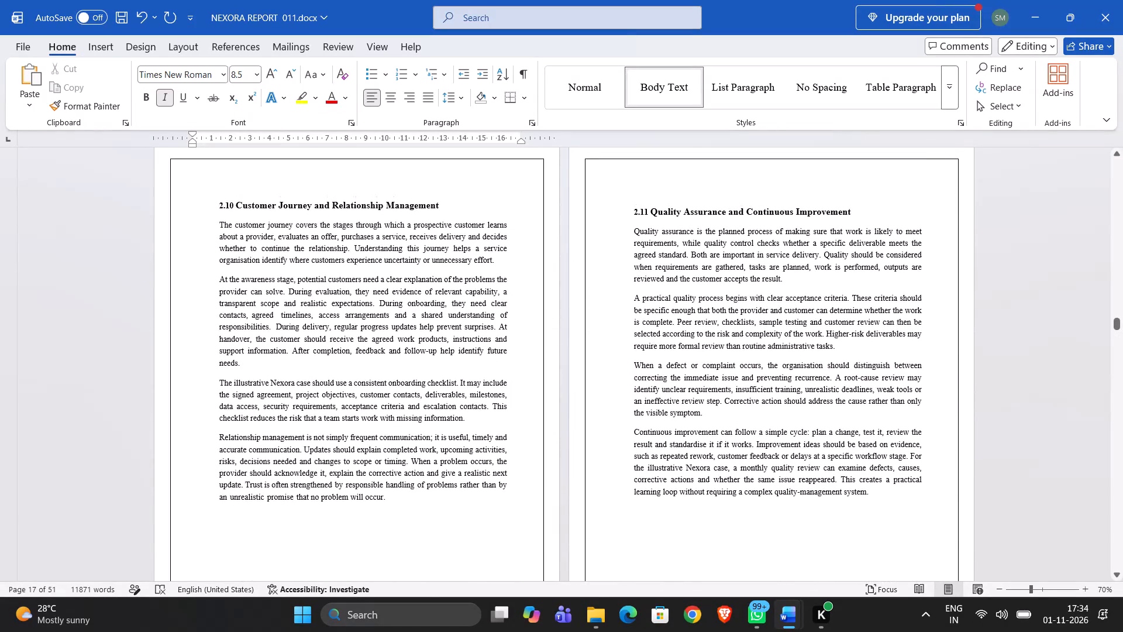
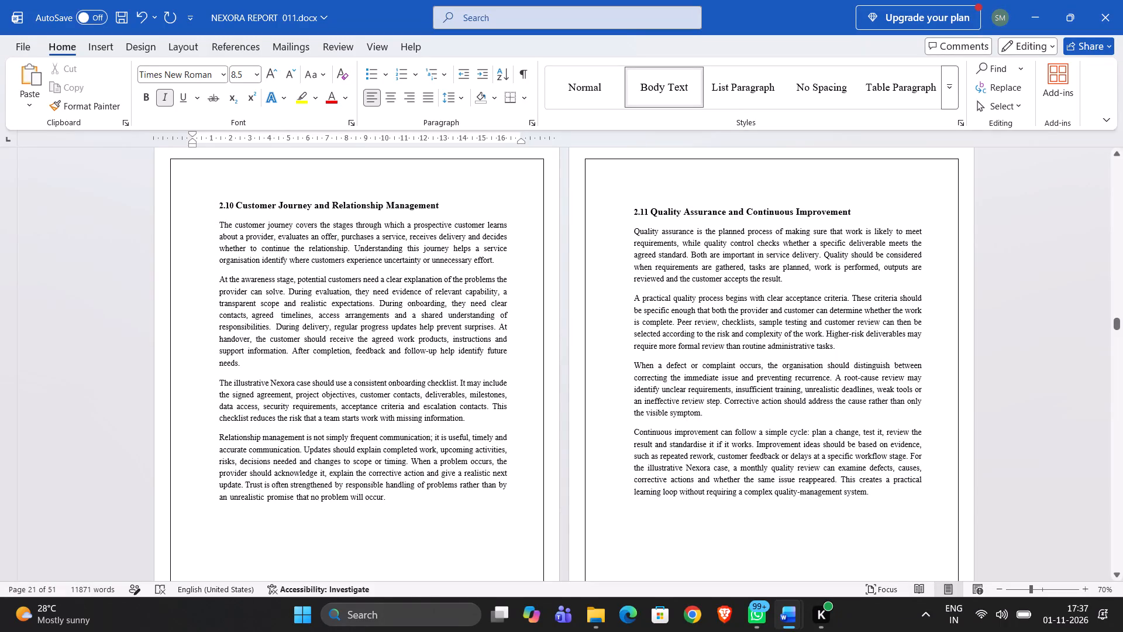
Examine the page layout of sections 2.12 and 2.13 and recheck the preceding Chapter II pages.
{"action": "scroll", "coordinate": [395, 315], "scroll_direction": "down", "scroll_amount": 7}
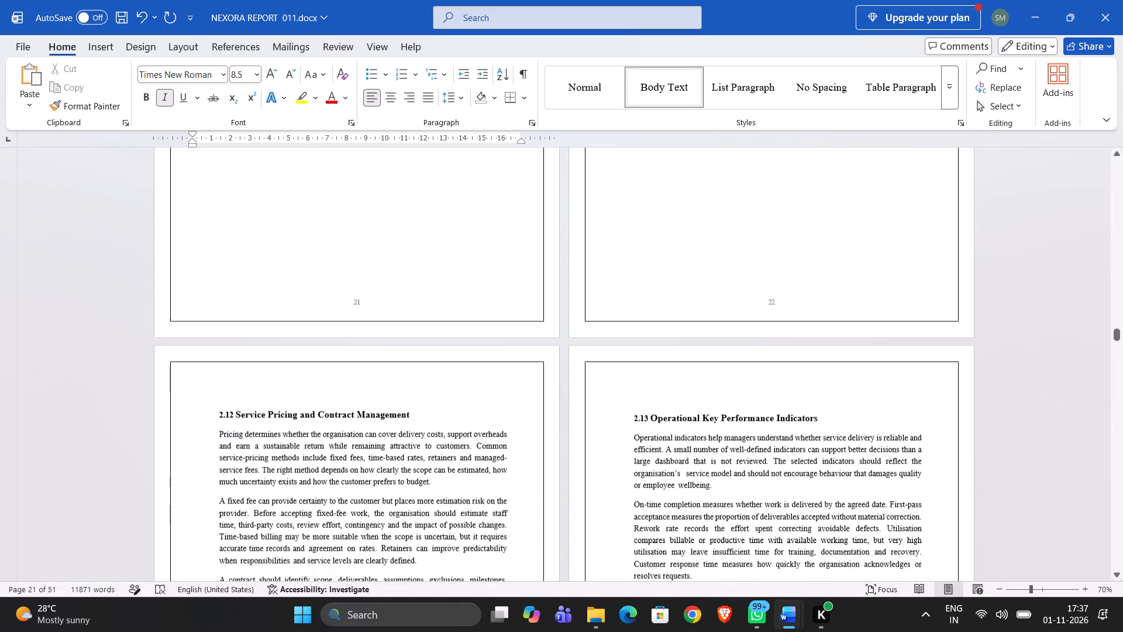
{"action": "scroll", "coordinate": [395, 315], "scroll_direction": "down", "scroll_amount": 4}
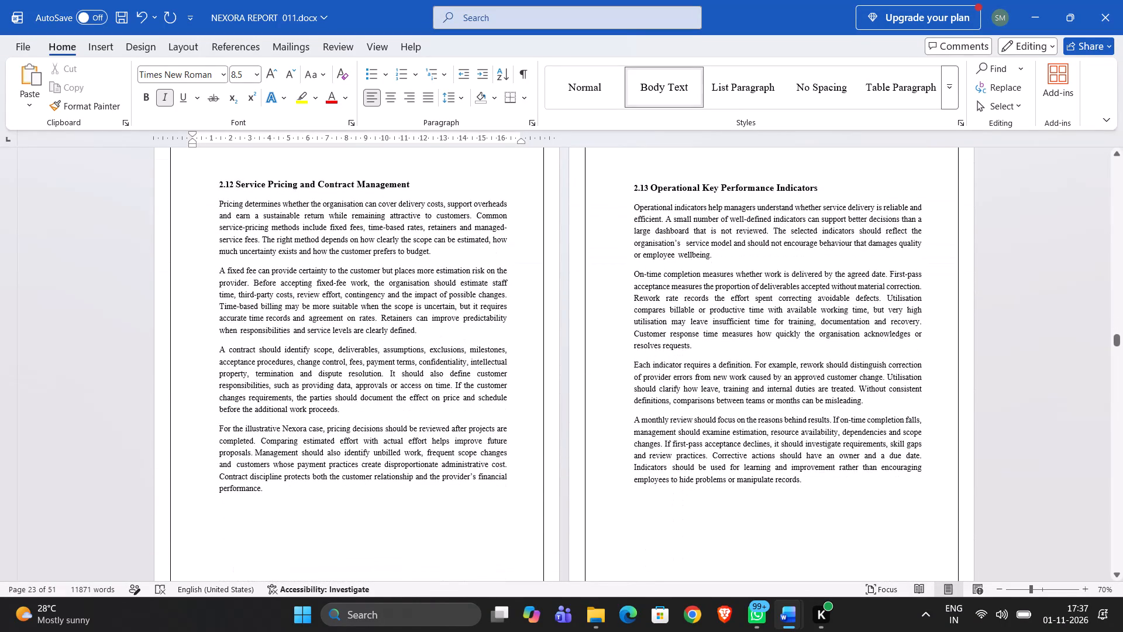
{"action": "scroll", "coordinate": [395, 315], "scroll_direction": "down", "scroll_amount": 6}
{"action": "scroll", "coordinate": [395, 315], "scroll_direction": "up", "scroll_amount": 6}
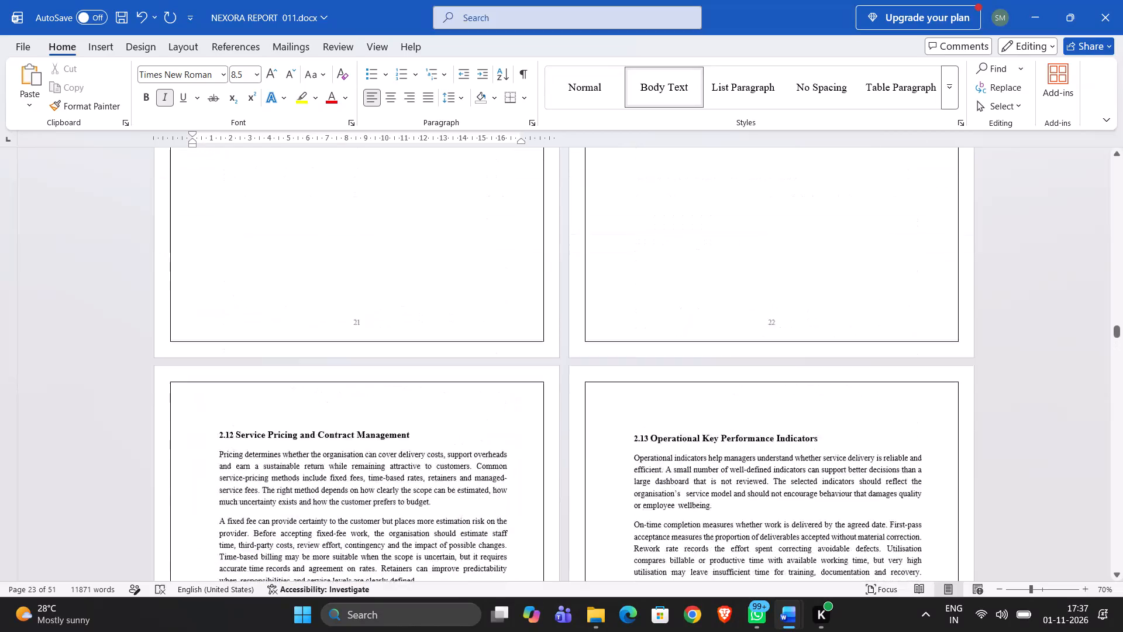
{"action": "scroll", "coordinate": [395, 315], "scroll_direction": "up", "scroll_amount": 6}
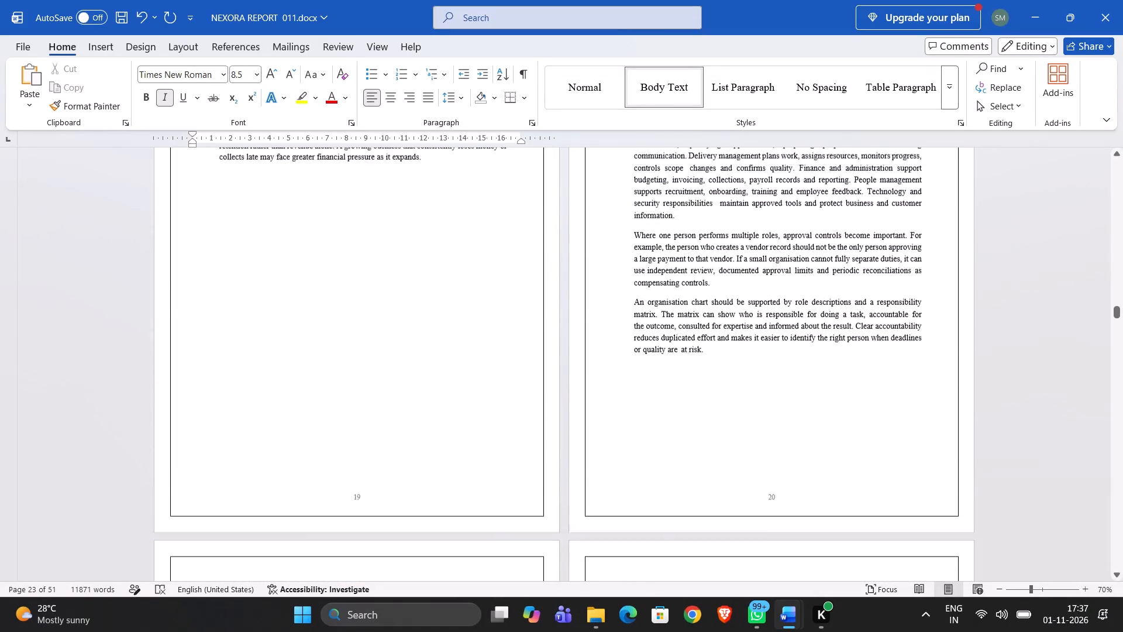
Examine the report pages and page numbers from the Chapter I title page to the start of Chapter II.
{"action": "scroll", "coordinate": [395, 315], "scroll_direction": "up", "scroll_amount": 12}
{"action": "scroll", "coordinate": [395, 315], "scroll_direction": "down", "scroll_amount": 2}
{"action": "scroll", "coordinate": [395, 315], "scroll_direction": "up", "scroll_amount": 7}
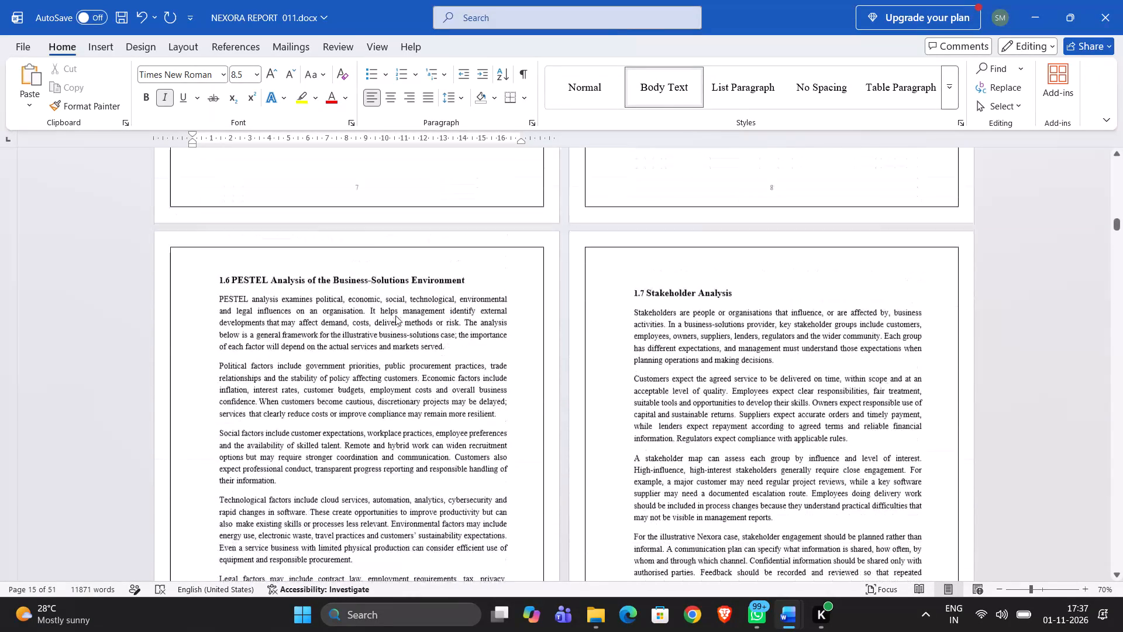
{"action": "scroll", "coordinate": [395, 315], "scroll_direction": "up", "scroll_amount": 10}
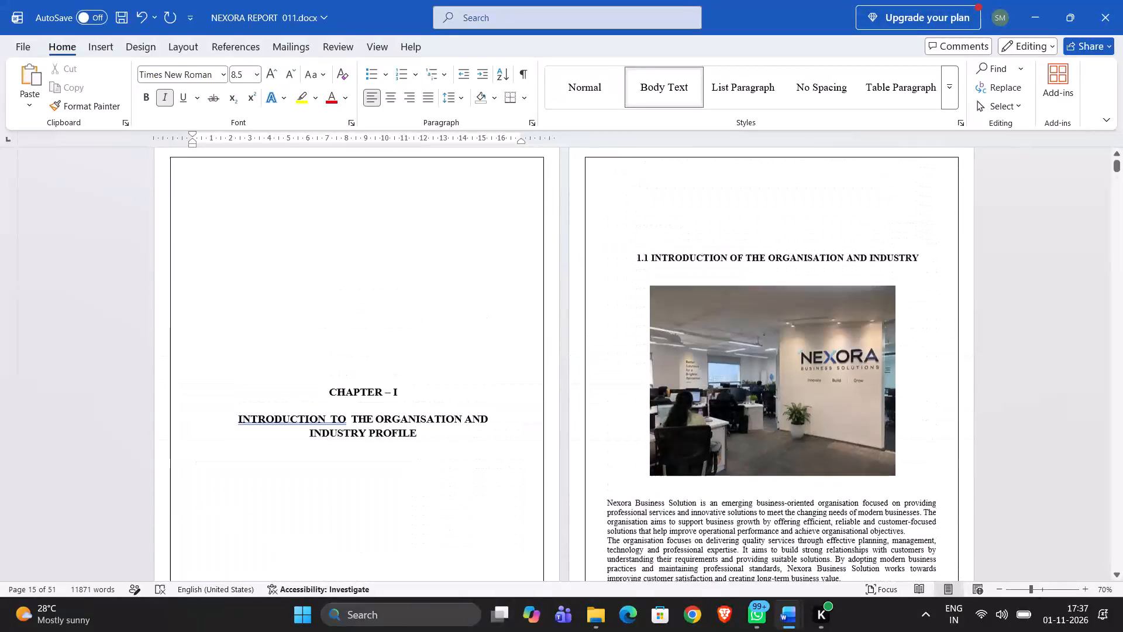
{"action": "scroll", "coordinate": [395, 315], "scroll_direction": "down", "scroll_amount": 19}
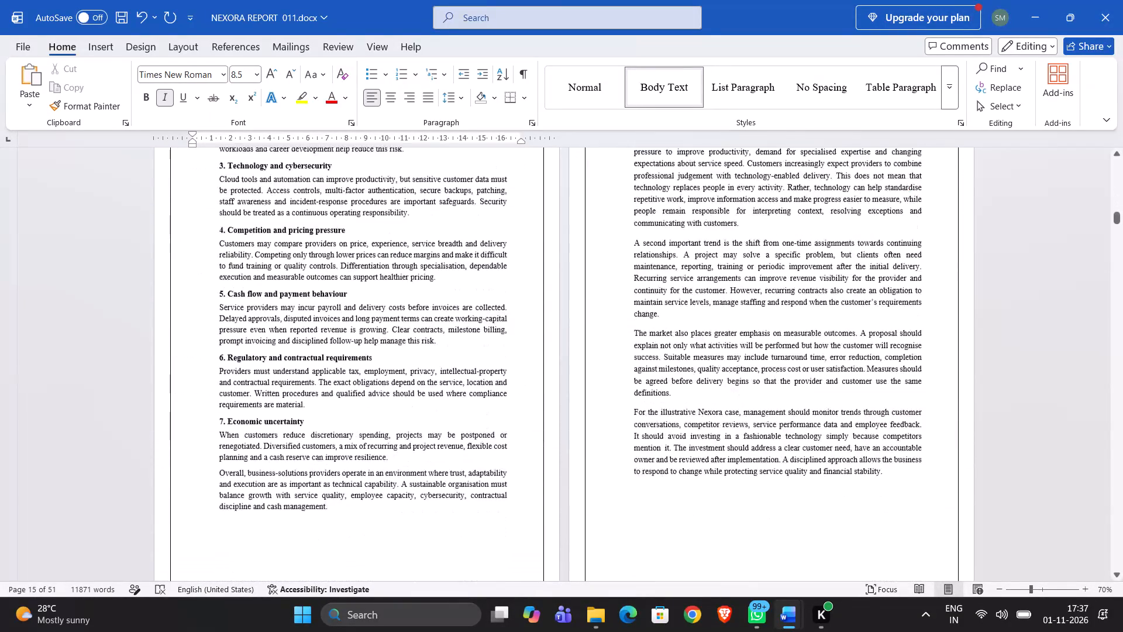
{"action": "scroll", "coordinate": [395, 315], "scroll_direction": "down", "scroll_amount": 9}
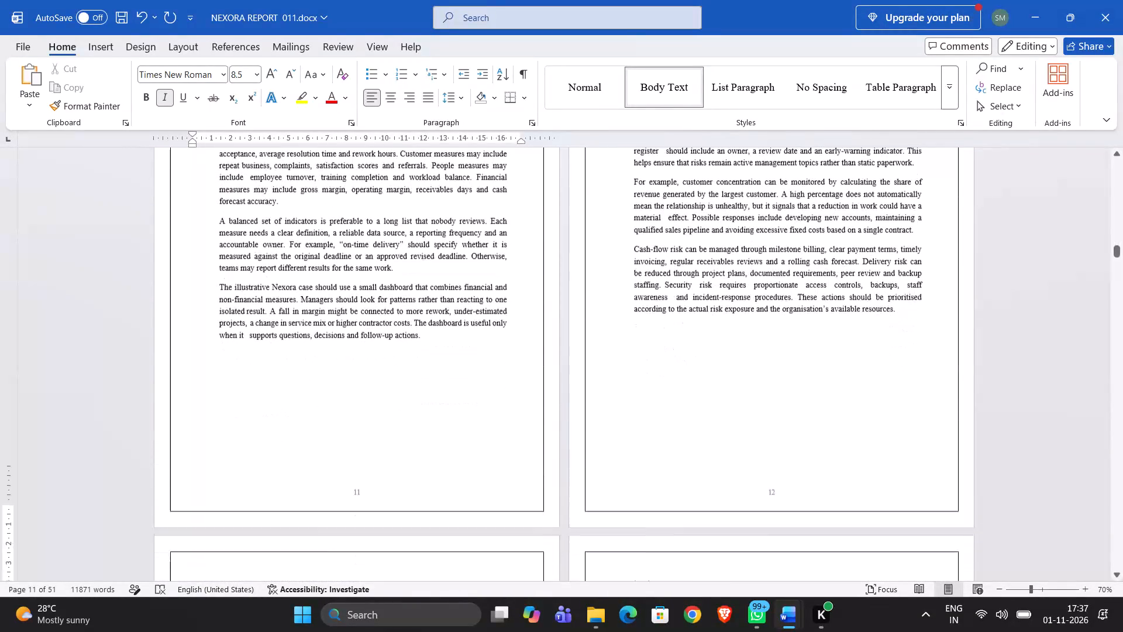
{"action": "scroll", "coordinate": [395, 315], "scroll_direction": "down", "scroll_amount": 2}
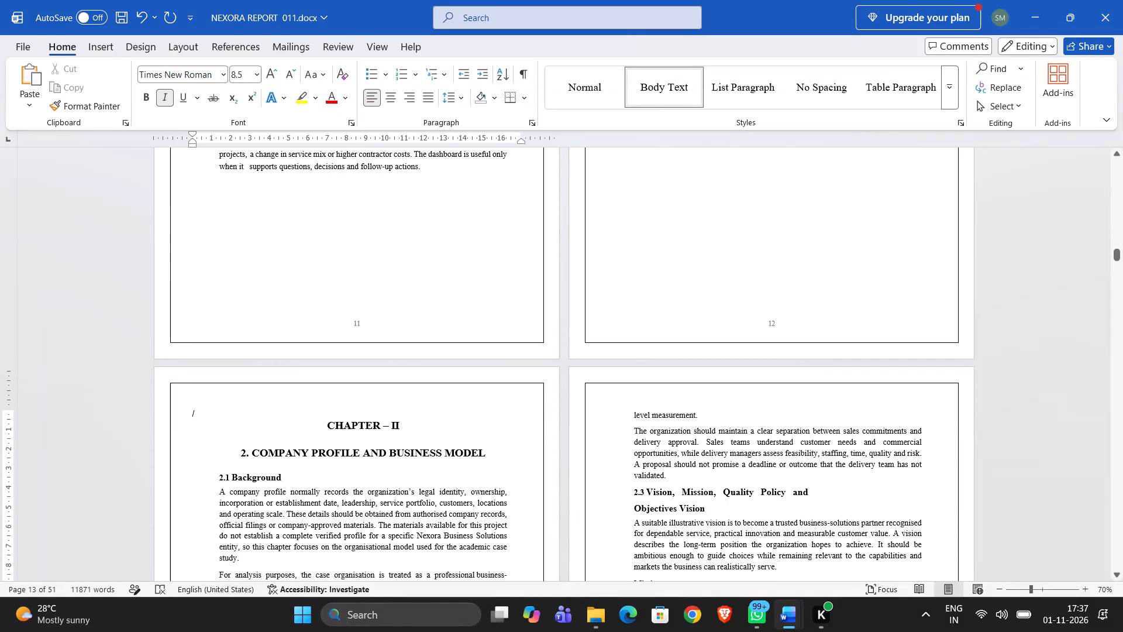
Switch to the MBA internship front sheet and examine the chapter page ranges in its table of content.
{"action": "key", "text": "alt+Tab"}
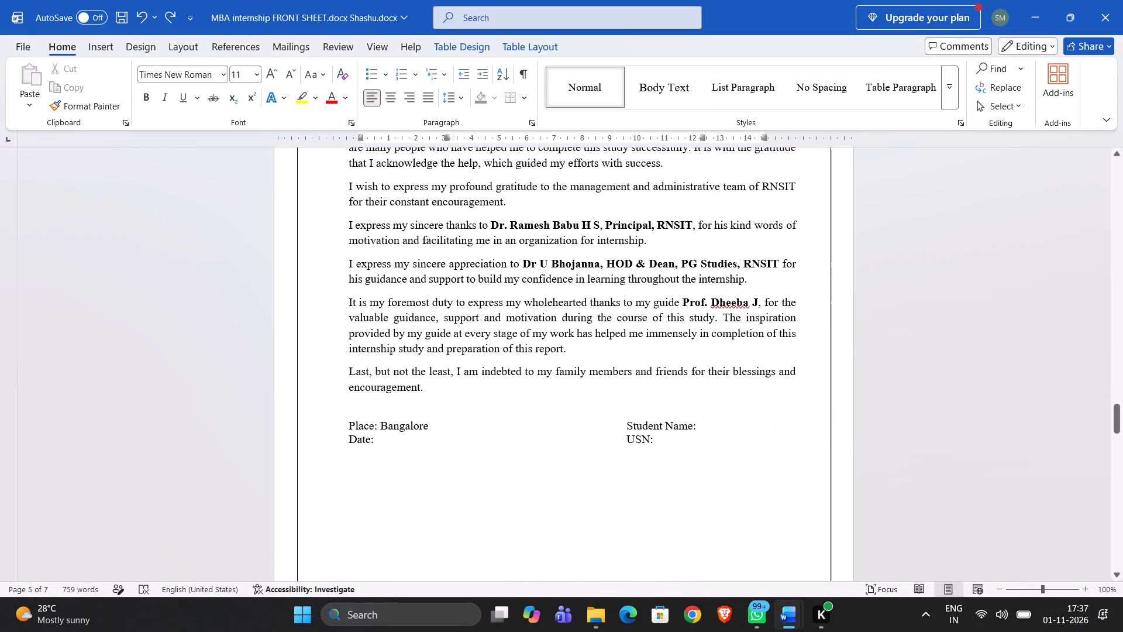
{"action": "scroll", "coordinate": [395, 315], "scroll_direction": "up", "scroll_amount": 10}
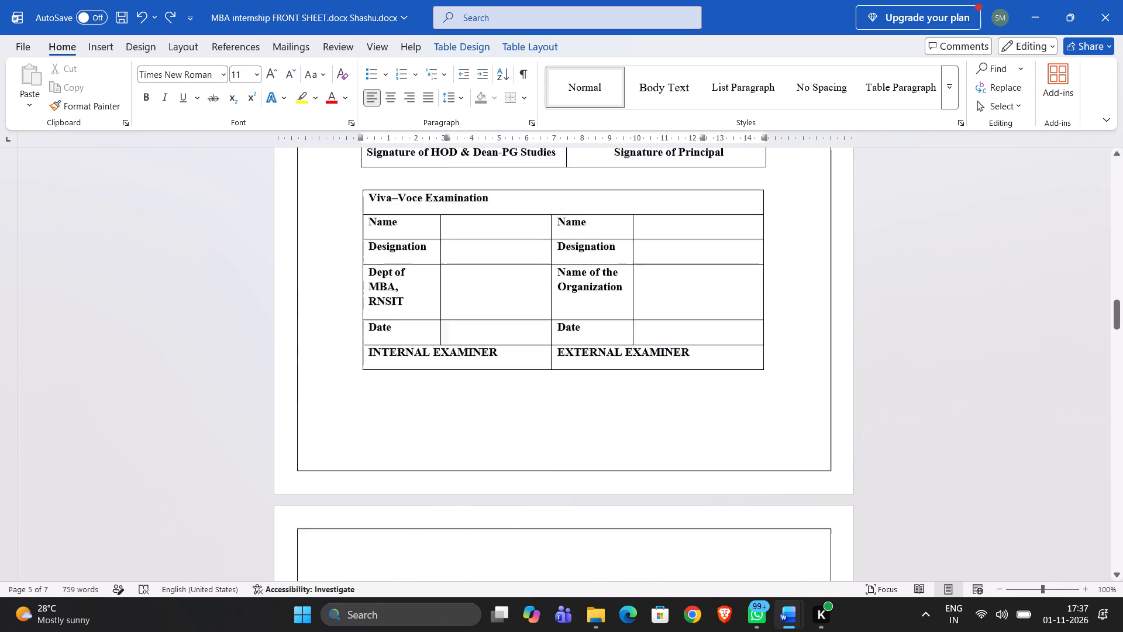
{"action": "scroll", "coordinate": [395, 315], "scroll_direction": "up", "scroll_amount": 6}
{"action": "scroll", "coordinate": [395, 315], "scroll_direction": "down", "scroll_amount": 18}
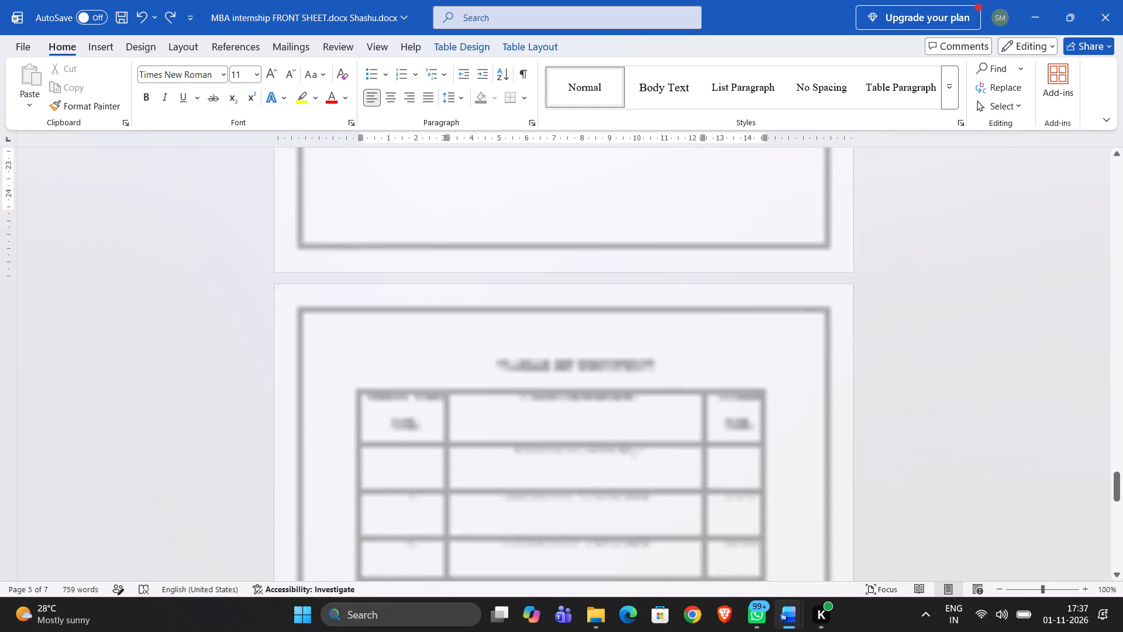
{"action": "scroll", "coordinate": [395, 315], "scroll_direction": "up", "scroll_amount": 4}
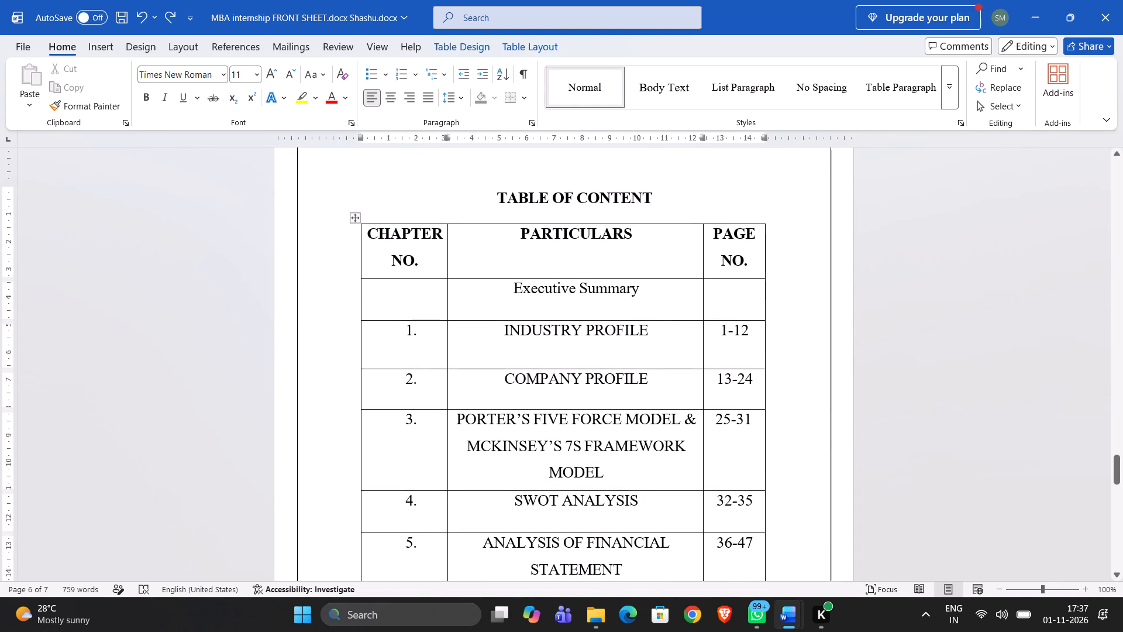
Return to the Nexora report and check the Chapter II pages up to the Chapter III opening against the front sheet's table of content.
{"action": "key", "text": "alt+Tab"}
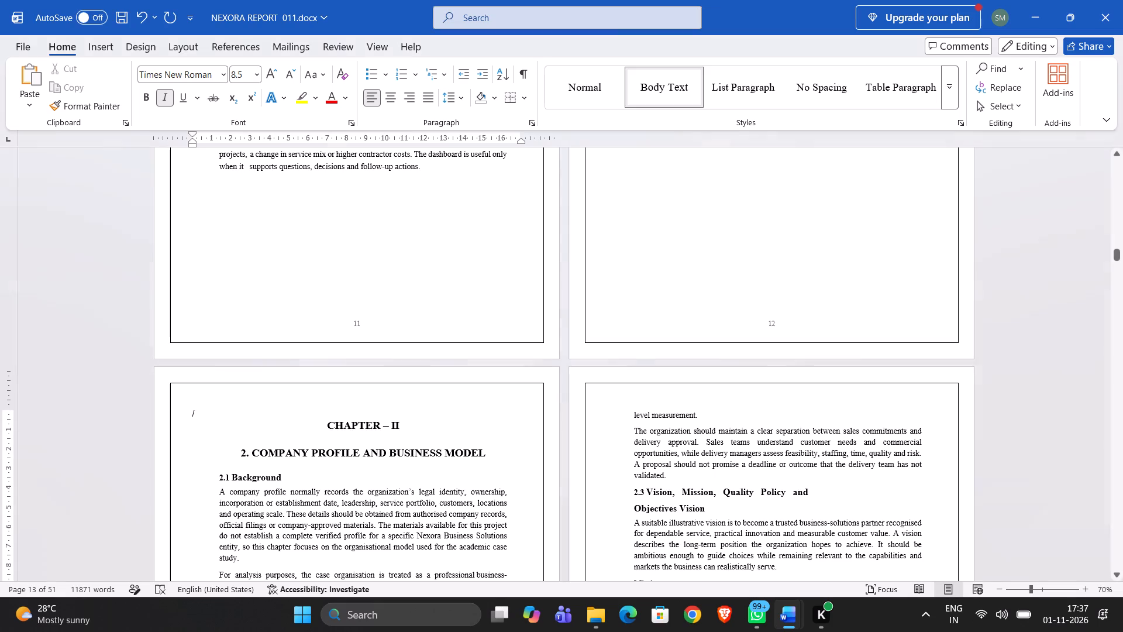
{"action": "scroll", "coordinate": [395, 315], "scroll_direction": "left", "scroll_amount": 1}
{"action": "scroll", "coordinate": [395, 315], "scroll_direction": "down", "scroll_amount": 4}
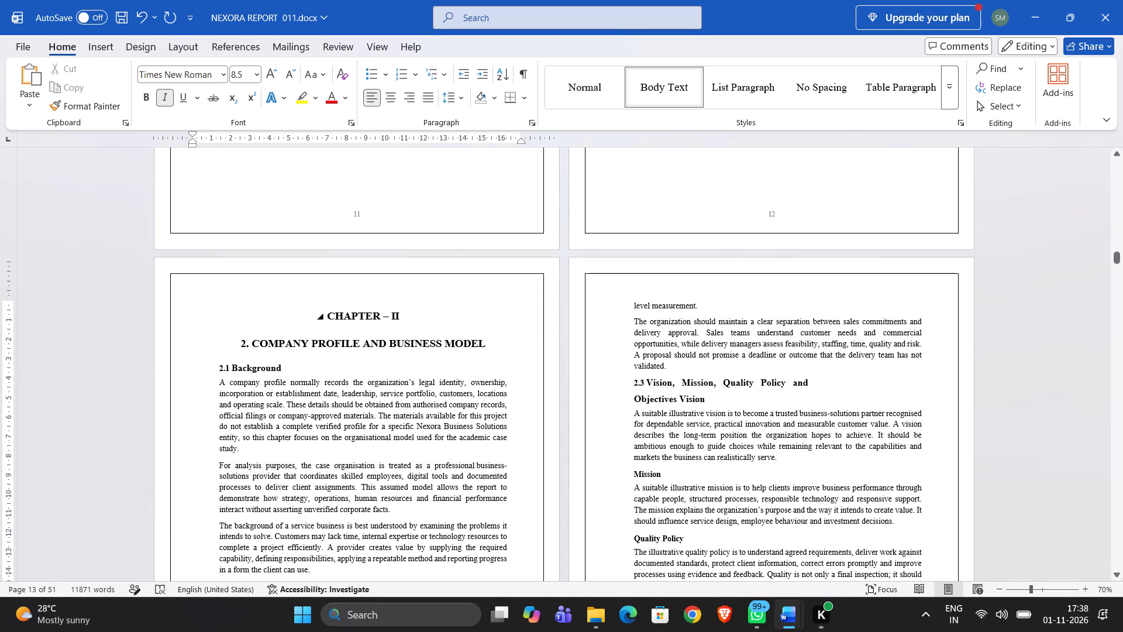
{"action": "scroll", "coordinate": [395, 315], "scroll_direction": "down", "scroll_amount": 9}
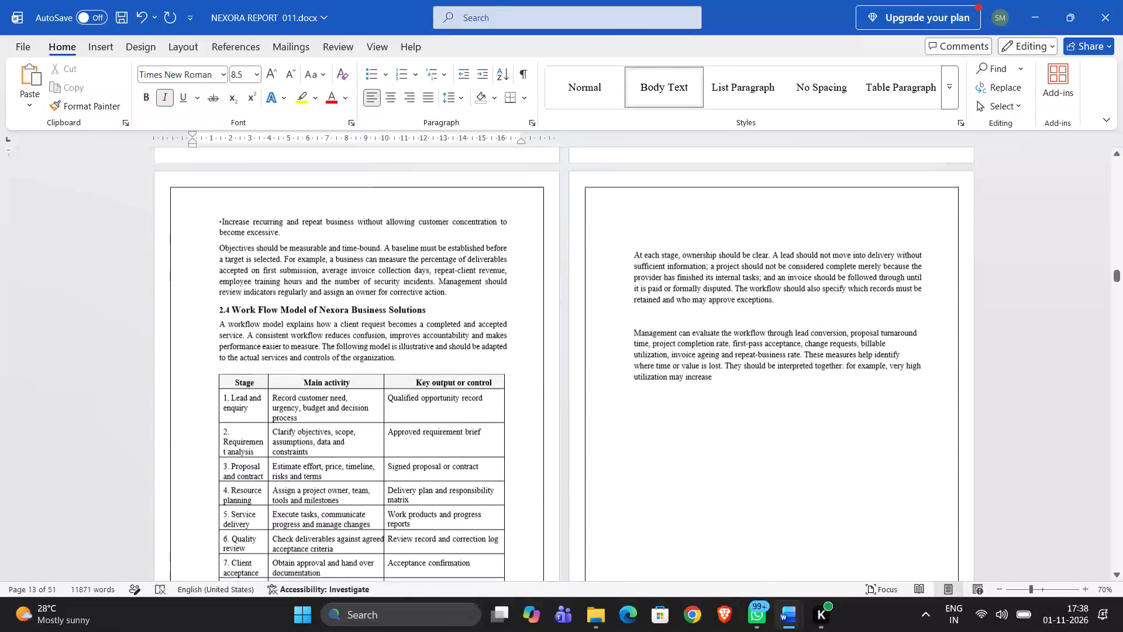
{"action": "scroll", "coordinate": [395, 315], "scroll_direction": "up", "scroll_amount": 4}
{"action": "scroll", "coordinate": [395, 315], "scroll_direction": "down", "scroll_amount": 7}
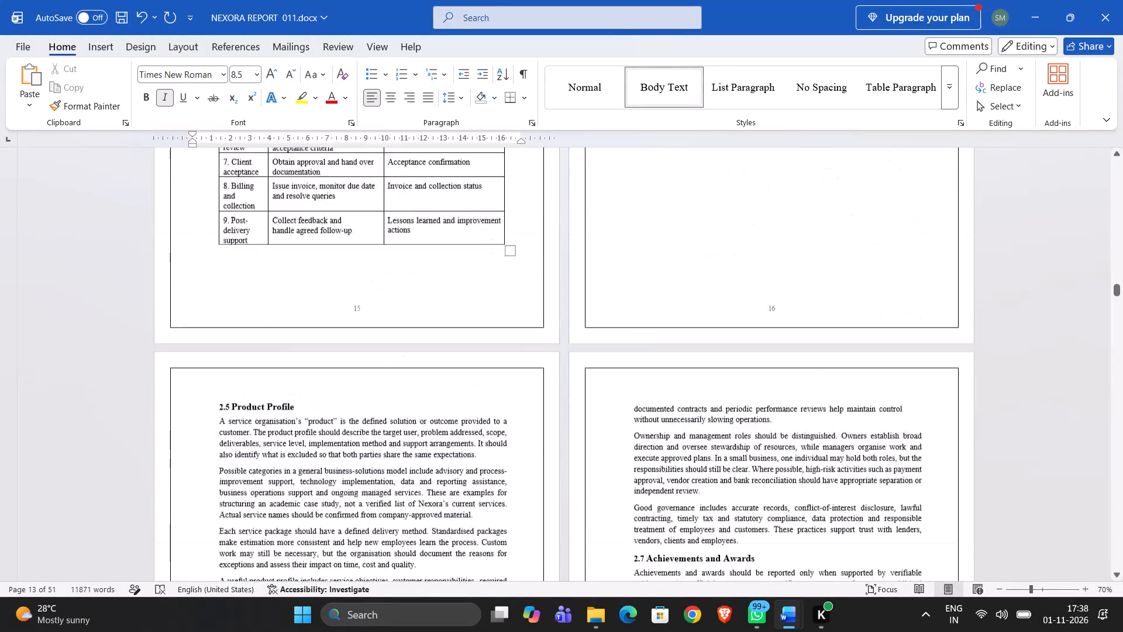
{"action": "scroll", "coordinate": [395, 315], "scroll_direction": "down", "scroll_amount": 9}
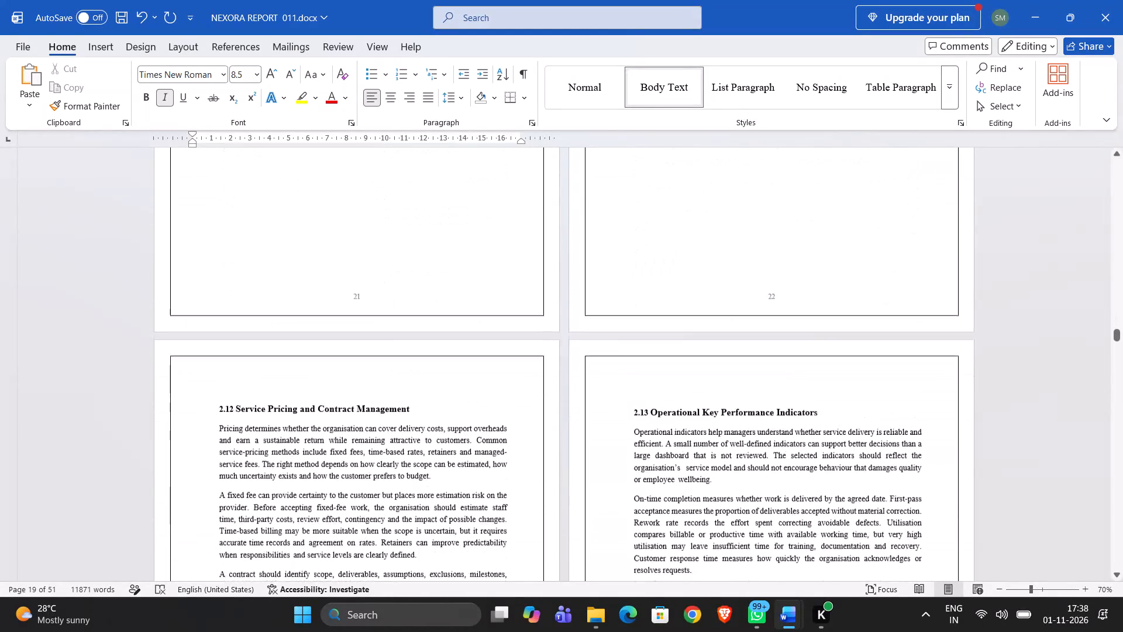
{"action": "scroll", "coordinate": [395, 315], "scroll_direction": "down", "scroll_amount": 4}
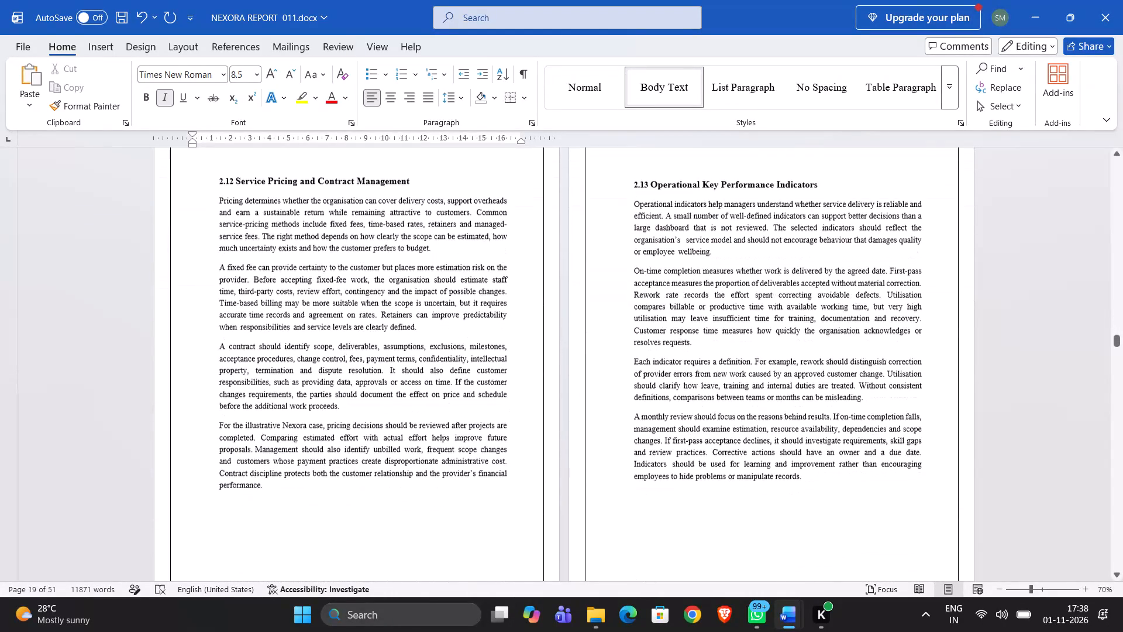
{"action": "scroll", "coordinate": [395, 315], "scroll_direction": "down", "scroll_amount": 3}
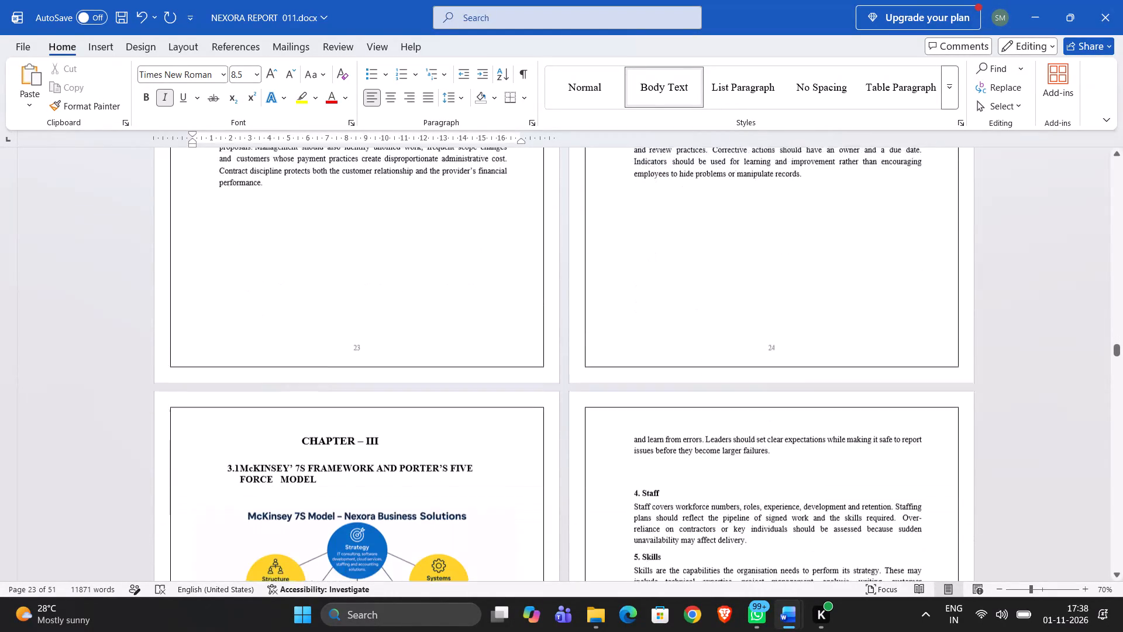
{"action": "scroll", "coordinate": [395, 315], "scroll_direction": "down", "scroll_amount": 1}
{"action": "key", "text": "alt+Tab"}
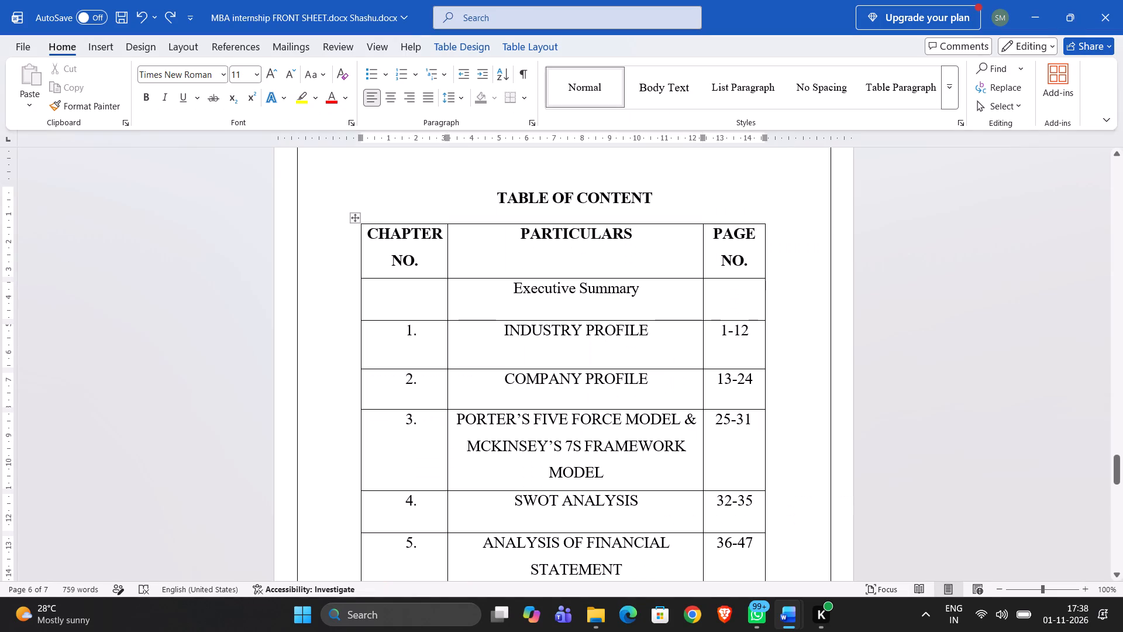
{"action": "key", "text": "alt+Tab"}
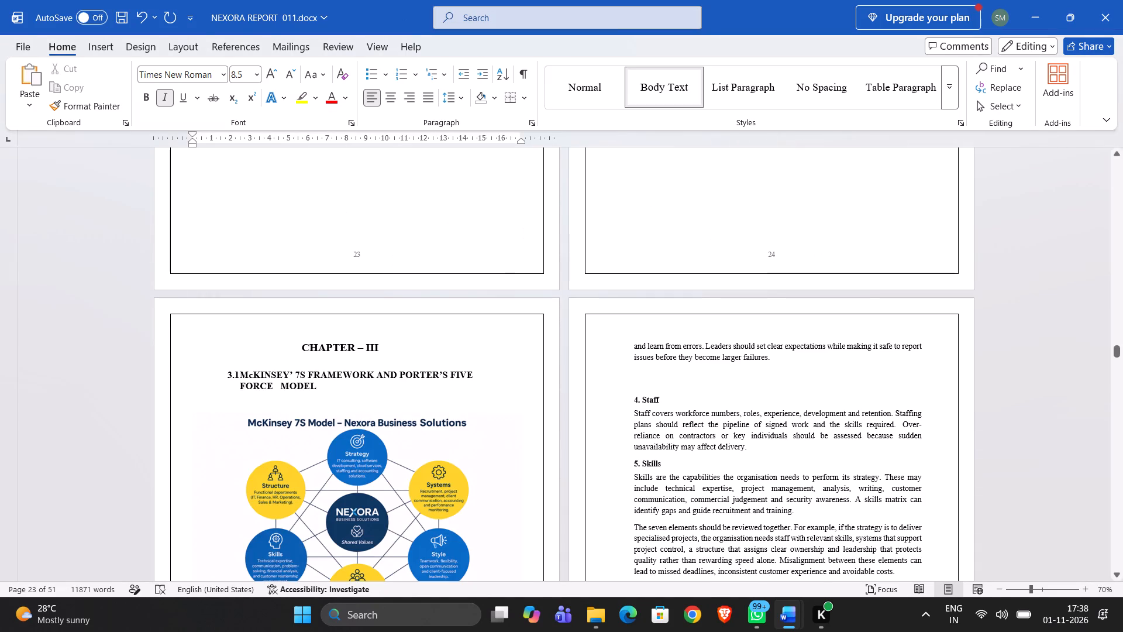
Insert a space between the number 3.1 and "McKINSEY'" in the Chapter III framework heading.
{"action": "left_click", "coordinate": [237, 373]}
{"action": "left_click", "coordinate": [237, 373]}
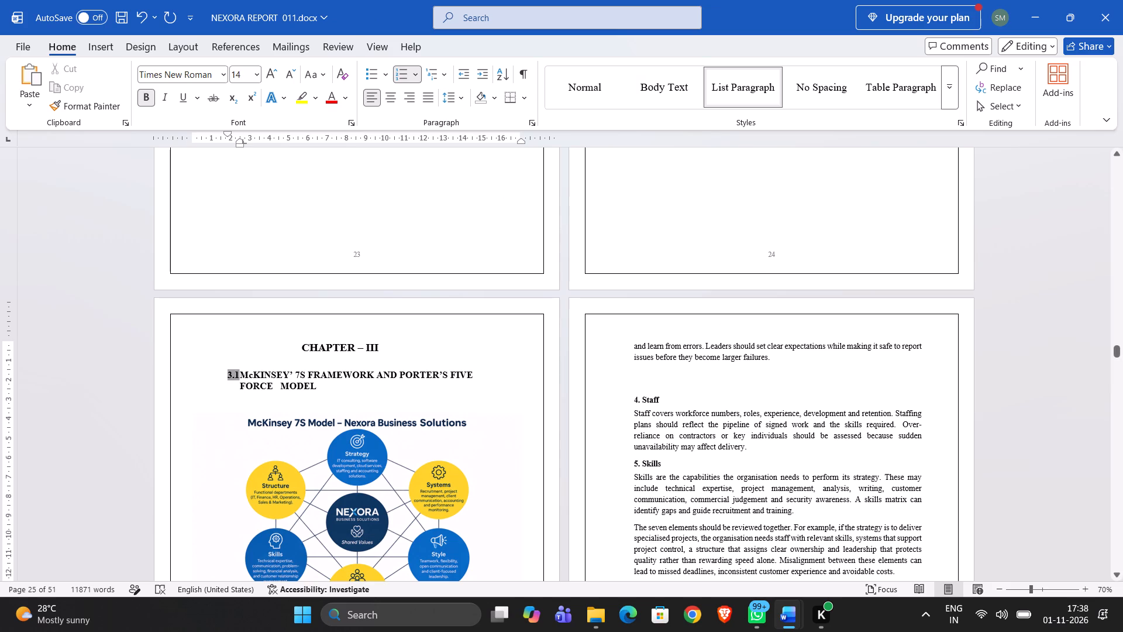
{"action": "left_click", "coordinate": [237, 373]}
{"action": "left_click", "coordinate": [245, 372]}
{"action": "key", "text": "Left"}
{"action": "key", "text": "space"}
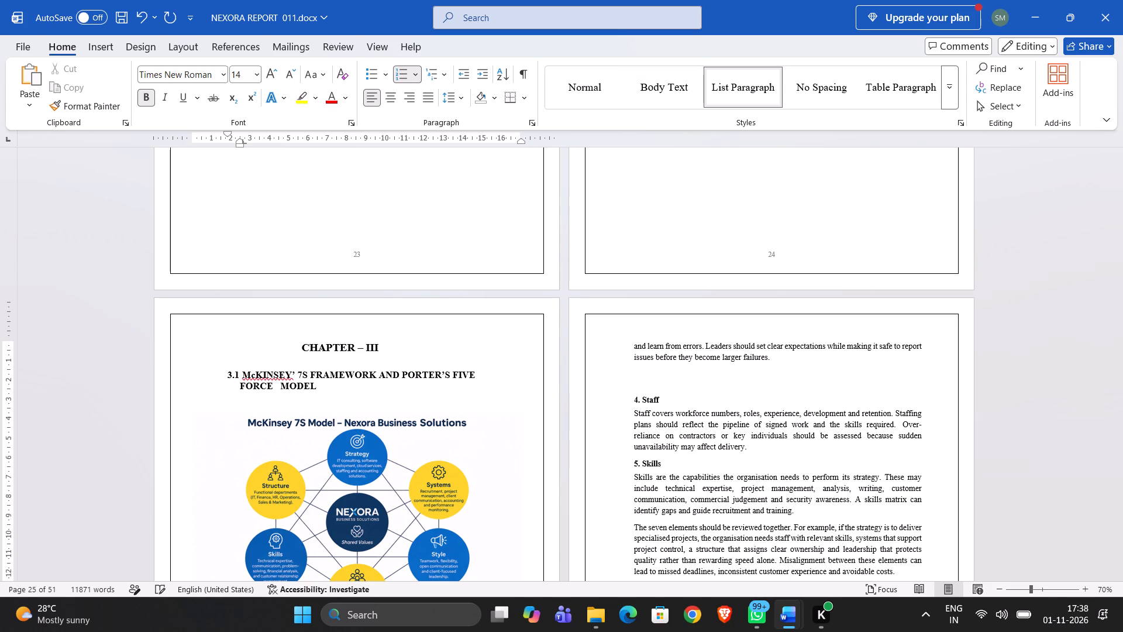
Check the Chapter III pages up to the Chapter IV SWOT Analysis opening against the front sheet's table of content.
{"action": "scroll", "coordinate": [331, 386], "scroll_direction": "down", "scroll_amount": 5}
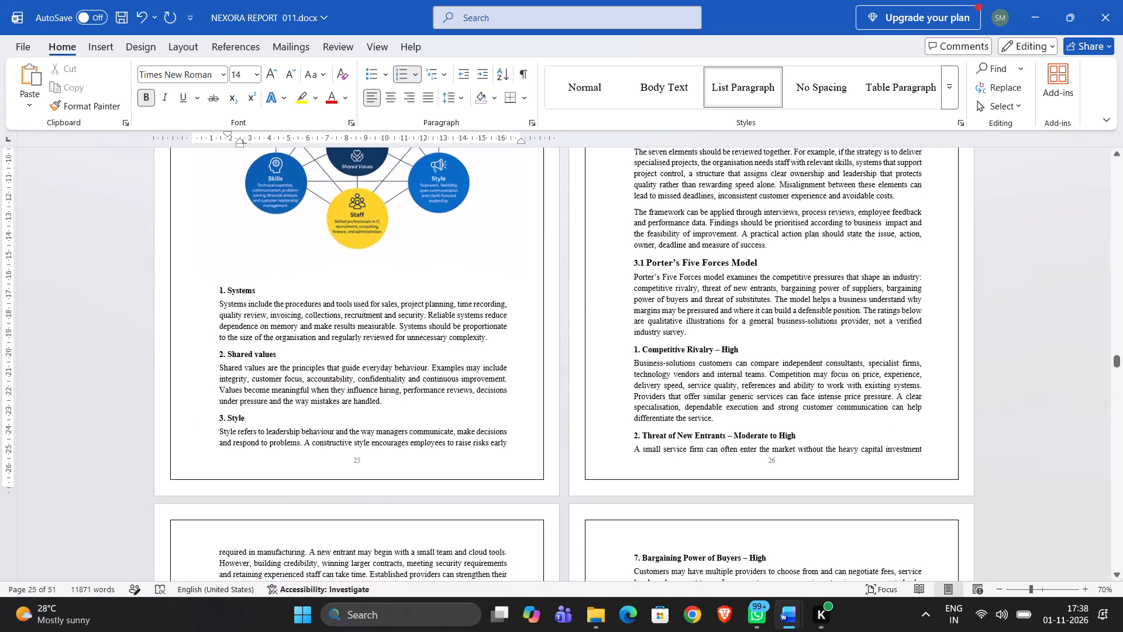
{"action": "scroll", "coordinate": [331, 386], "scroll_direction": "up", "scroll_amount": 1}
{"action": "scroll", "coordinate": [331, 386], "scroll_direction": "down", "scroll_amount": 1}
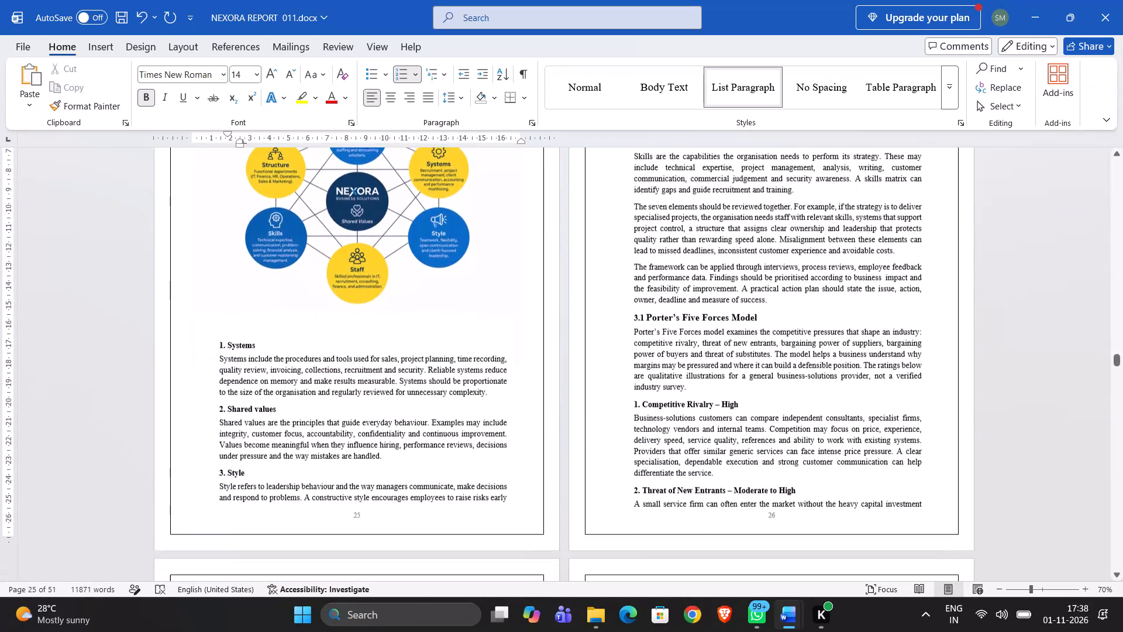
{"action": "scroll", "coordinate": [331, 386], "scroll_direction": "down", "scroll_amount": 1}
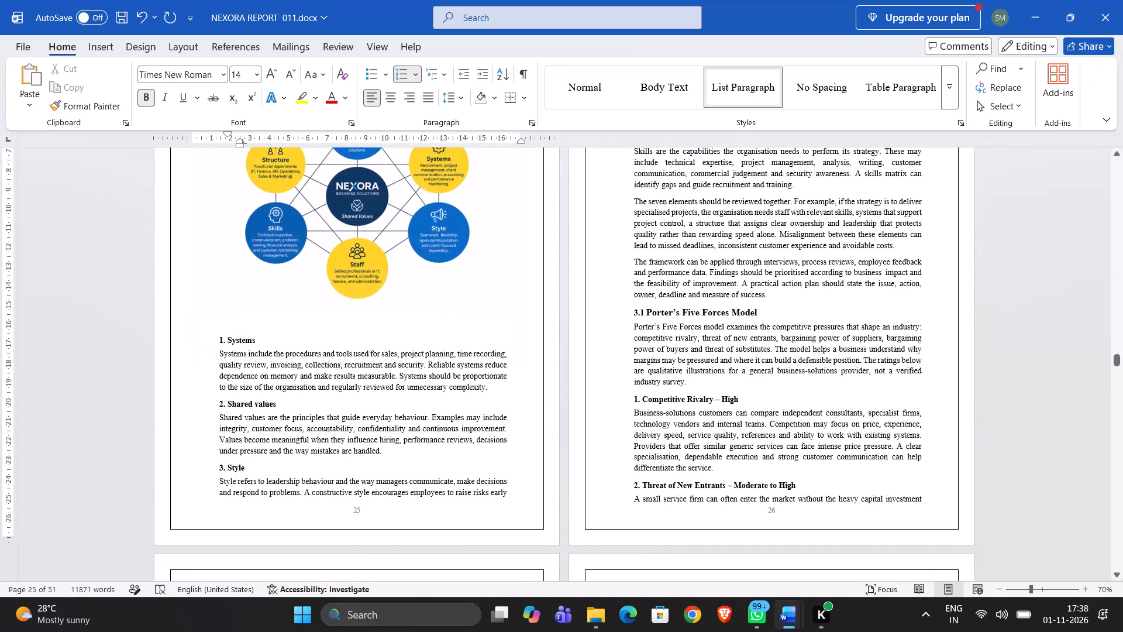
{"action": "scroll", "coordinate": [331, 386], "scroll_direction": "down", "scroll_amount": 8}
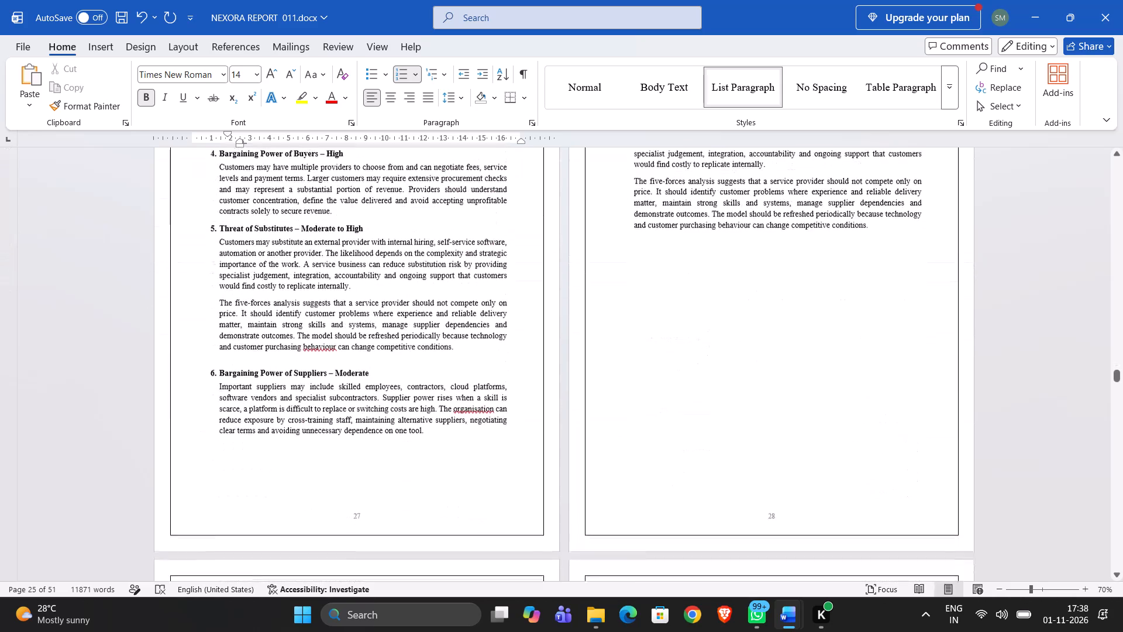
{"action": "scroll", "coordinate": [331, 386], "scroll_direction": "down", "scroll_amount": 8}
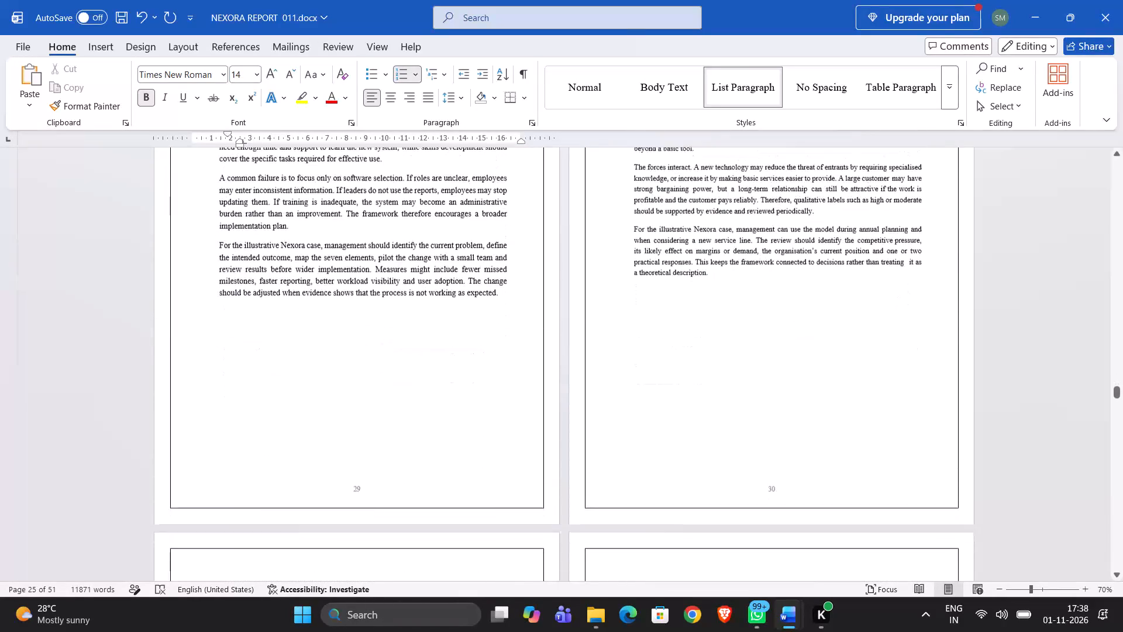
{"action": "scroll", "coordinate": [331, 386], "scroll_direction": "down", "scroll_amount": 4}
{"action": "scroll", "coordinate": [331, 386], "scroll_direction": "up", "scroll_amount": 6}
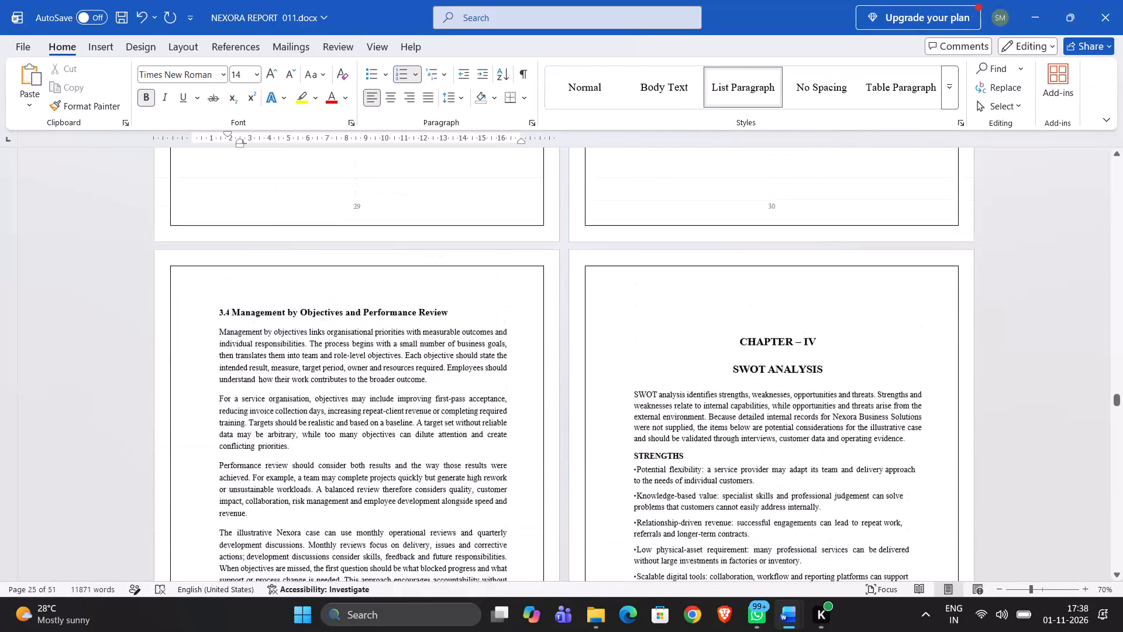
{"action": "scroll", "coordinate": [331, 386], "scroll_direction": "down", "scroll_amount": 5}
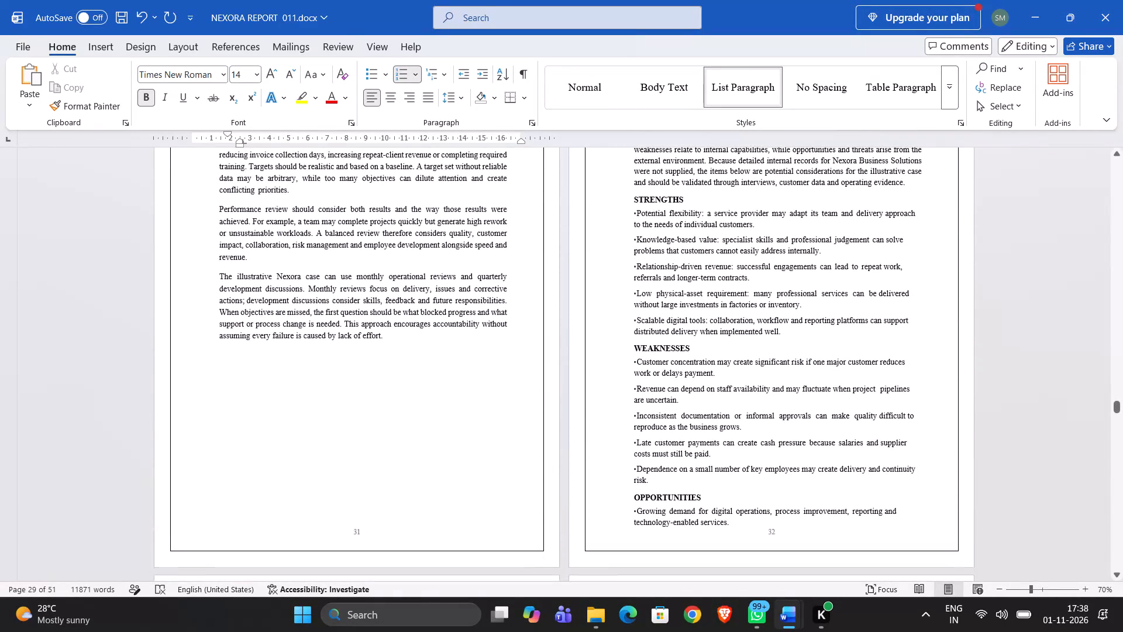
{"action": "key", "text": "alt+Tab"}
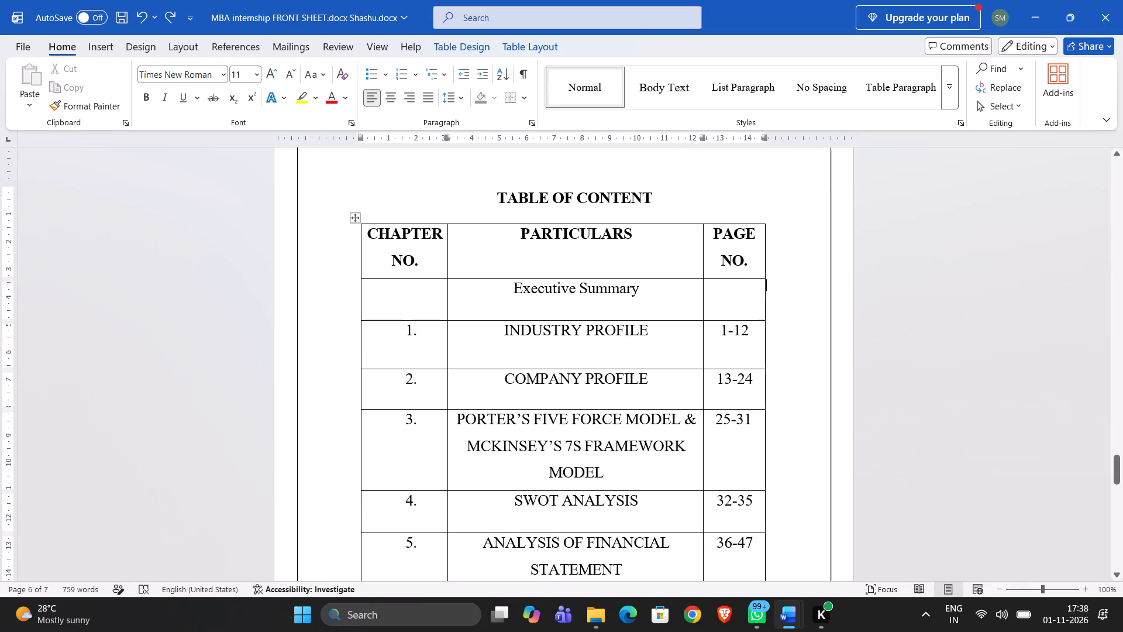
{"action": "key", "text": "alt+Tab"}
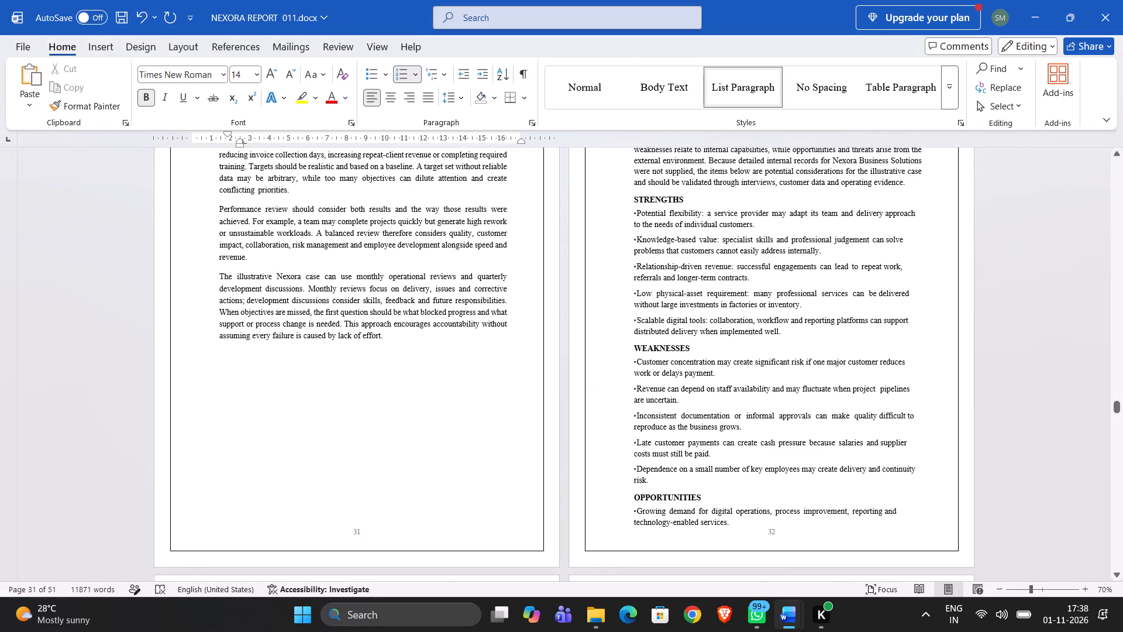
Check the Chapter IV SWOT pages up to the Chapter V opening against the front sheet's table of content.
{"action": "scroll", "coordinate": [640, 411], "scroll_direction": "down", "scroll_amount": 12}
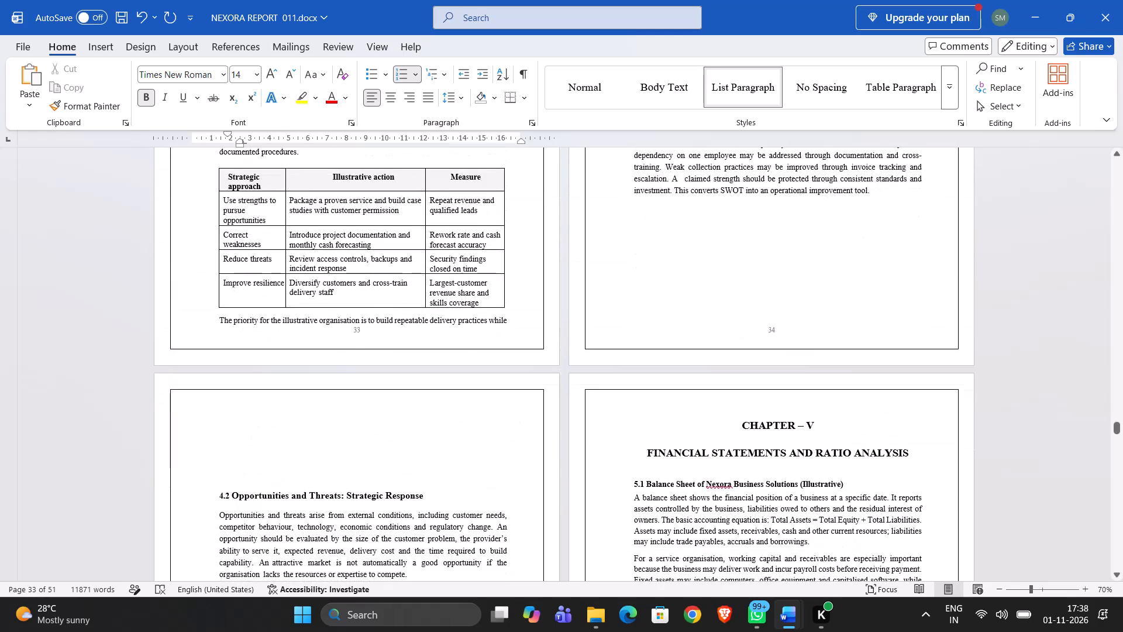
{"action": "scroll", "coordinate": [640, 411], "scroll_direction": "down", "scroll_amount": 6}
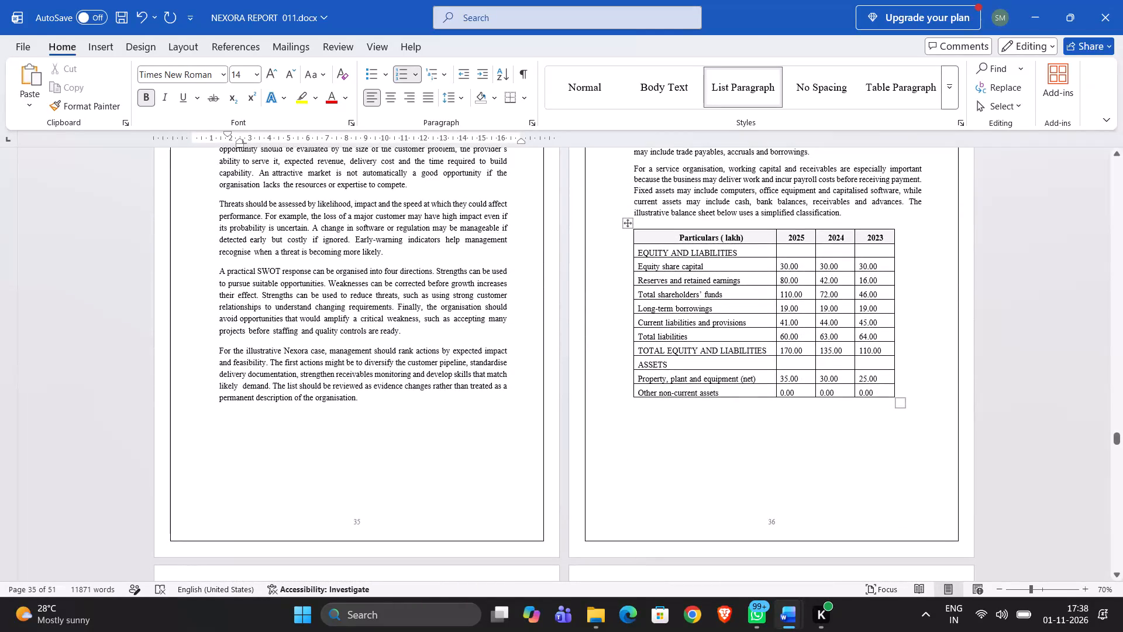
{"action": "key", "text": "alt+Tab"}
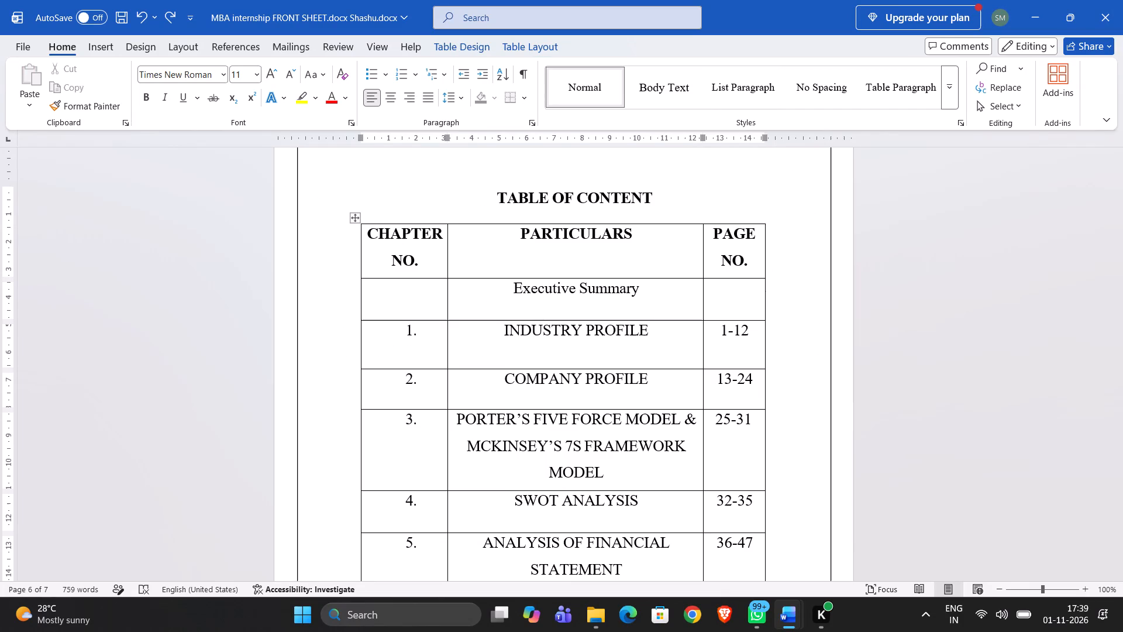
{"action": "key", "text": "alt+Tab"}
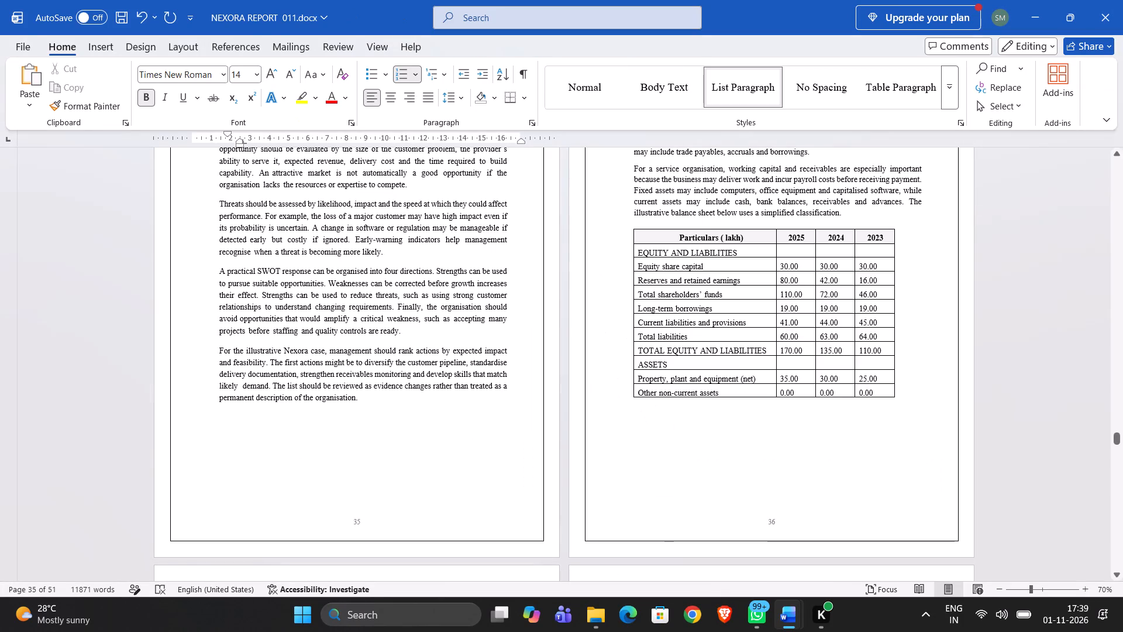
Recheck the page numbers back through Chapter IV and Chapter III against the front sheet's table of content.
{"action": "scroll", "coordinate": [640, 411], "scroll_direction": "up", "scroll_amount": 6}
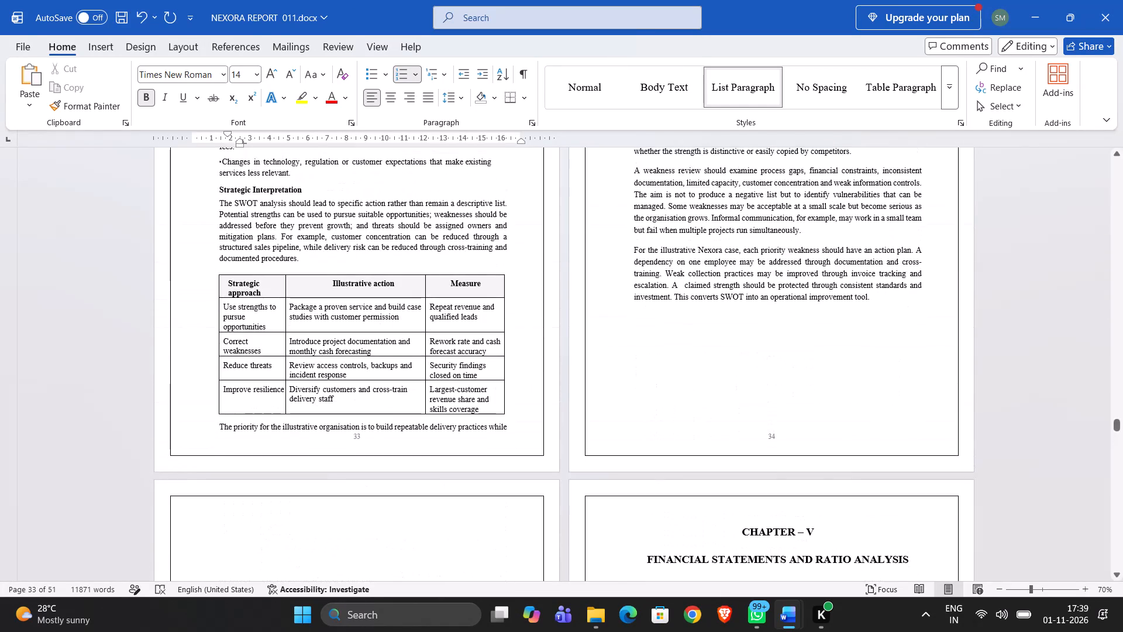
{"action": "scroll", "coordinate": [640, 411], "scroll_direction": "up", "scroll_amount": 10}
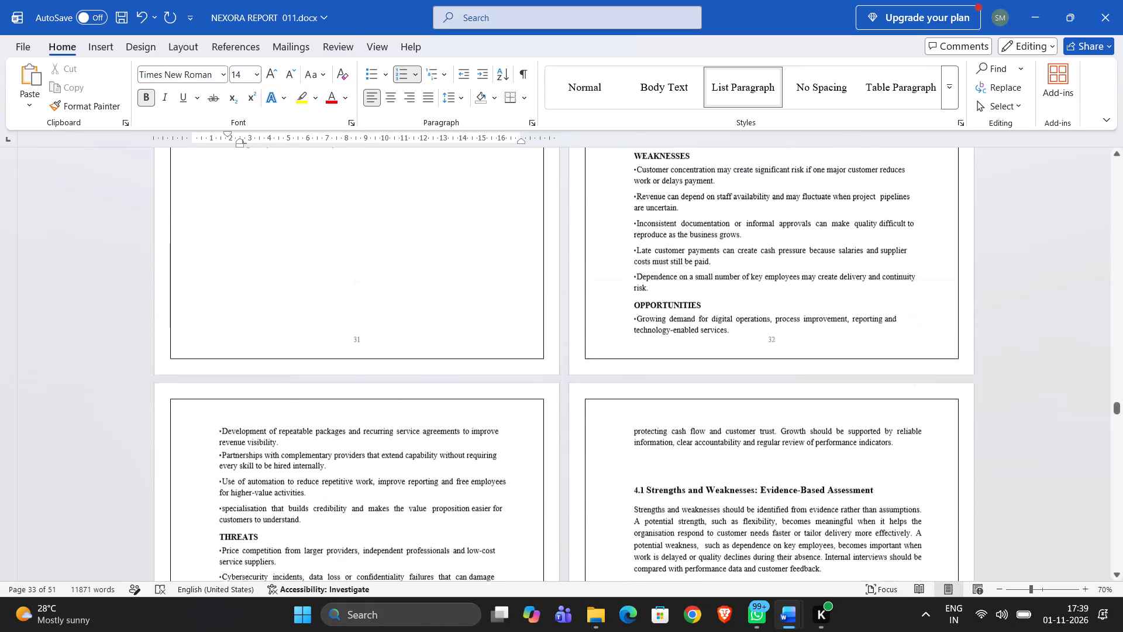
{"action": "scroll", "coordinate": [640, 411], "scroll_direction": "down", "scroll_amount": 4}
{"action": "scroll", "coordinate": [640, 411], "scroll_direction": "up", "scroll_amount": 1}
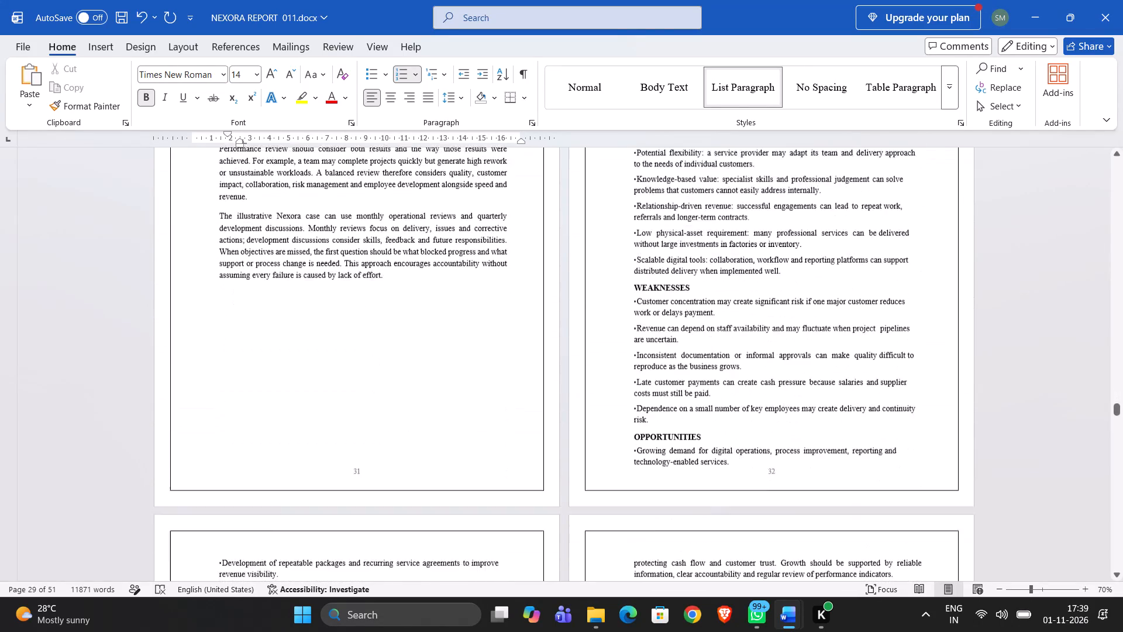
{"action": "scroll", "coordinate": [640, 411], "scroll_direction": "up", "scroll_amount": 1}
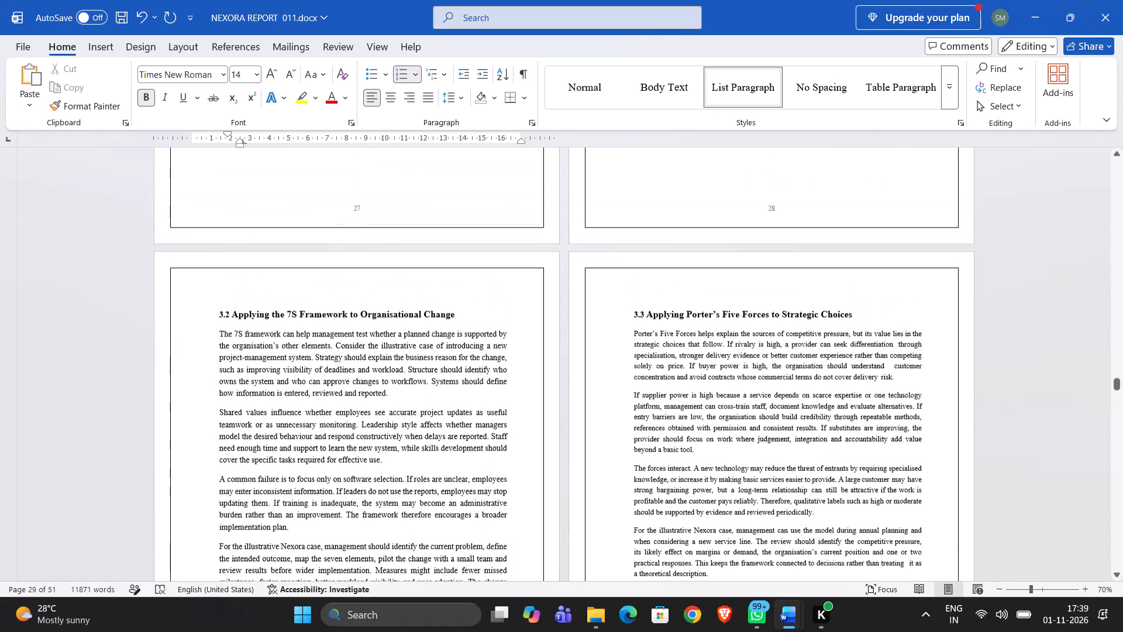
{"action": "scroll", "coordinate": [640, 411], "scroll_direction": "up", "scroll_amount": 4}
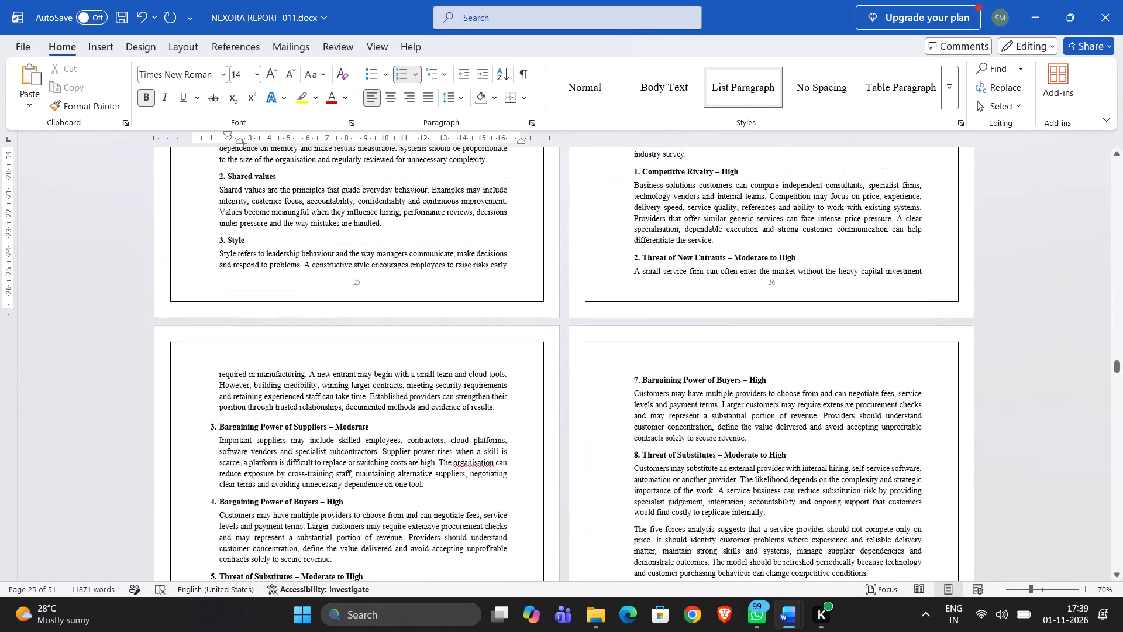
{"action": "key", "text": "alt+Tab"}
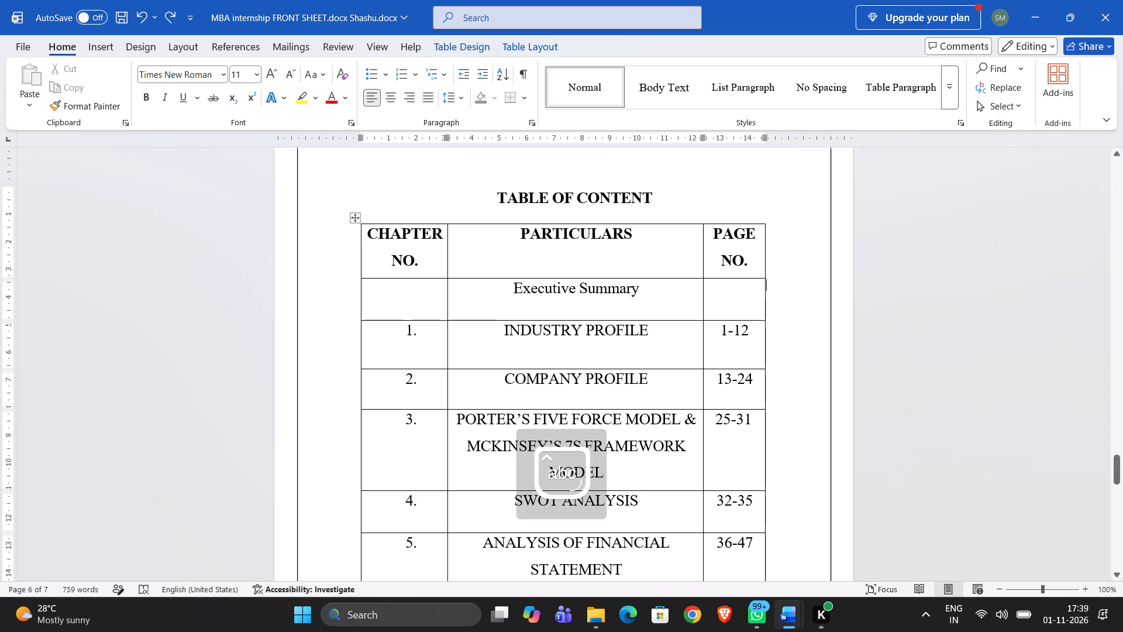
{"action": "key", "text": "alt+Tab"}
Recheck the Chapter III opening and the last Chapter II pages against the page ranges in the front sheet.
{"action": "scroll", "coordinate": [746, 447], "scroll_direction": "down", "scroll_amount": 2}
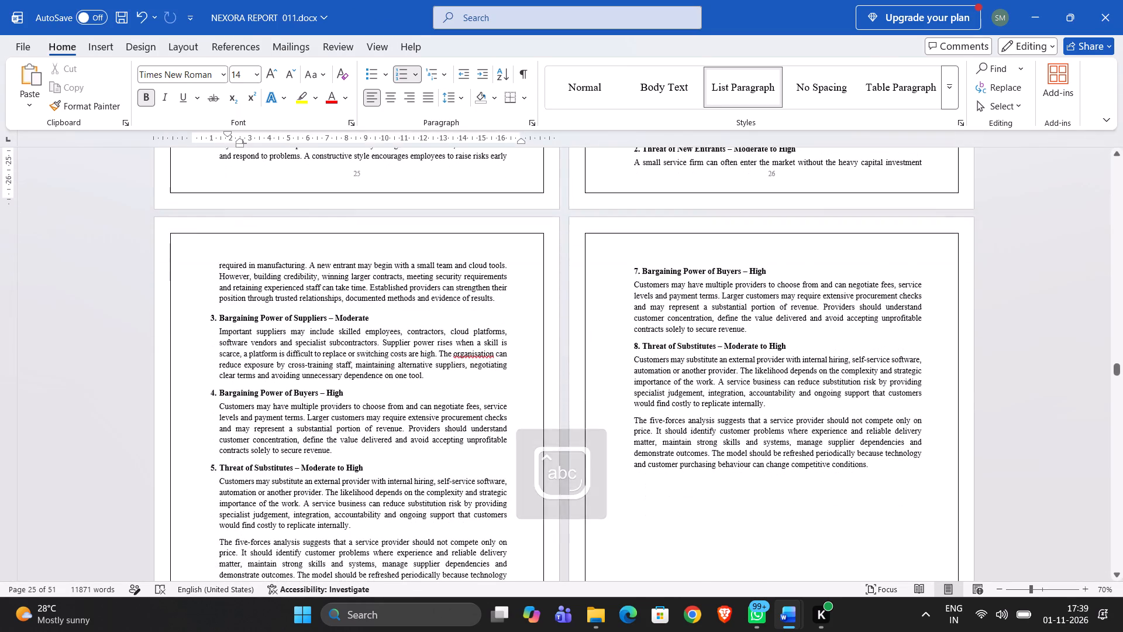
{"action": "scroll", "coordinate": [746, 447], "scroll_direction": "up", "scroll_amount": 1}
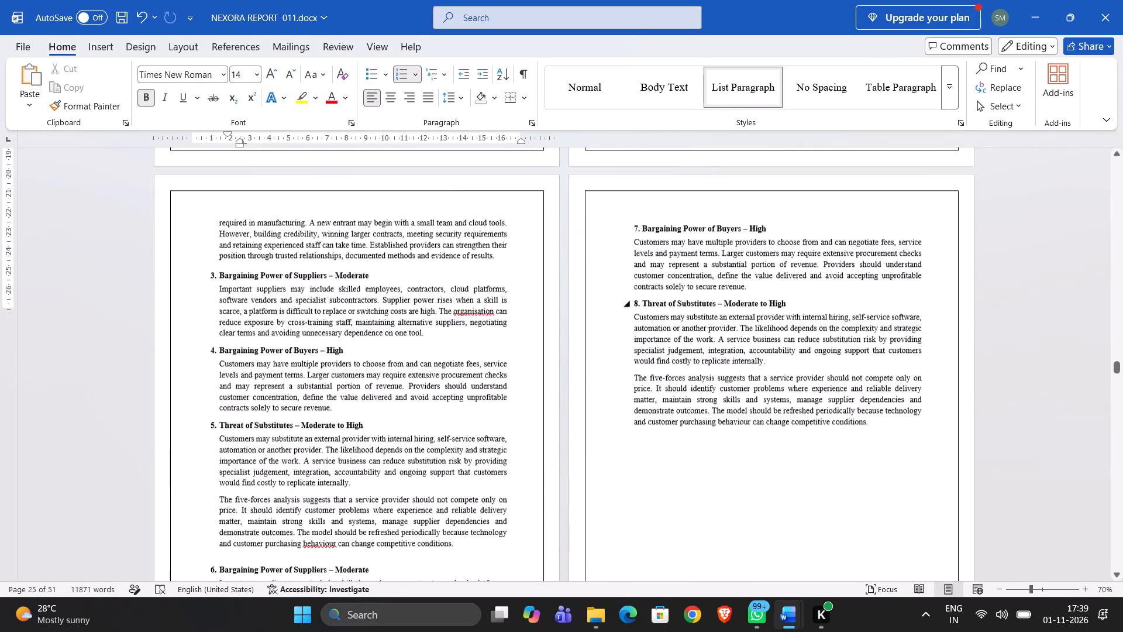
{"action": "scroll", "coordinate": [746, 447], "scroll_direction": "up", "scroll_amount": 3}
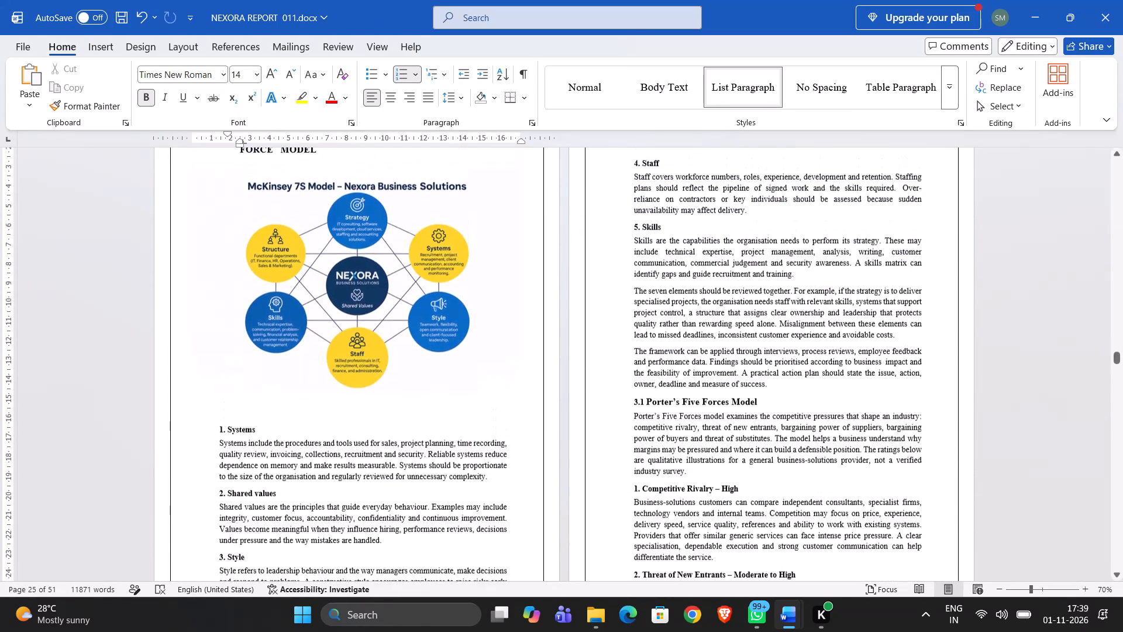
{"action": "scroll", "coordinate": [746, 447], "scroll_direction": "up", "scroll_amount": 1}
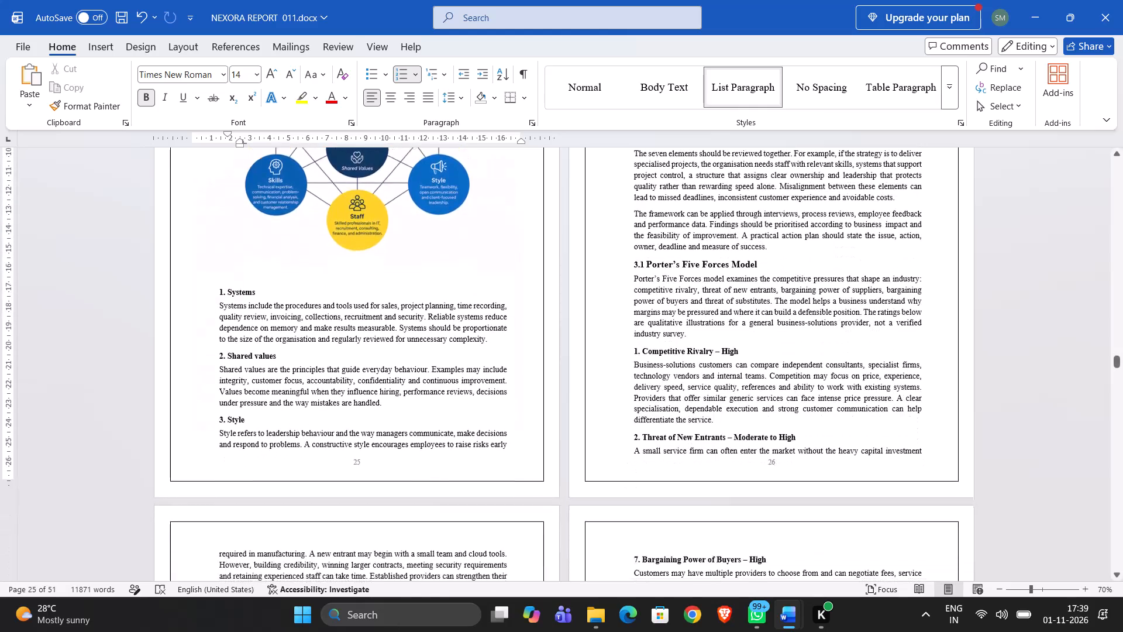
{"action": "scroll", "coordinate": [746, 447], "scroll_direction": "up", "scroll_amount": 7}
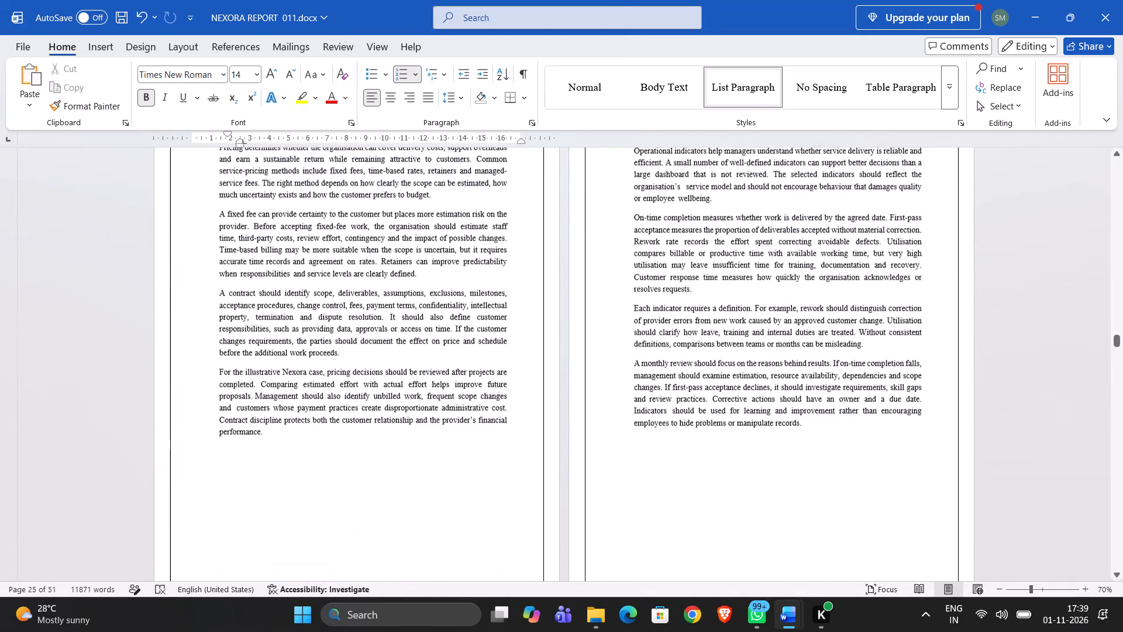
{"action": "scroll", "coordinate": [746, 447], "scroll_direction": "up", "scroll_amount": 1}
{"action": "key", "text": "alt+Tab"}
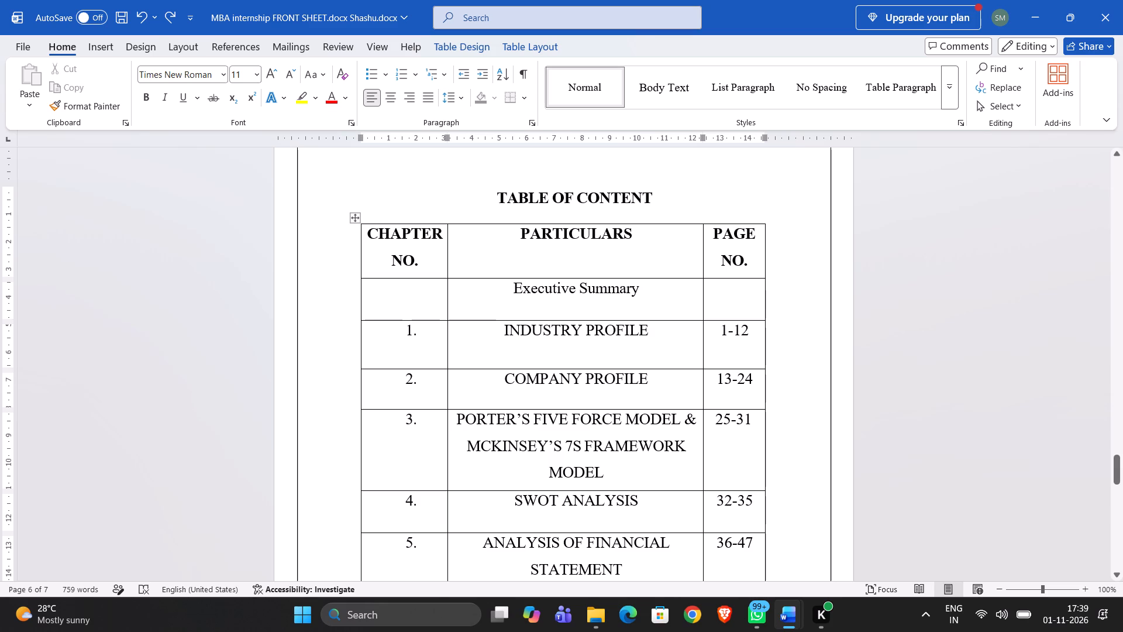
{"action": "key", "text": "alt+Tab"}
Recheck the report from the end of Chapter II through Chapters III and IV to Chapter V against the front sheet's page ranges.
{"action": "scroll", "coordinate": [747, 445], "scroll_direction": "down", "scroll_amount": 7}
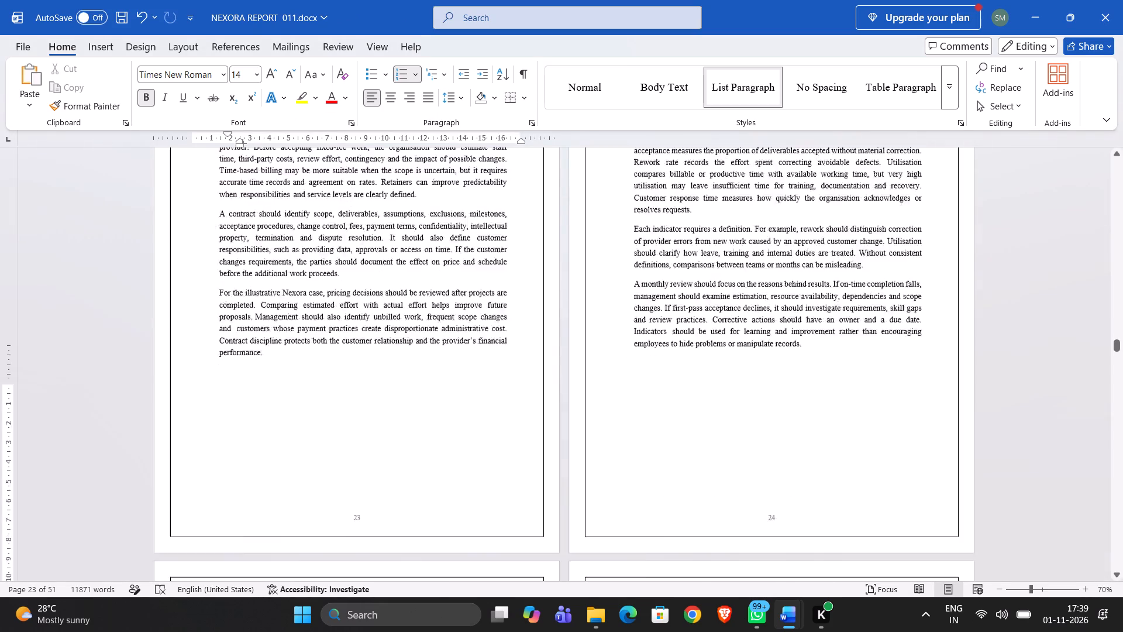
{"action": "scroll", "coordinate": [747, 445], "scroll_direction": "down", "scroll_amount": 5}
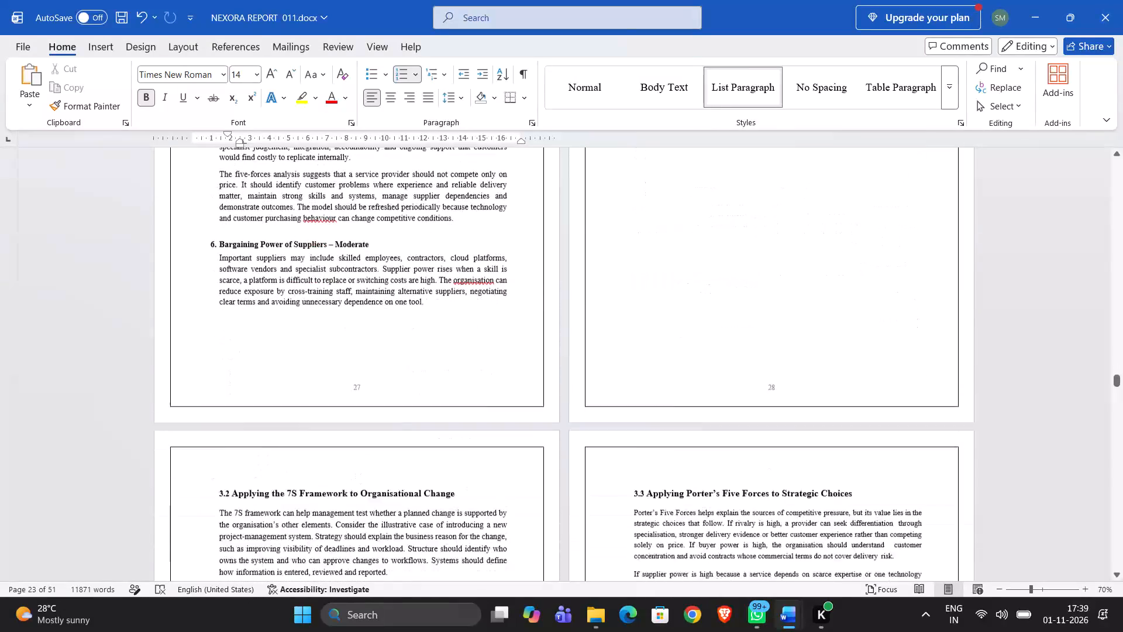
{"action": "scroll", "coordinate": [747, 445], "scroll_direction": "down", "scroll_amount": 5}
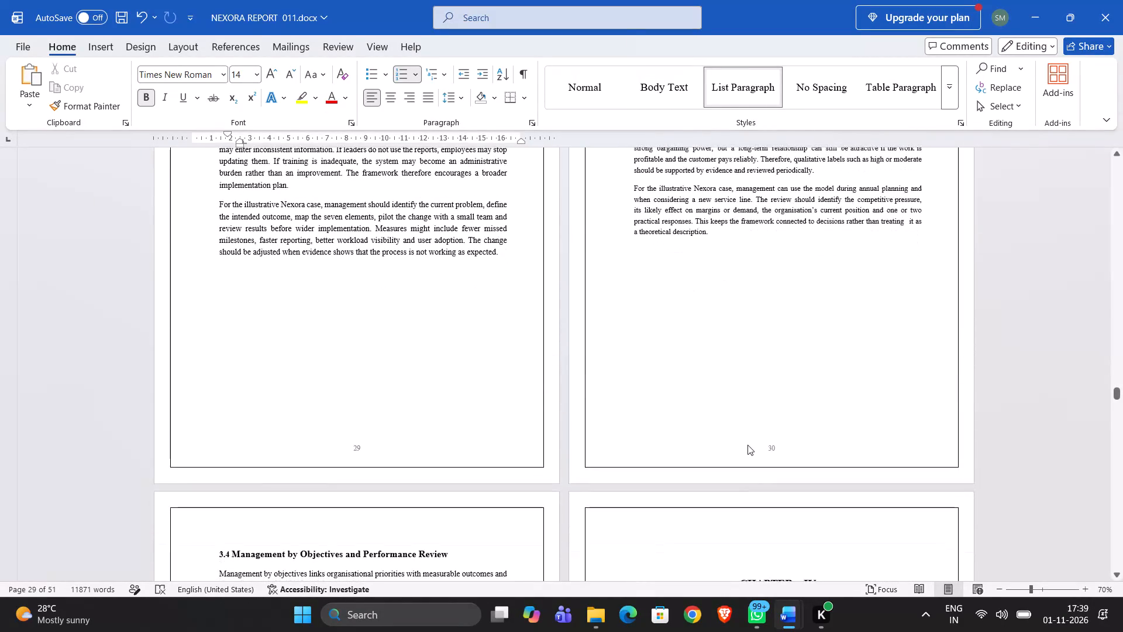
{"action": "scroll", "coordinate": [747, 445], "scroll_direction": "down", "scroll_amount": 16}
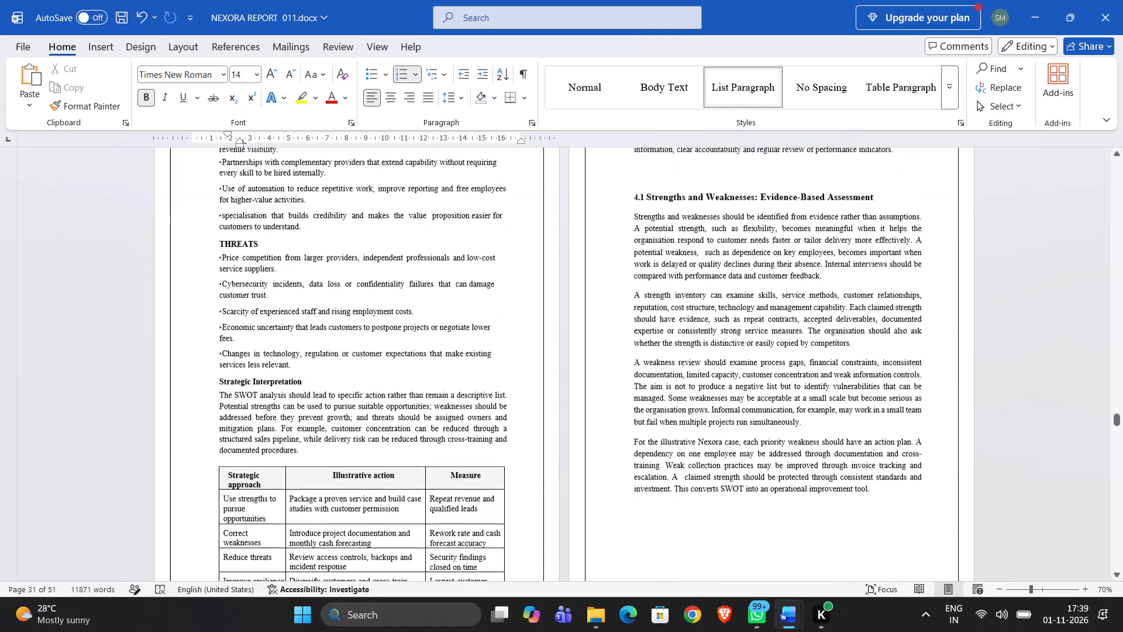
{"action": "scroll", "coordinate": [747, 445], "scroll_direction": "down", "scroll_amount": 9}
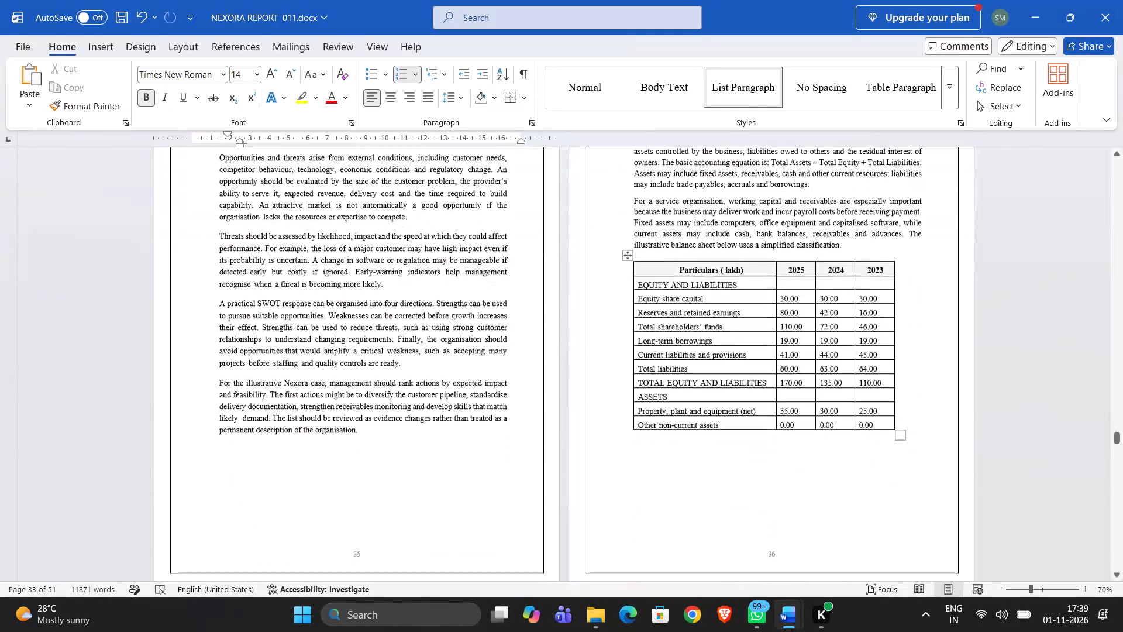
{"action": "scroll", "coordinate": [747, 445], "scroll_direction": "down", "scroll_amount": 1}
{"action": "key", "text": "alt+Tab"}
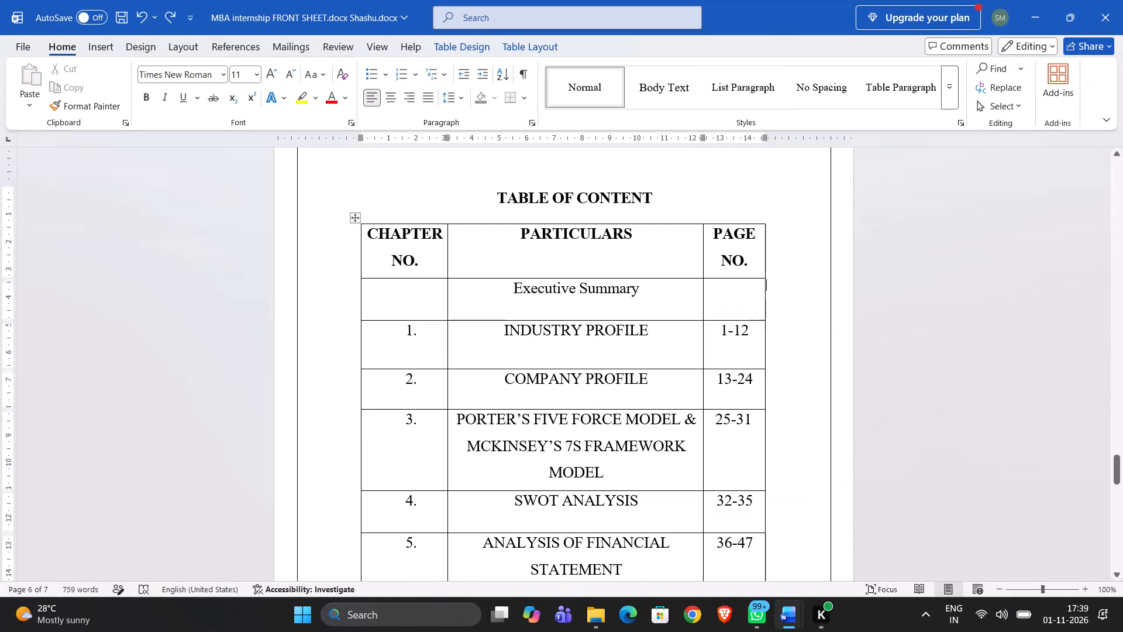
{"action": "key", "text": "alt+Tab"}
Review the Chapter V financial statement and ratio analysis pages and their page numbers up to the Chapter VI opening.
{"action": "scroll", "coordinate": [747, 445], "scroll_direction": "down", "scroll_amount": 4}
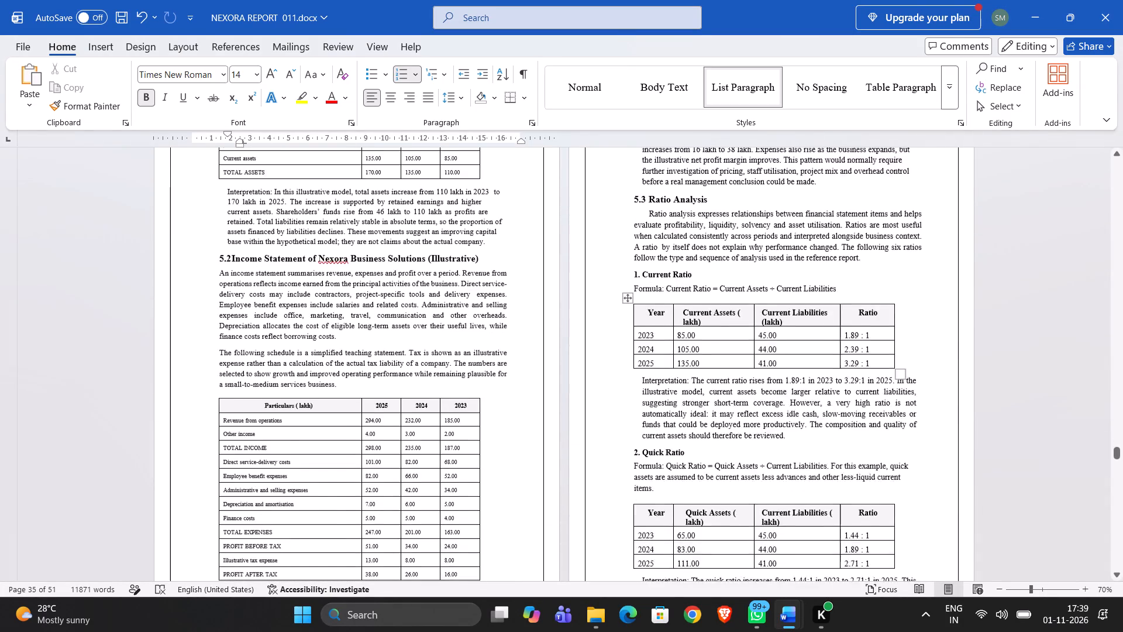
{"action": "scroll", "coordinate": [747, 445], "scroll_direction": "down", "scroll_amount": 8}
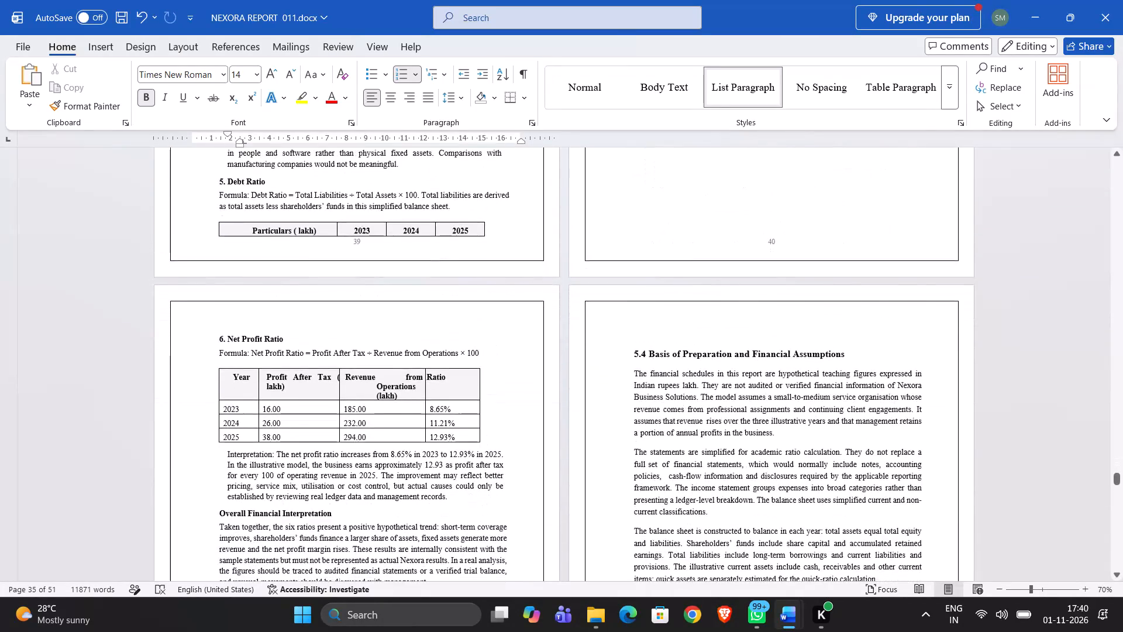
{"action": "scroll", "coordinate": [747, 445], "scroll_direction": "down", "scroll_amount": 7}
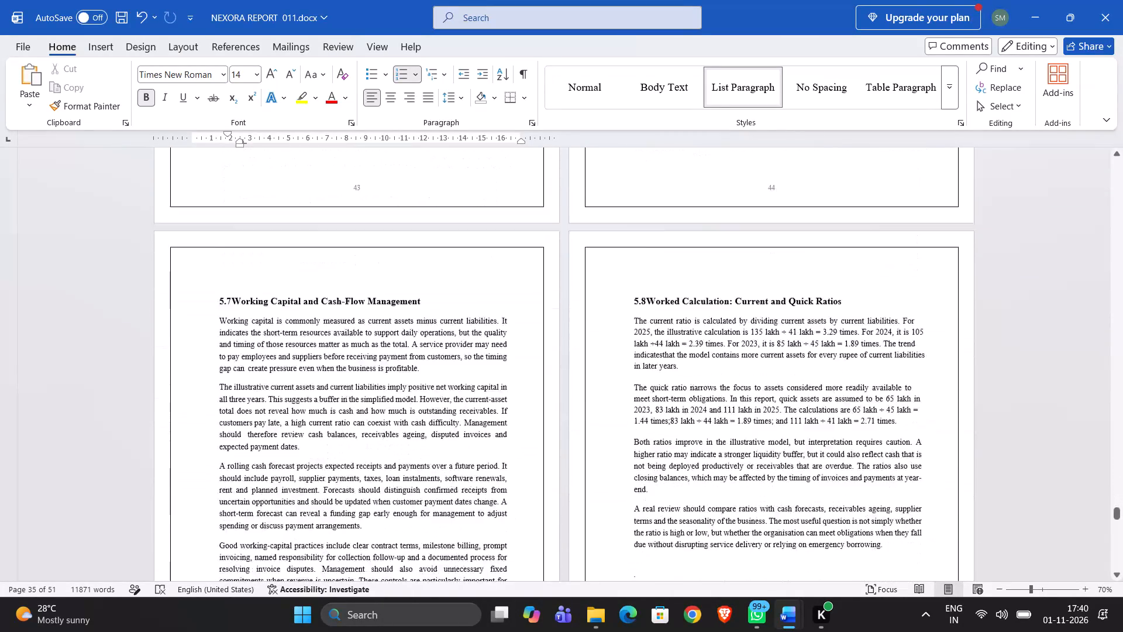
{"action": "scroll", "coordinate": [747, 445], "scroll_direction": "down", "scroll_amount": 5}
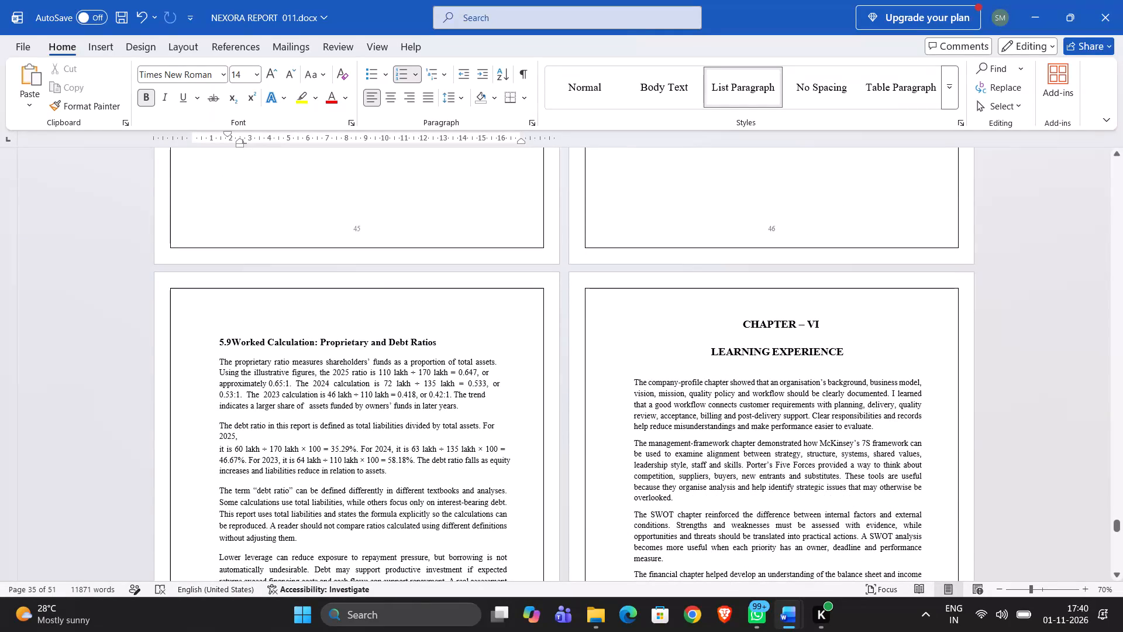
{"action": "scroll", "coordinate": [747, 445], "scroll_direction": "up", "scroll_amount": 4}
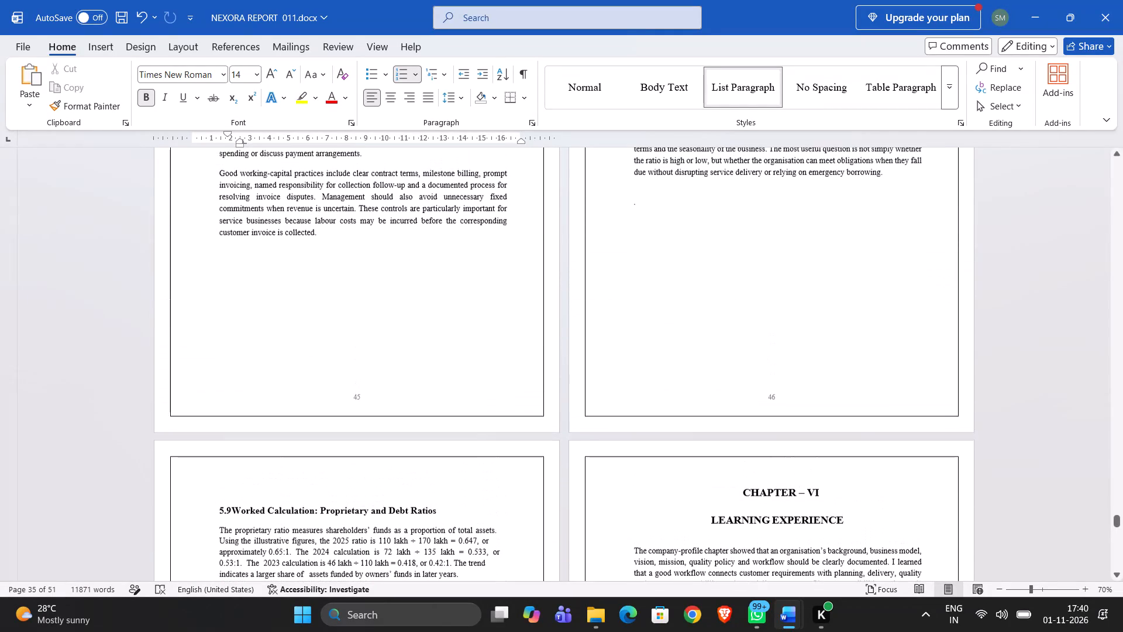
{"action": "scroll", "coordinate": [747, 445], "scroll_direction": "up", "scroll_amount": 1}
Compare the front sheet's page entries from Chapter 5 through Annexure with the report pages around the Chapter VI opening.
{"action": "key", "text": "alt+Tab"}
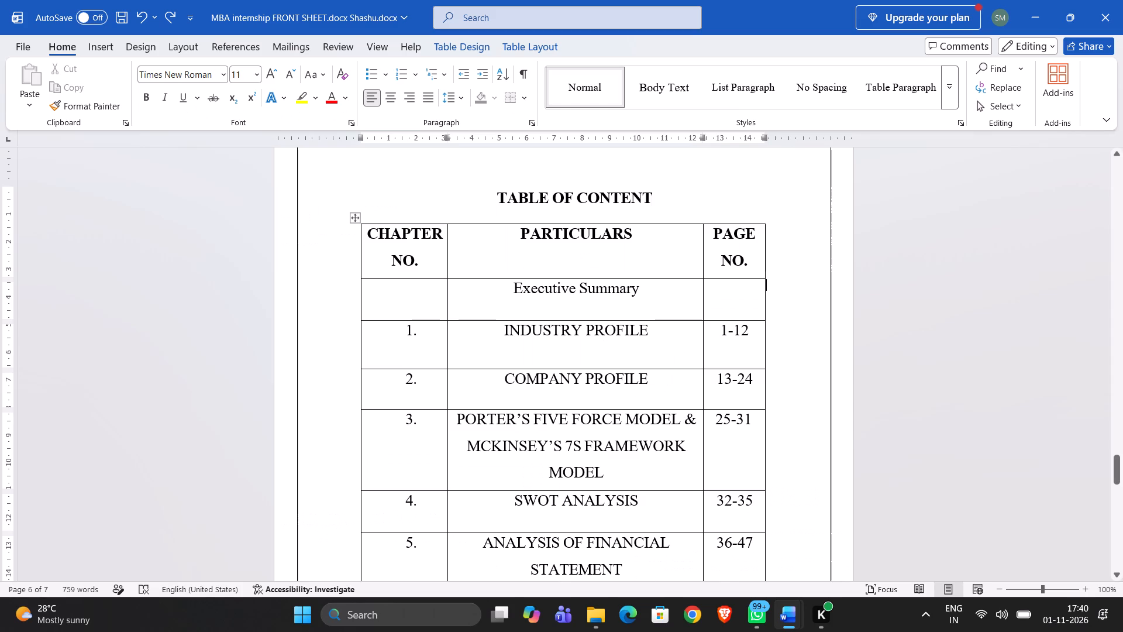
{"action": "scroll", "coordinate": [747, 445], "scroll_direction": "down", "scroll_amount": 2}
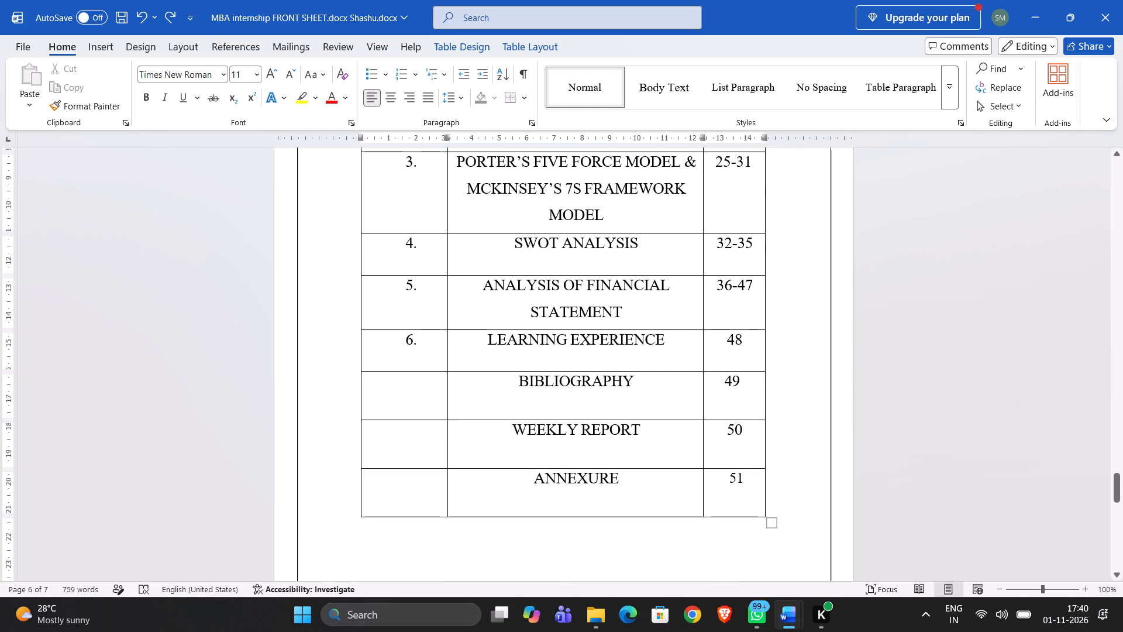
{"action": "key", "text": "alt+Tab"}
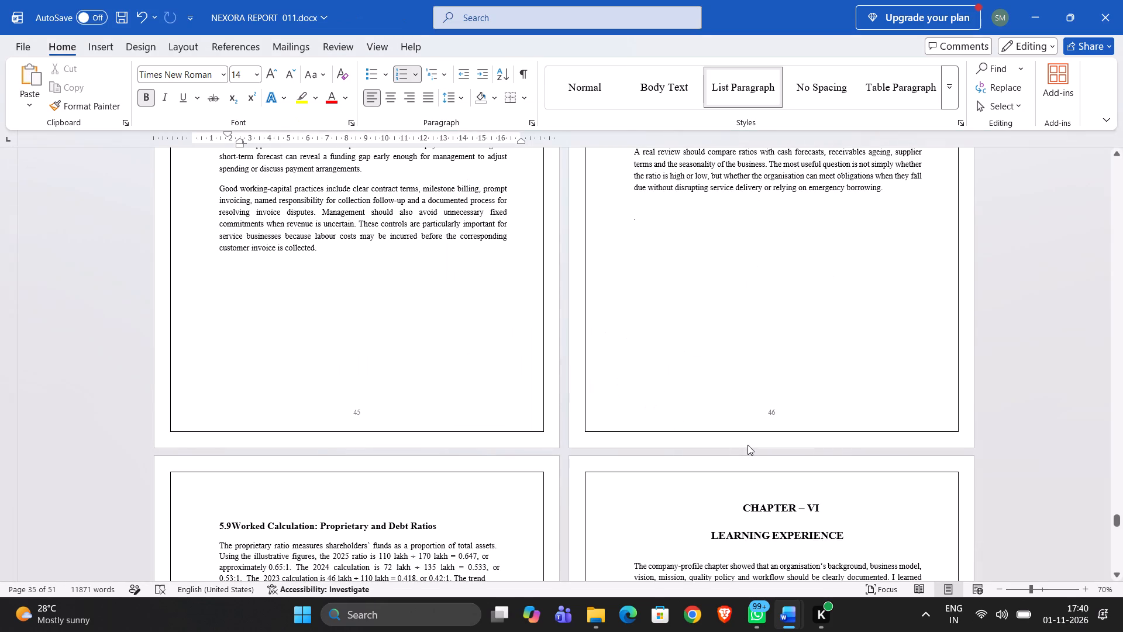
{"action": "key", "text": "alt+Tab"}
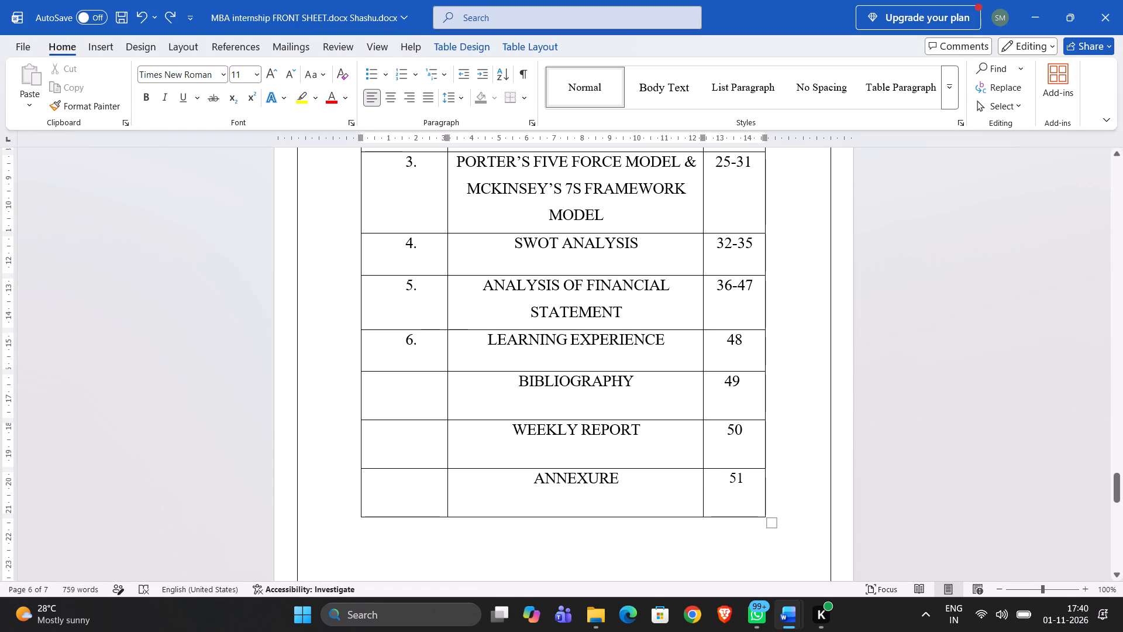
{"action": "key", "text": "alt+Tab"}
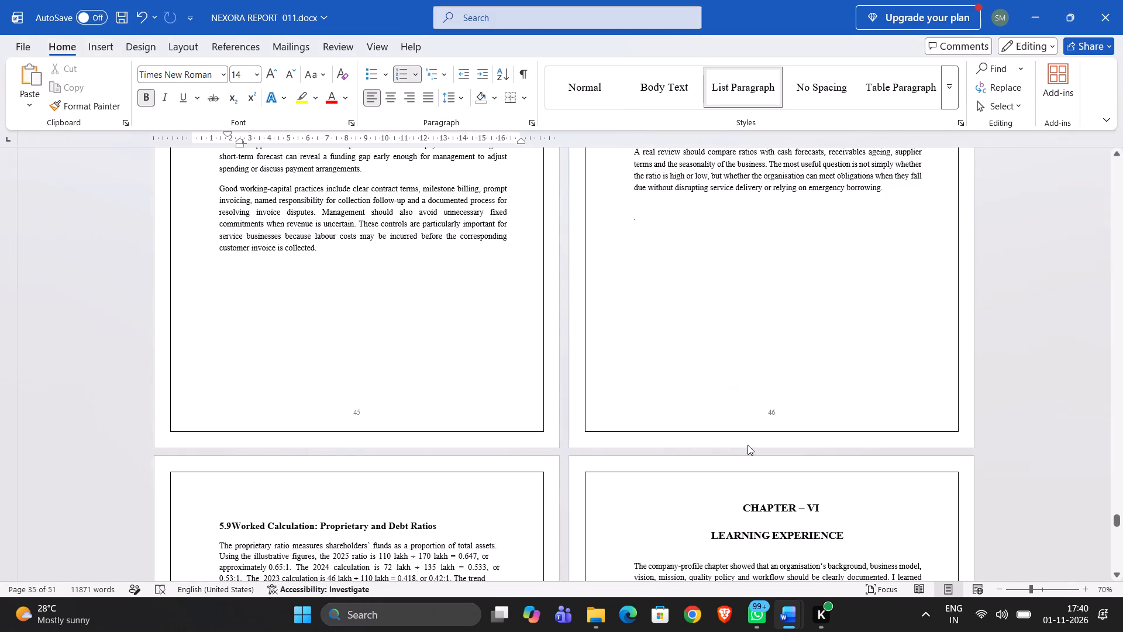
{"action": "scroll", "coordinate": [747, 445], "scroll_direction": "down", "scroll_amount": 1}
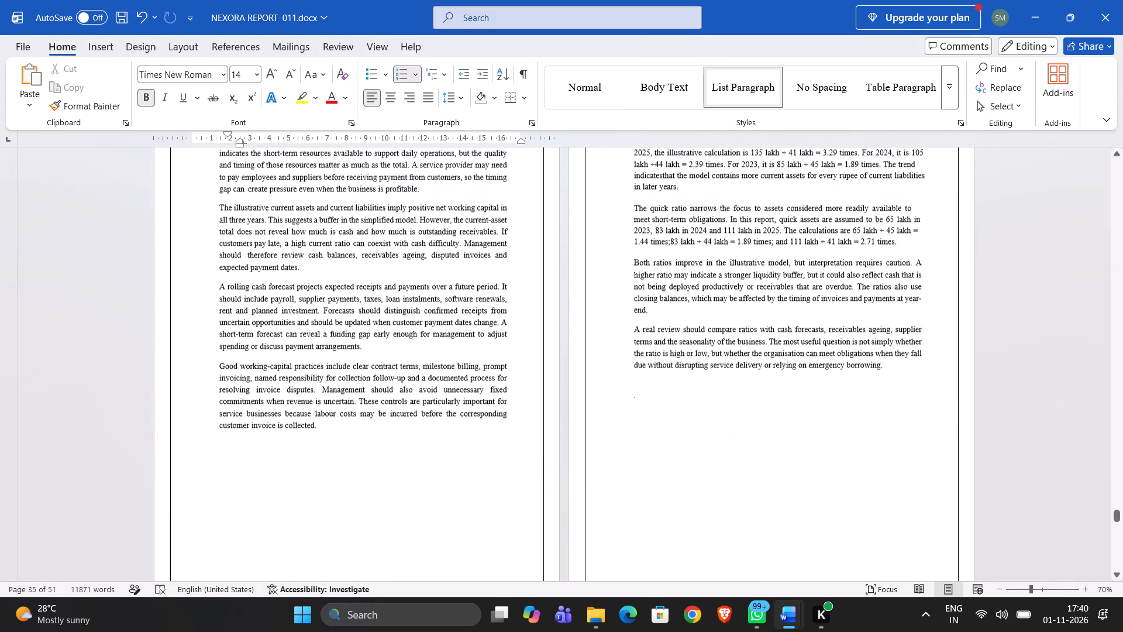
{"action": "scroll", "coordinate": [747, 445], "scroll_direction": "down", "scroll_amount": 1}
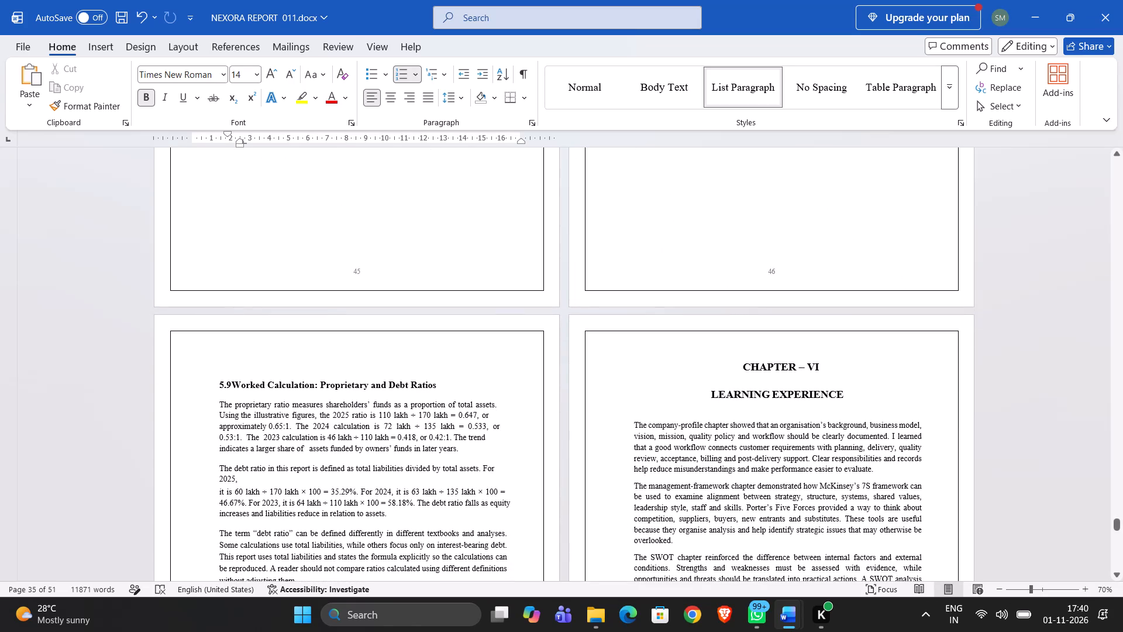
{"action": "scroll", "coordinate": [747, 445], "scroll_direction": "down", "scroll_amount": 2}
{"action": "scroll", "coordinate": [747, 445], "scroll_direction": "up", "scroll_amount": 1}
{"action": "scroll", "coordinate": [747, 445], "scroll_direction": "down", "scroll_amount": 1}
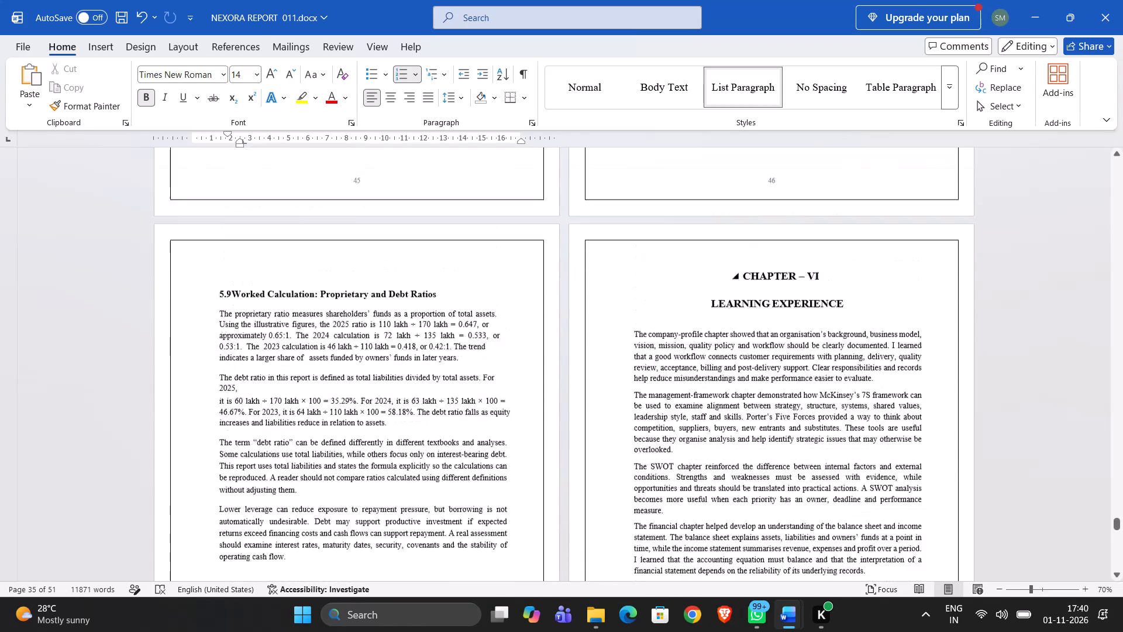
Examine the section 5.9 and Chapter VI Learning Experience pages down to their page numbers and the continuation page.
{"action": "scroll", "coordinate": [747, 445], "scroll_direction": "down", "scroll_amount": 4}
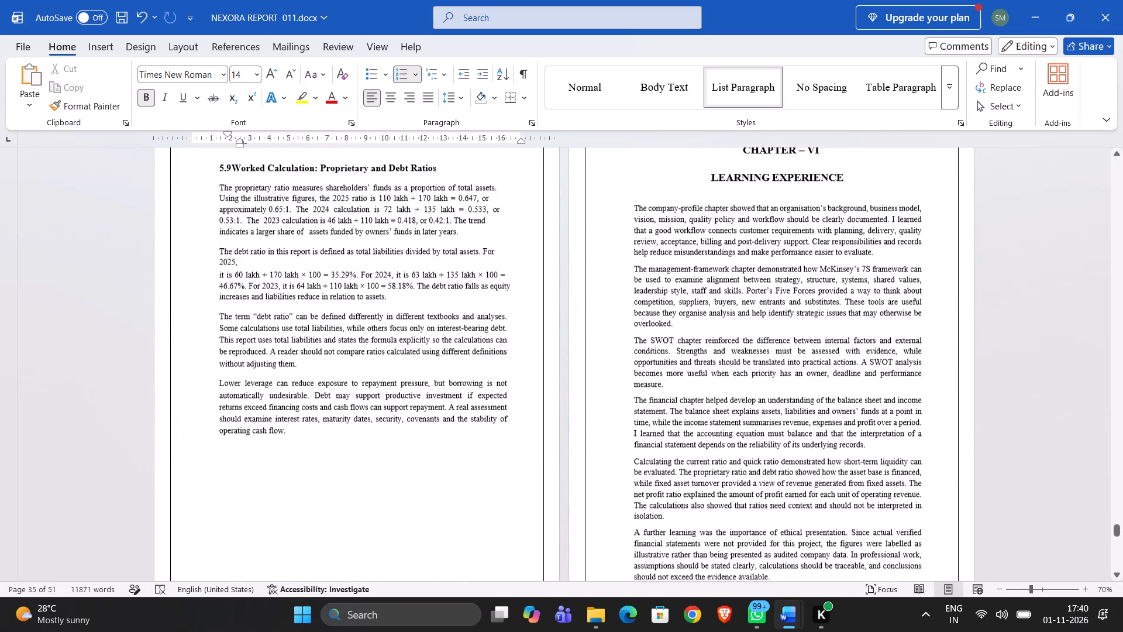
{"action": "scroll", "coordinate": [747, 445], "scroll_direction": "down", "scroll_amount": 2}
{"action": "scroll", "coordinate": [747, 445], "scroll_direction": "up", "scroll_amount": 4}
{"action": "scroll", "coordinate": [747, 445], "scroll_direction": "down", "scroll_amount": 2}
{"action": "scroll", "coordinate": [747, 445], "scroll_direction": "up", "scroll_amount": 1}
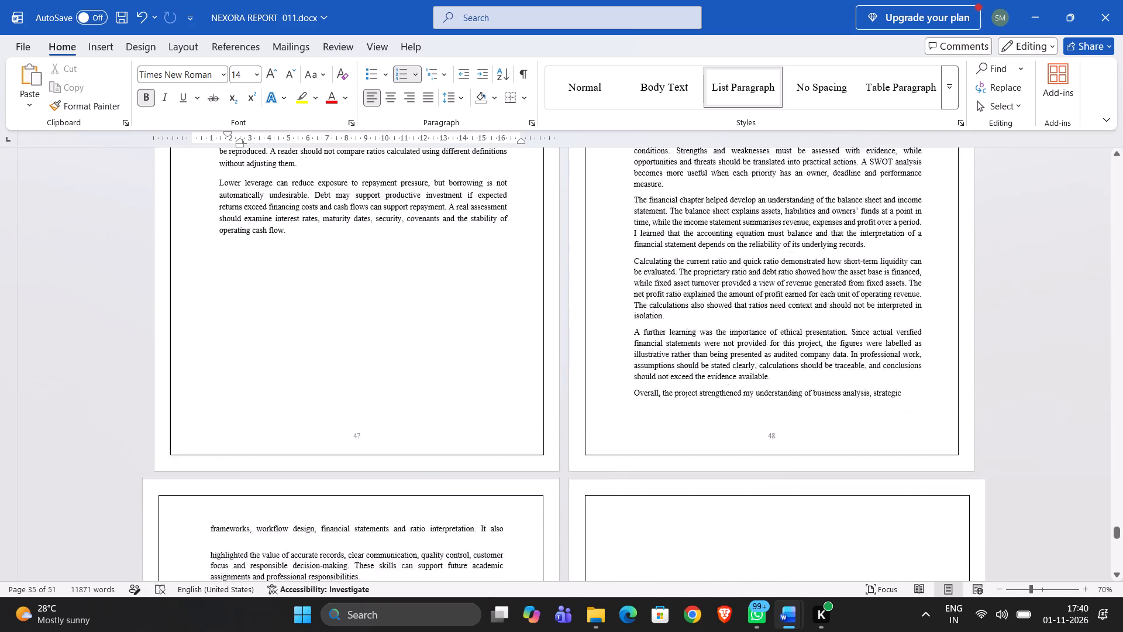
{"action": "scroll", "coordinate": [747, 445], "scroll_direction": "up", "scroll_amount": 1}
{"action": "scroll", "coordinate": [747, 445], "scroll_direction": "down", "scroll_amount": 1}
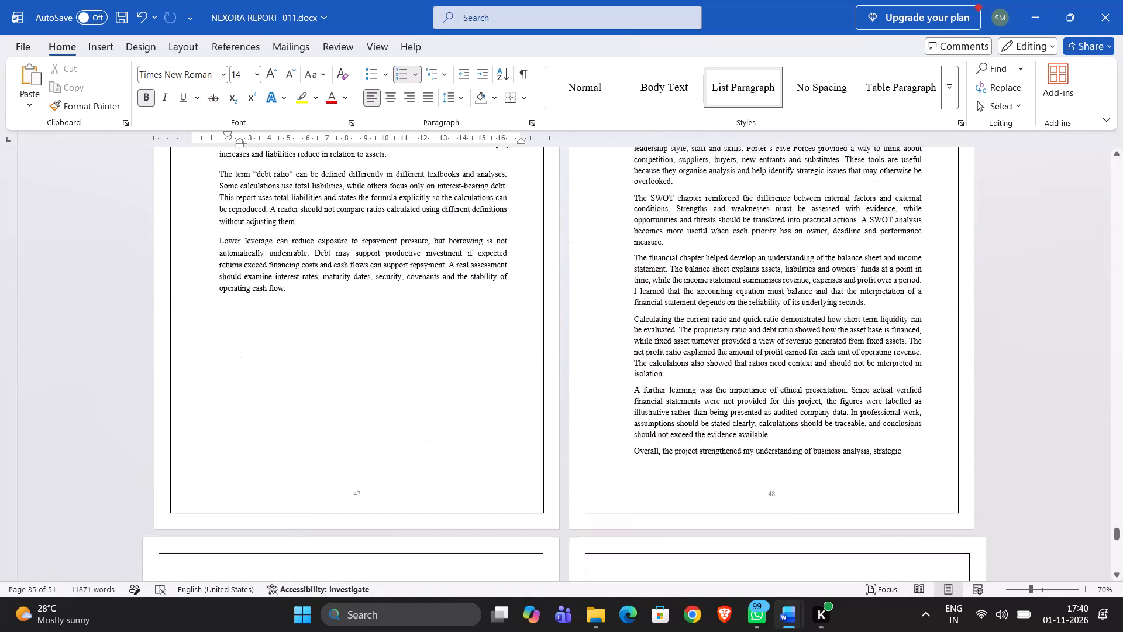
{"action": "scroll", "coordinate": [747, 445], "scroll_direction": "down", "scroll_amount": 1}
Review the front sheet from the end of the table of content through the Executive Summary page and back.
{"action": "key", "text": "alt+Tab"}
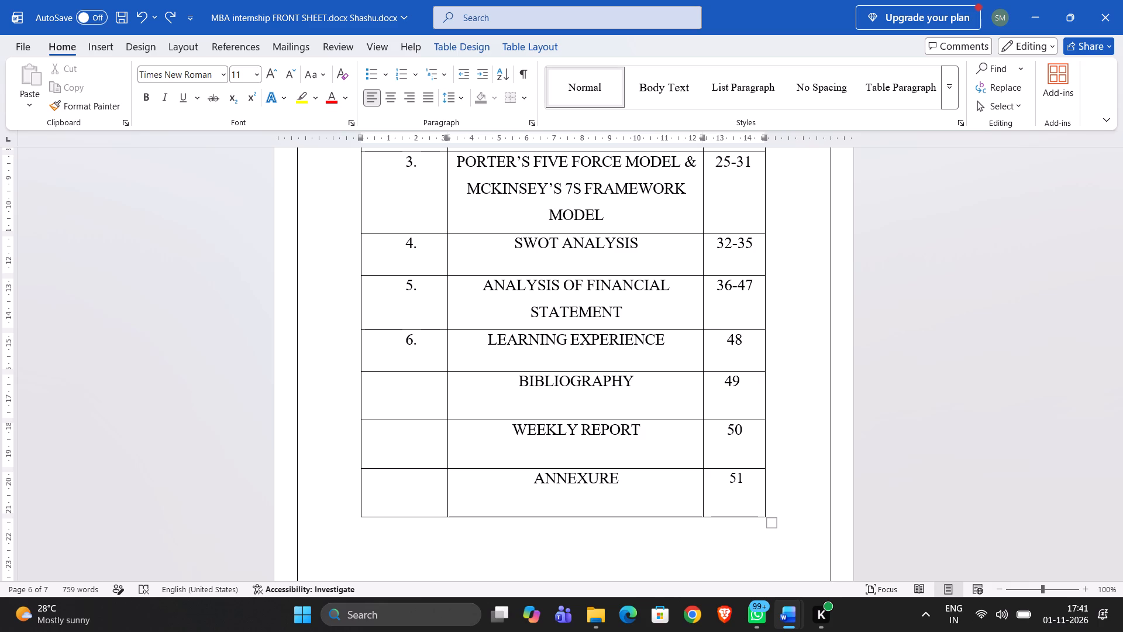
{"action": "scroll", "coordinate": [747, 445], "scroll_direction": "down", "scroll_amount": 3}
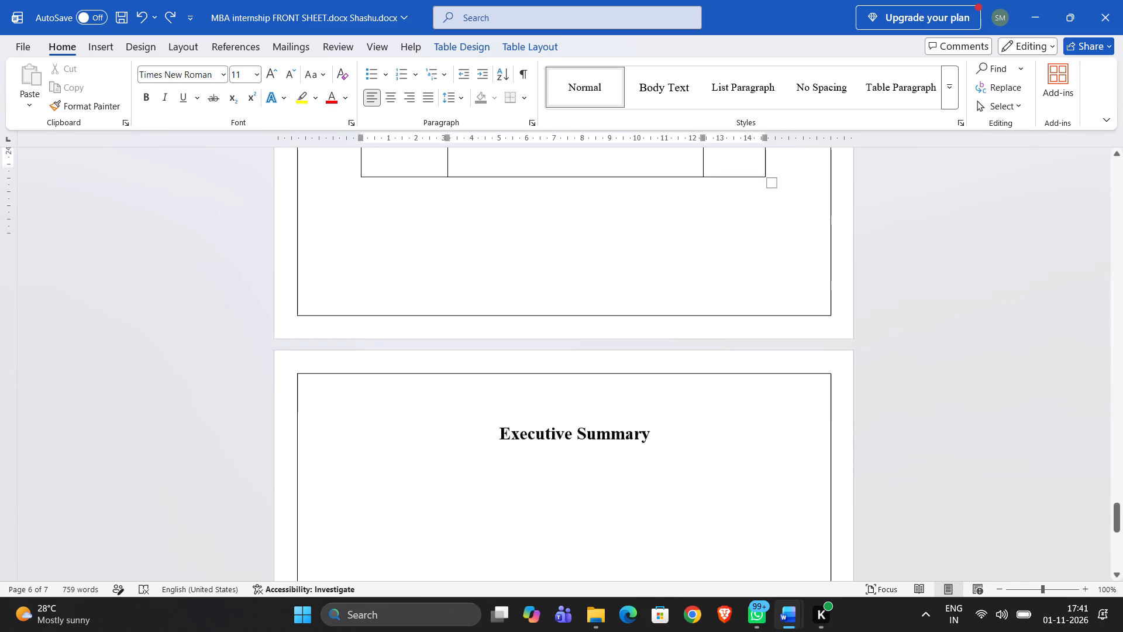
{"action": "scroll", "coordinate": [747, 445], "scroll_direction": "down", "scroll_amount": 15}
{"action": "scroll", "coordinate": [747, 445], "scroll_direction": "up", "scroll_amount": 1}
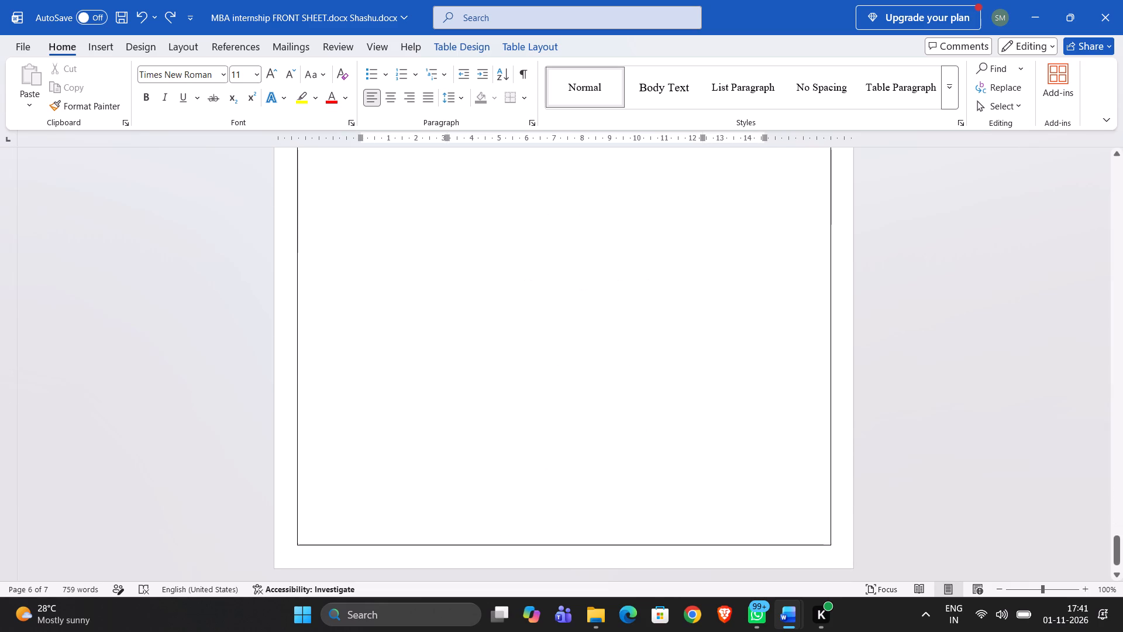
{"action": "scroll", "coordinate": [747, 445], "scroll_direction": "up", "scroll_amount": 4}
{"action": "scroll", "coordinate": [747, 445], "scroll_direction": "down", "scroll_amount": 2}
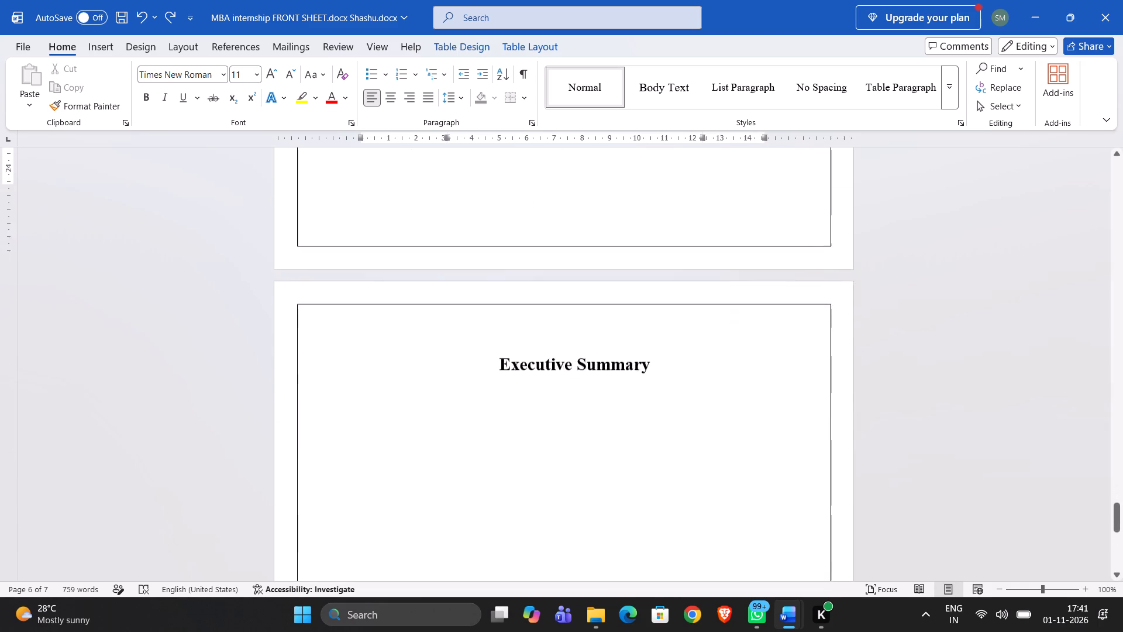
{"action": "scroll", "coordinate": [747, 445], "scroll_direction": "down", "scroll_amount": 5}
{"action": "scroll", "coordinate": [747, 445], "scroll_direction": "up", "scroll_amount": 3}
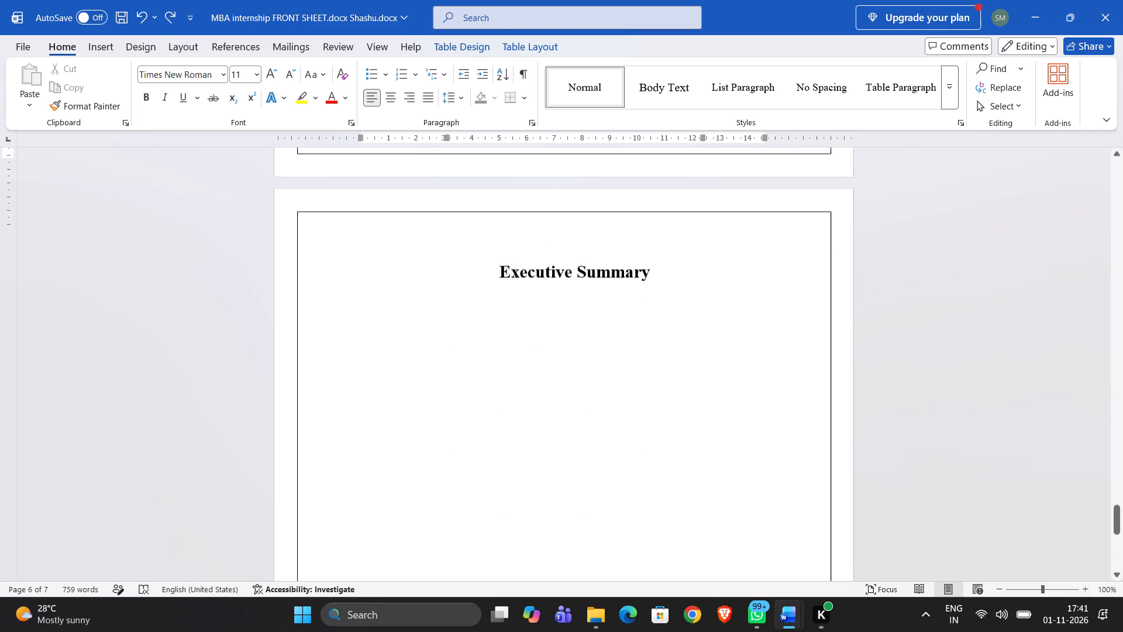
{"action": "scroll", "coordinate": [747, 445], "scroll_direction": "up", "scroll_amount": 4}
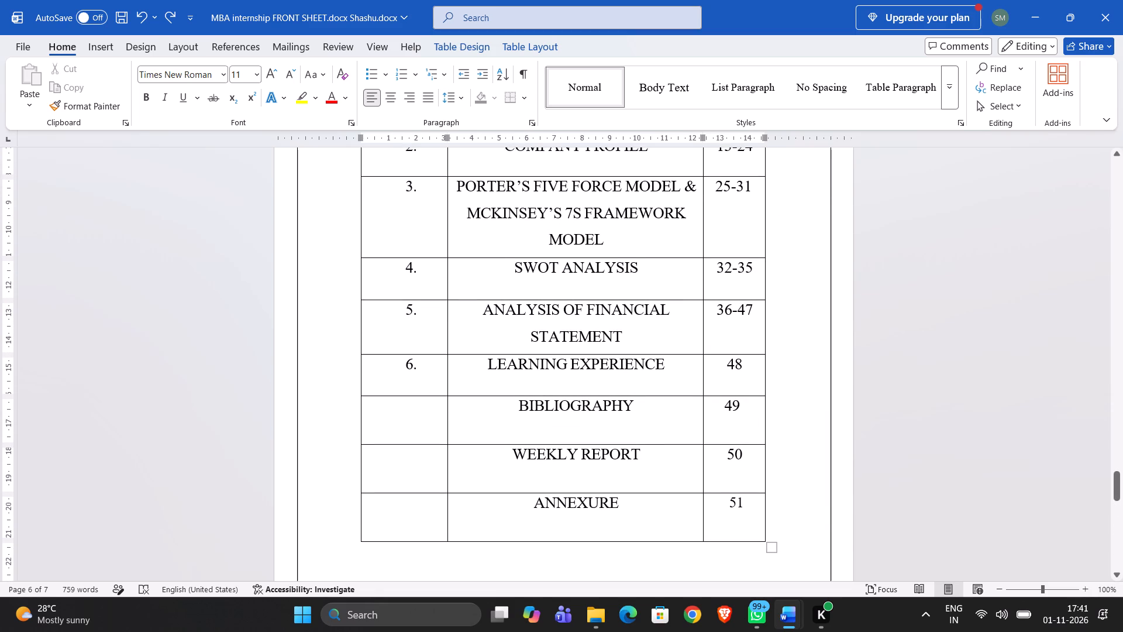
Examine the report's Bibliography, Internship Weekly Report and Annexure pages, including their footers, for page numbering.
{"action": "key", "text": "alt+Tab"}
{"action": "scroll", "coordinate": [747, 445], "scroll_direction": "down", "scroll_amount": 5}
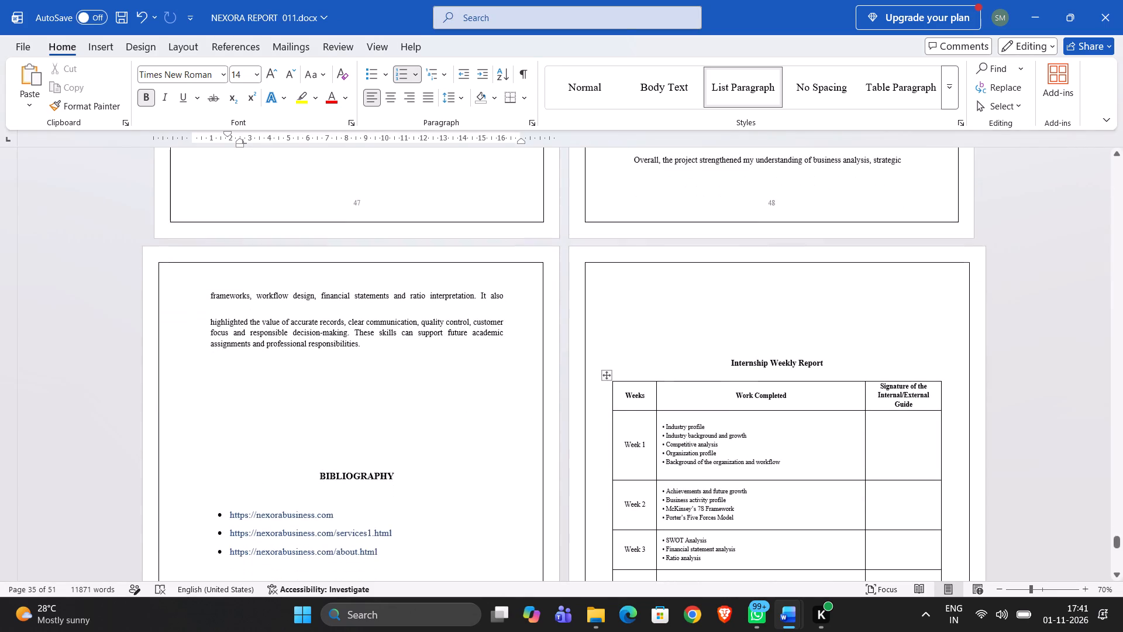
{"action": "scroll", "coordinate": [747, 445], "scroll_direction": "up", "scroll_amount": 2}
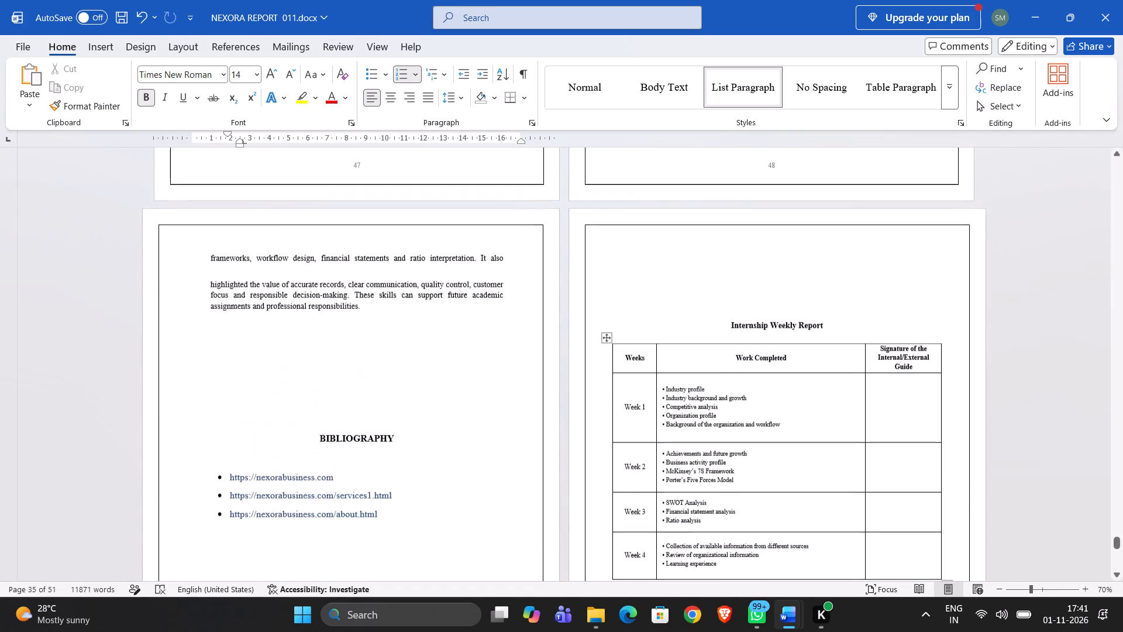
{"action": "scroll", "coordinate": [747, 445], "scroll_direction": "up", "scroll_amount": 1}
{"action": "scroll", "coordinate": [747, 445], "scroll_direction": "down", "scroll_amount": 2}
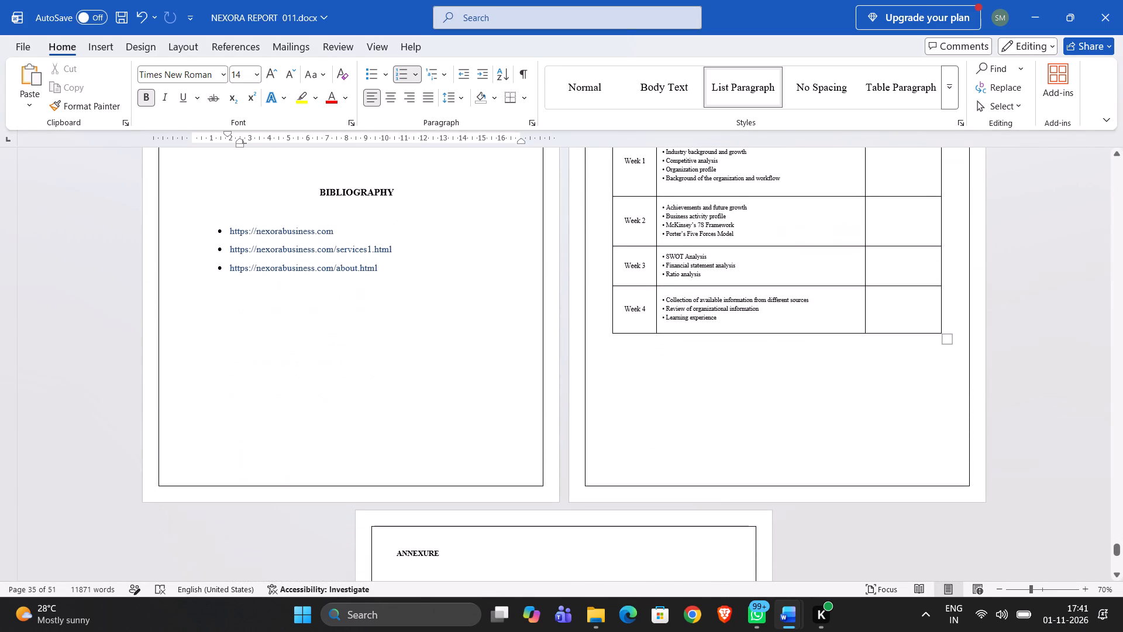
{"action": "scroll", "coordinate": [747, 445], "scroll_direction": "down", "scroll_amount": 1}
{"action": "scroll", "coordinate": [747, 445], "scroll_direction": "up", "scroll_amount": 5}
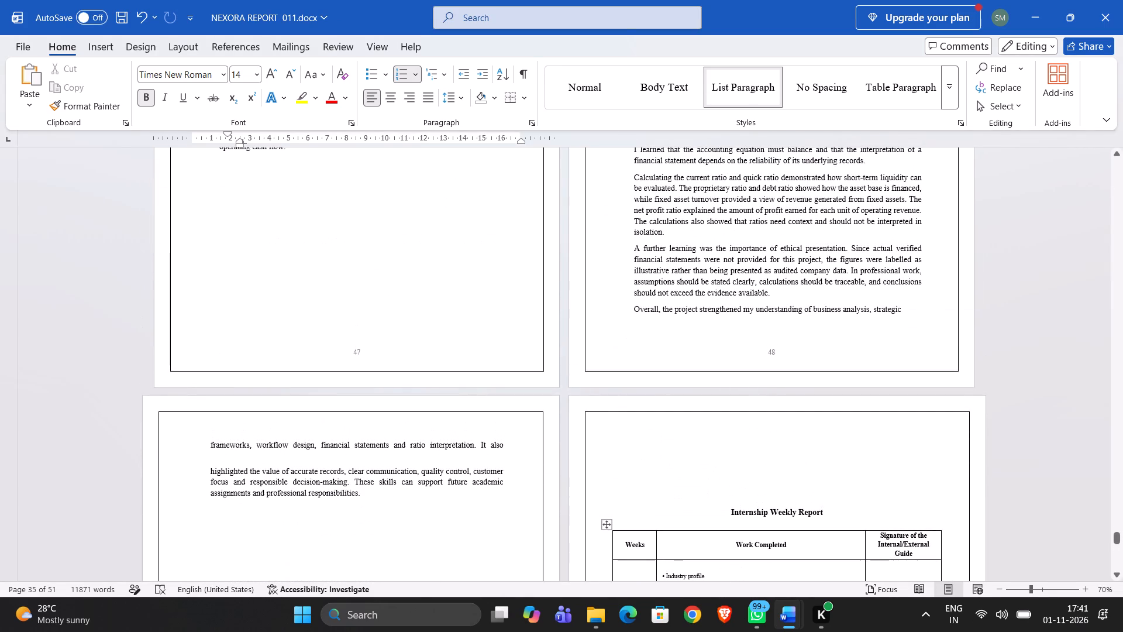
{"action": "scroll", "coordinate": [747, 445], "scroll_direction": "down", "scroll_amount": 5}
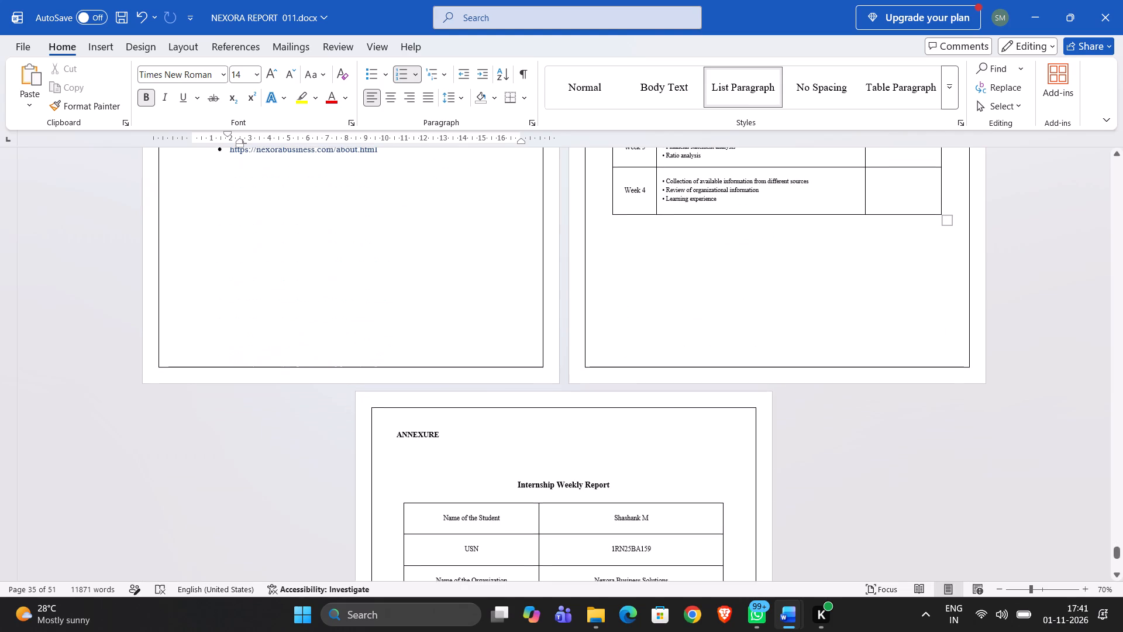
{"action": "scroll", "coordinate": [747, 445], "scroll_direction": "down", "scroll_amount": 6}
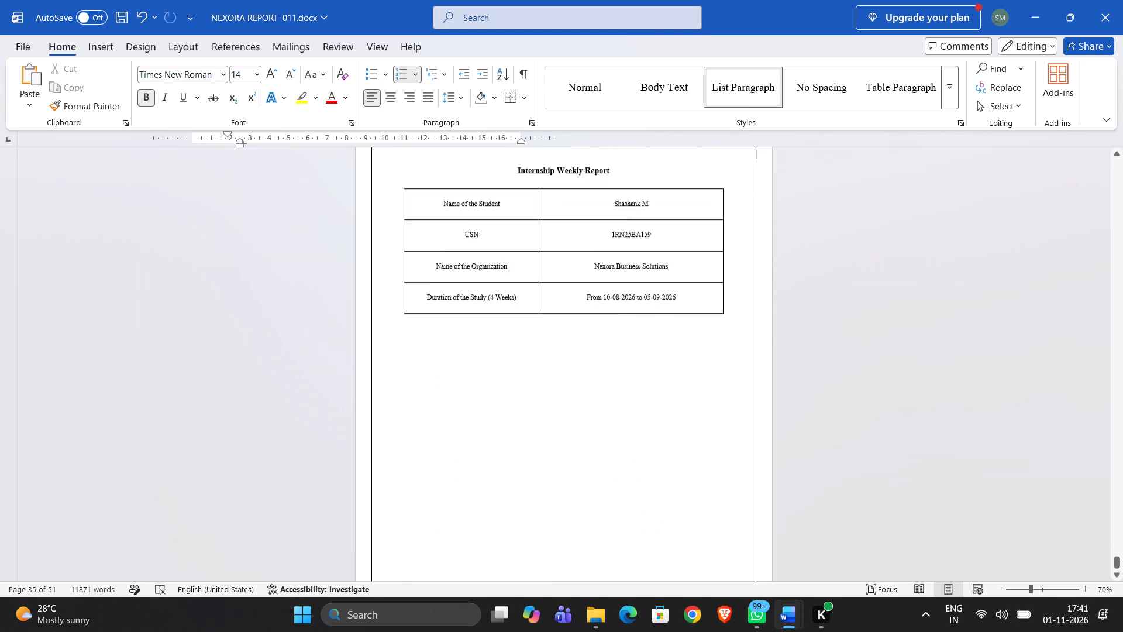
{"action": "scroll", "coordinate": [747, 445], "scroll_direction": "down", "scroll_amount": 7}
{"action": "scroll", "coordinate": [747, 445], "scroll_direction": "up", "scroll_amount": 3}
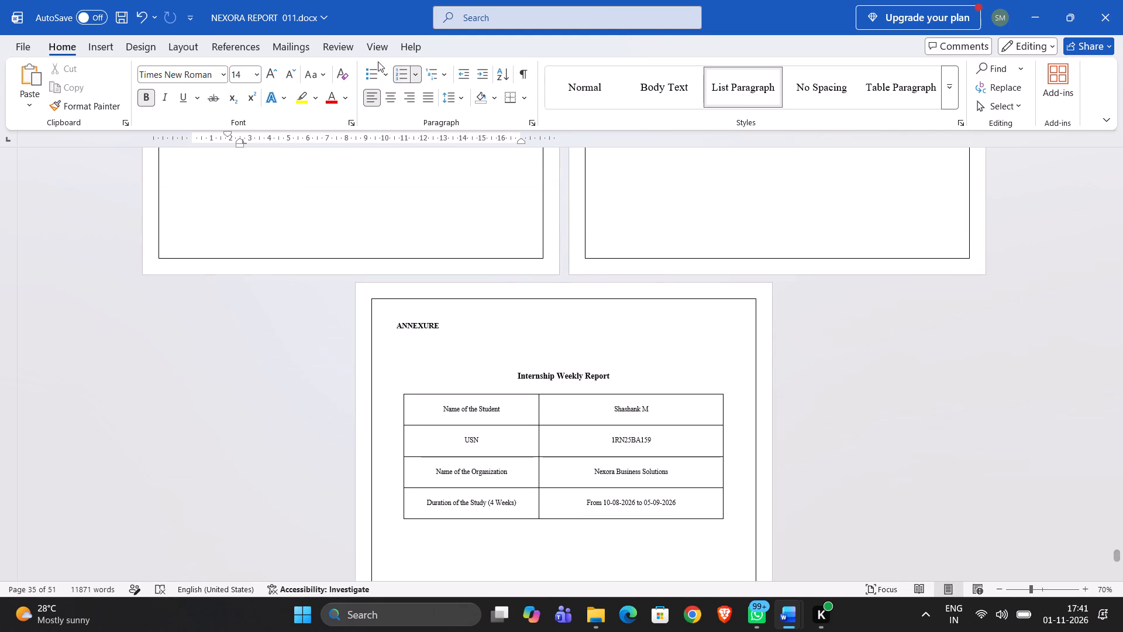
Insert page numbers at the bottom of the report's pages using the Plain Number 2 style.
{"action": "left_click", "coordinate": [143, 40]}
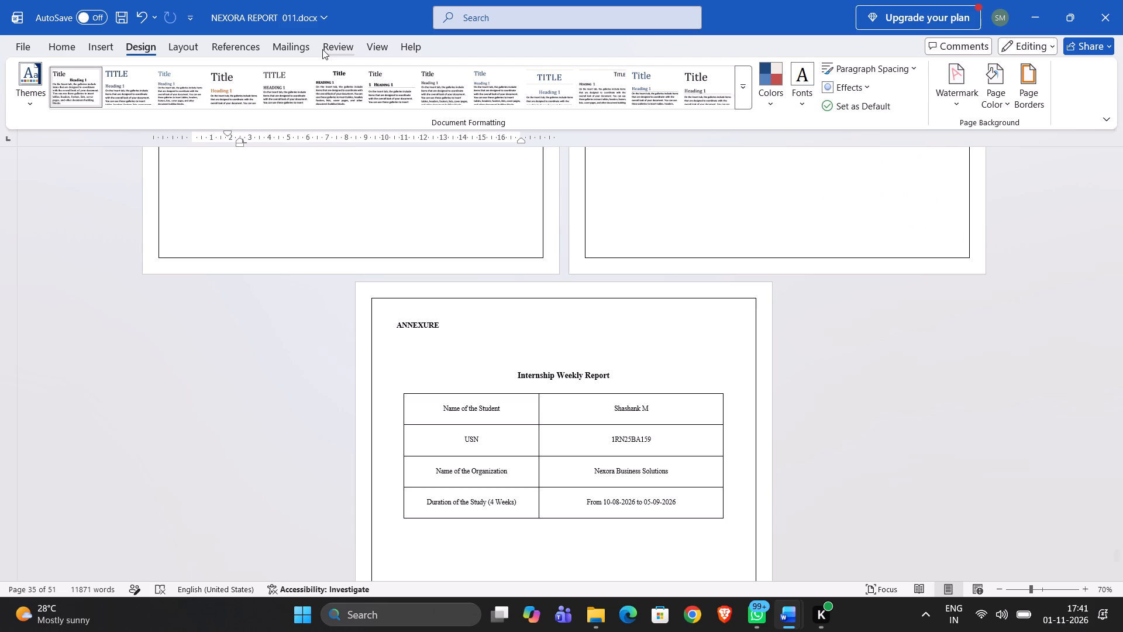
{"action": "left_click", "coordinate": [106, 43]}
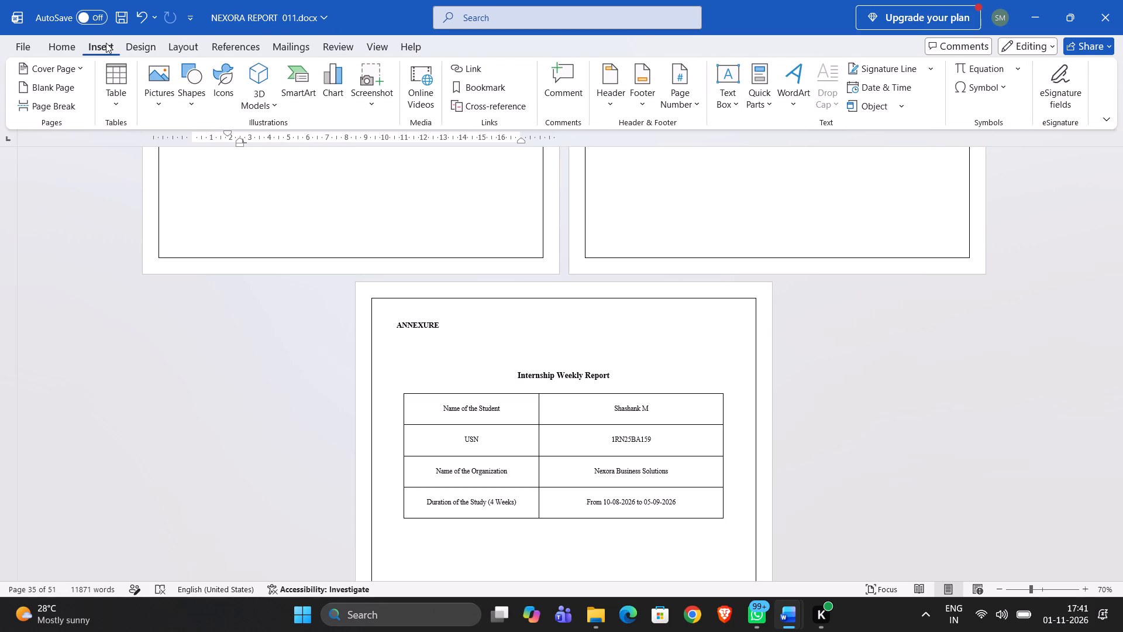
{"action": "left_click", "coordinate": [690, 78]}
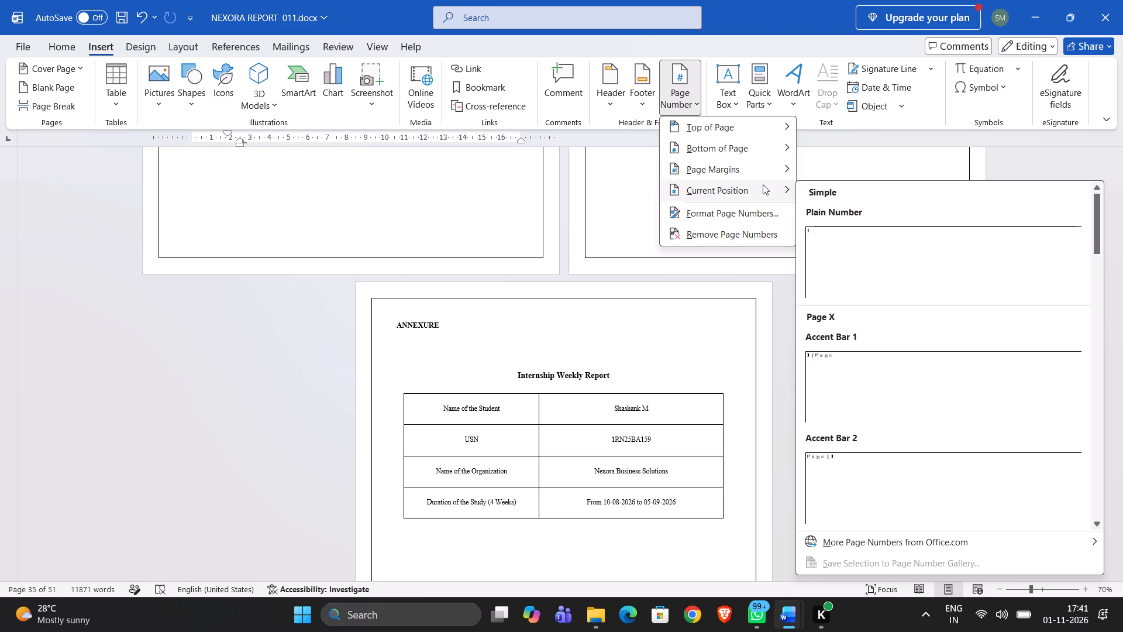
{"action": "scroll", "coordinate": [942, 329], "scroll_direction": "down", "scroll_amount": 2}
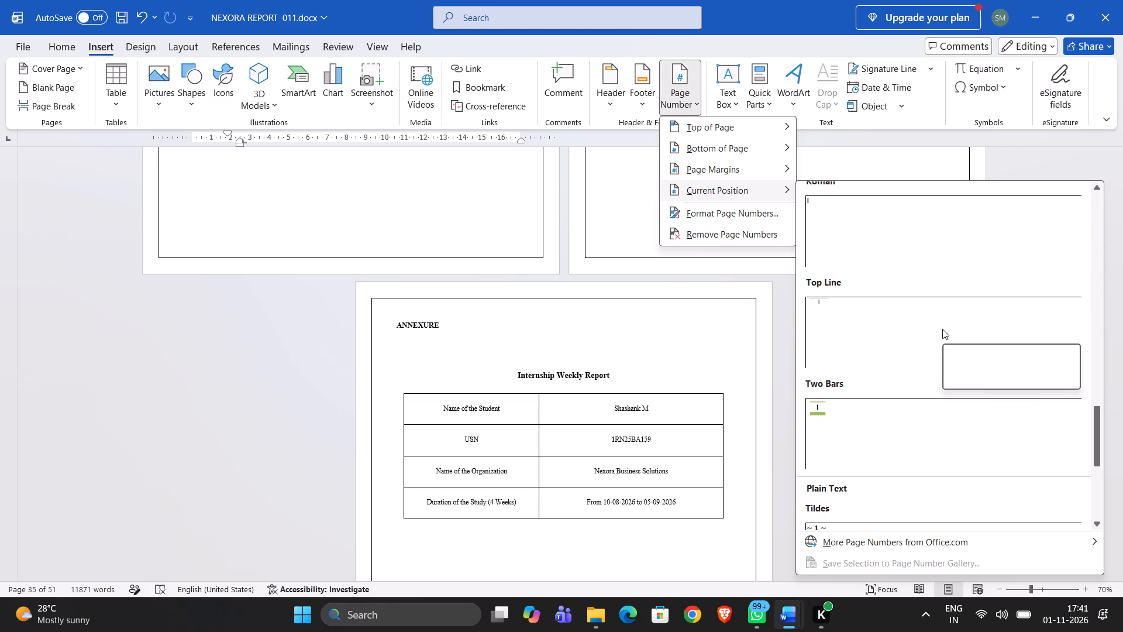
{"action": "scroll", "coordinate": [942, 329], "scroll_direction": "up", "scroll_amount": 1}
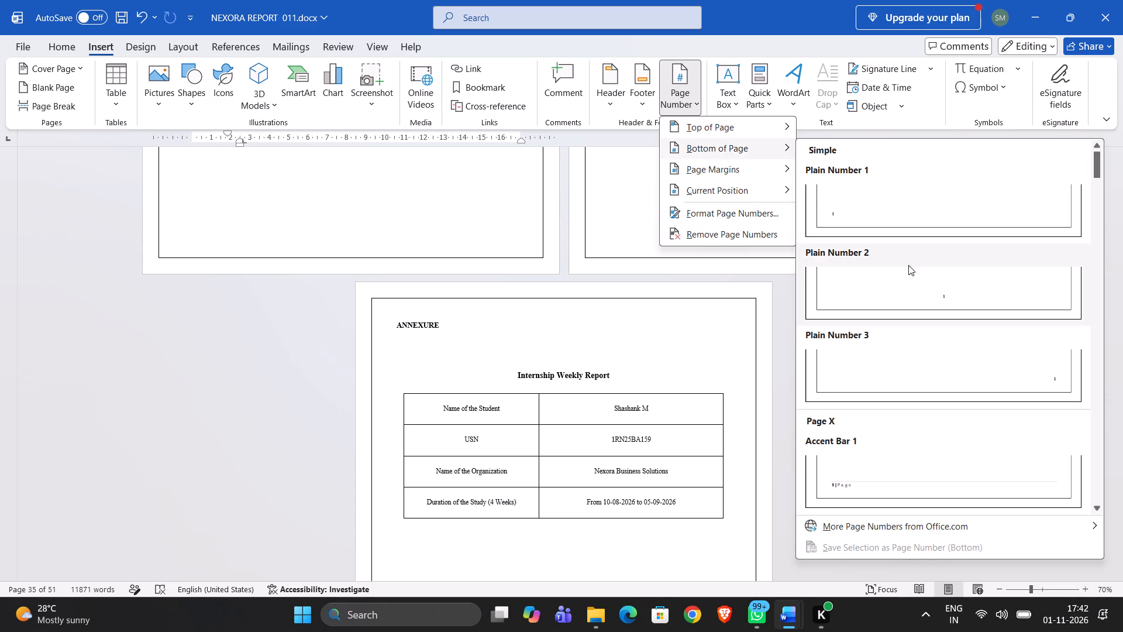
{"action": "left_click", "coordinate": [936, 291]}
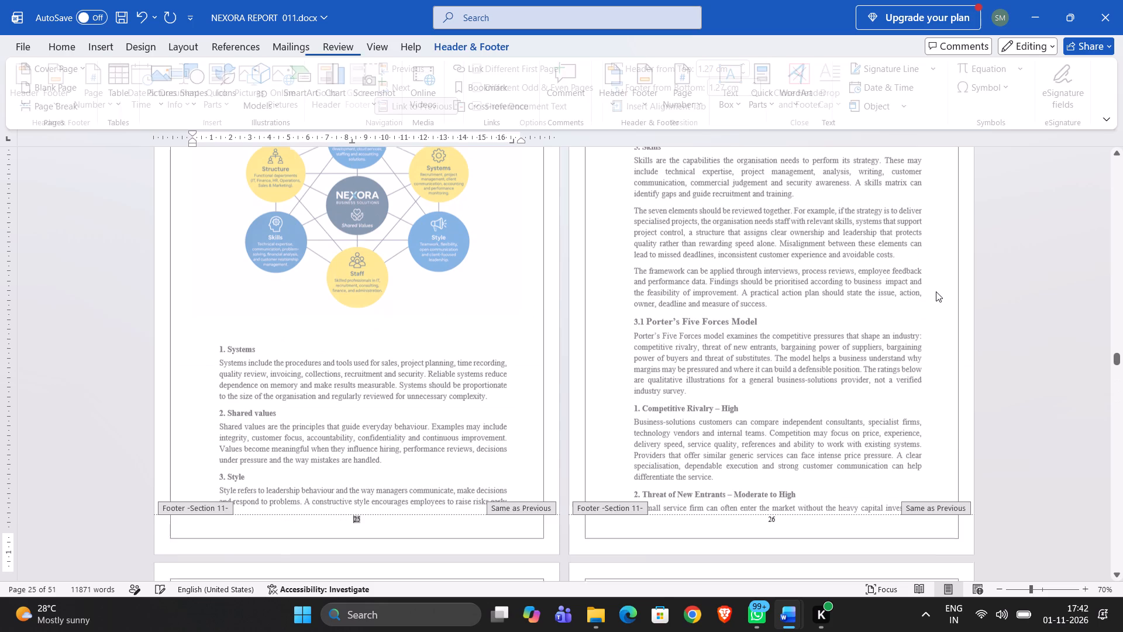
Check the footers from Chapter III back to the opening pages and through the closing Bibliography and Weekly Report pages for page numbers.
{"action": "scroll", "coordinate": [936, 291], "scroll_direction": "up", "scroll_amount": 1}
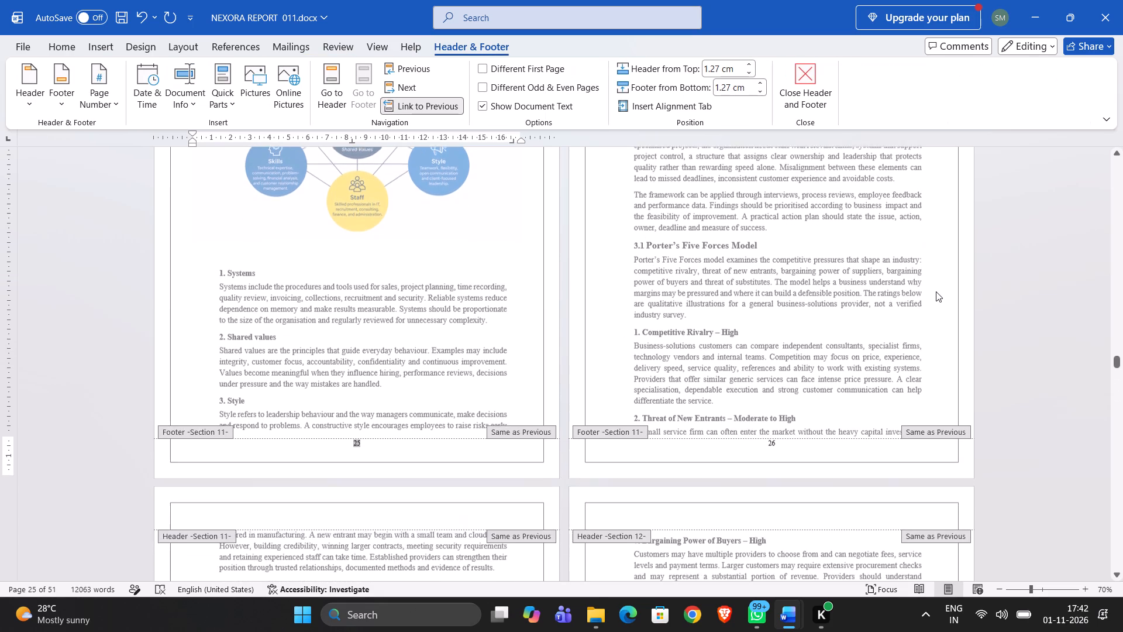
{"action": "scroll", "coordinate": [936, 291], "scroll_direction": "up", "scroll_amount": 1}
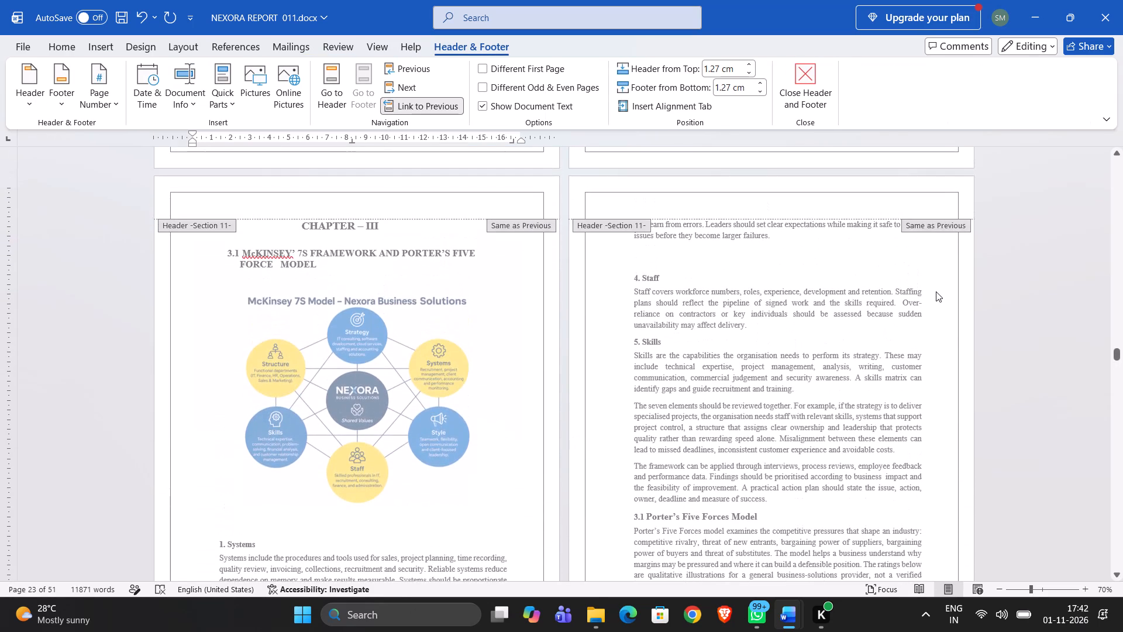
{"action": "scroll", "coordinate": [936, 291], "scroll_direction": "up", "scroll_amount": 20}
{"action": "scroll", "coordinate": [936, 291], "scroll_direction": "up", "scroll_amount": 20}
{"action": "scroll", "coordinate": [936, 291], "scroll_direction": "up", "scroll_amount": 20}
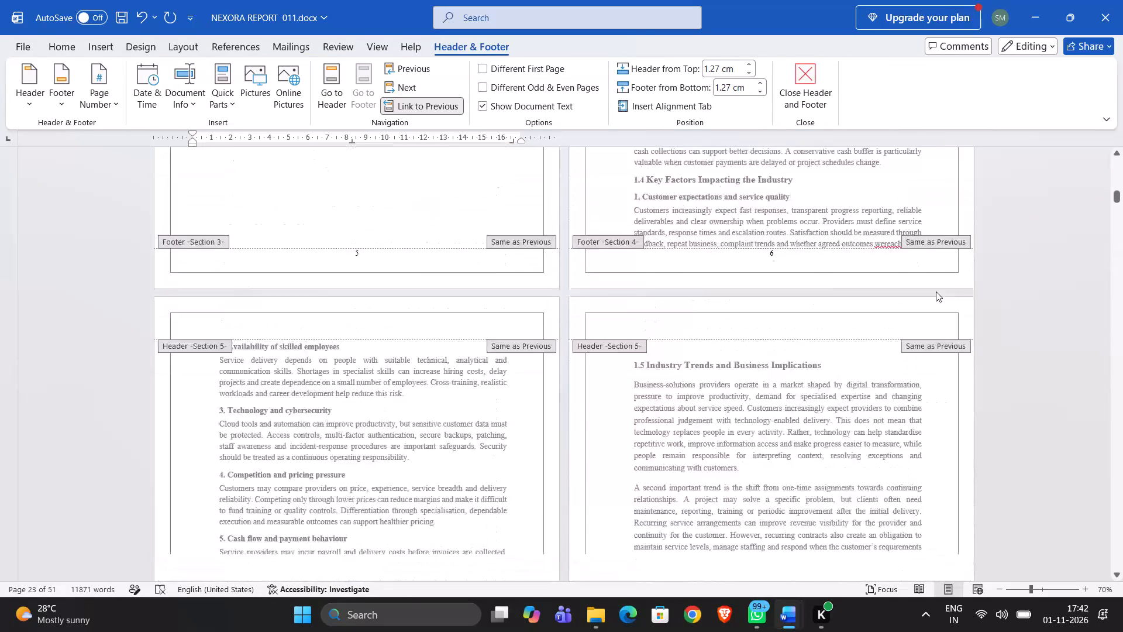
{"action": "scroll", "coordinate": [936, 291], "scroll_direction": "up", "scroll_amount": 20}
{"action": "scroll", "coordinate": [936, 291], "scroll_direction": "up", "scroll_amount": 20}
{"action": "scroll", "coordinate": [936, 291], "scroll_direction": "up", "scroll_amount": 20}
{"action": "scroll", "coordinate": [936, 291], "scroll_direction": "down", "scroll_amount": 3}
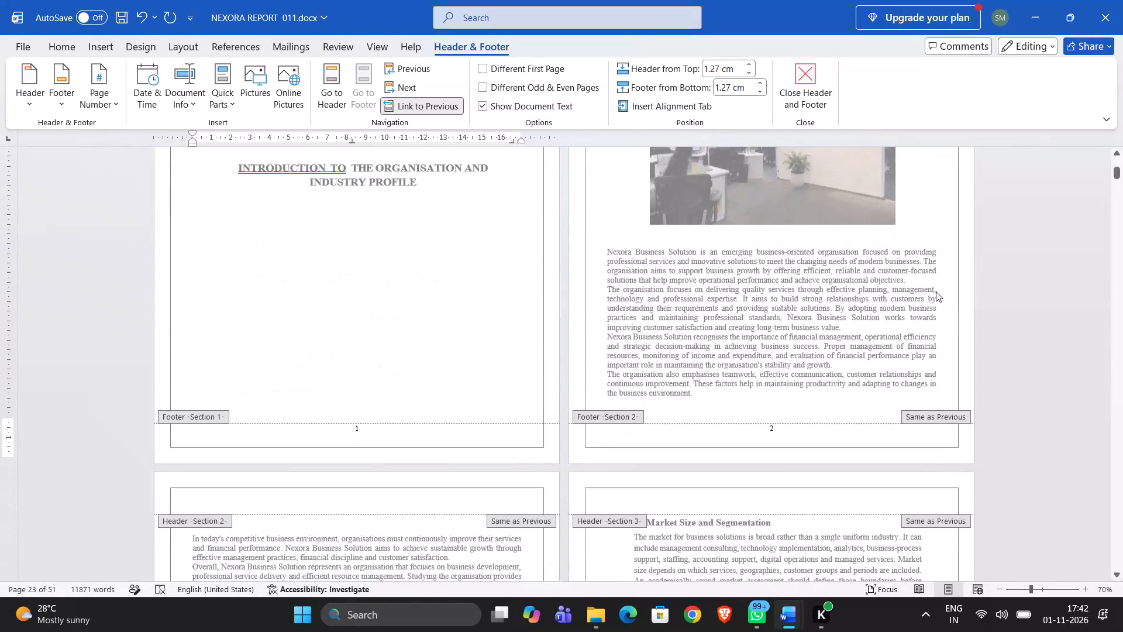
{"action": "scroll", "coordinate": [936, 291], "scroll_direction": "down", "scroll_amount": 14}
{"action": "scroll", "coordinate": [936, 291], "scroll_direction": "down", "scroll_amount": 20}
{"action": "scroll", "coordinate": [936, 291], "scroll_direction": "down", "scroll_amount": 9}
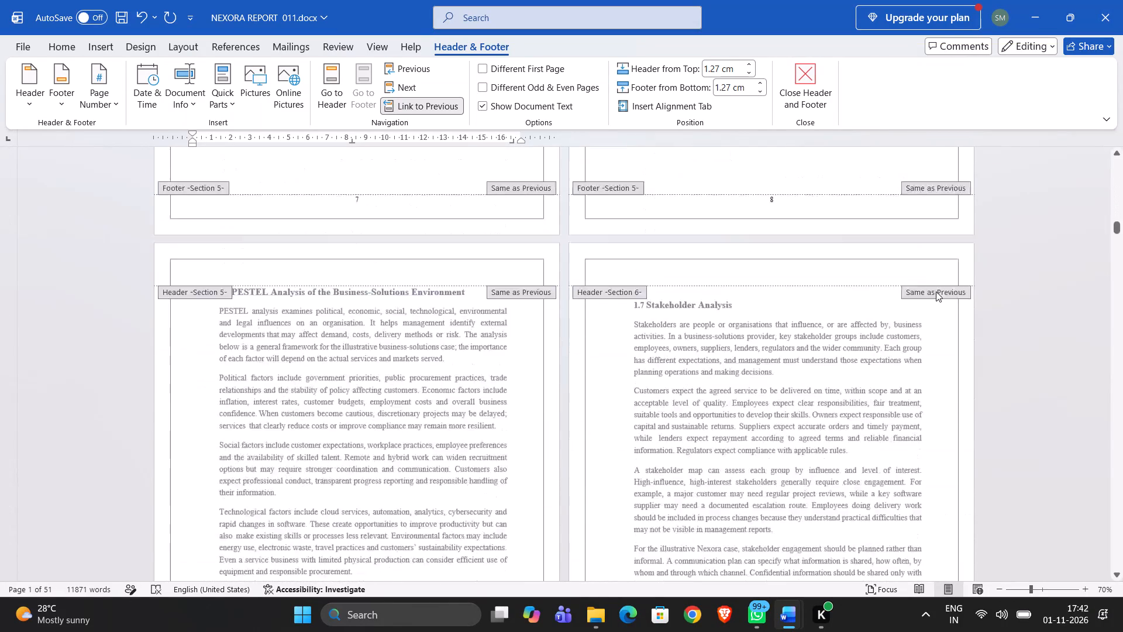
{"action": "scroll", "coordinate": [936, 291], "scroll_direction": "down", "scroll_amount": 20}
{"action": "scroll", "coordinate": [936, 291], "scroll_direction": "down", "scroll_amount": 20}
{"action": "scroll", "coordinate": [936, 291], "scroll_direction": "down", "scroll_amount": 20}
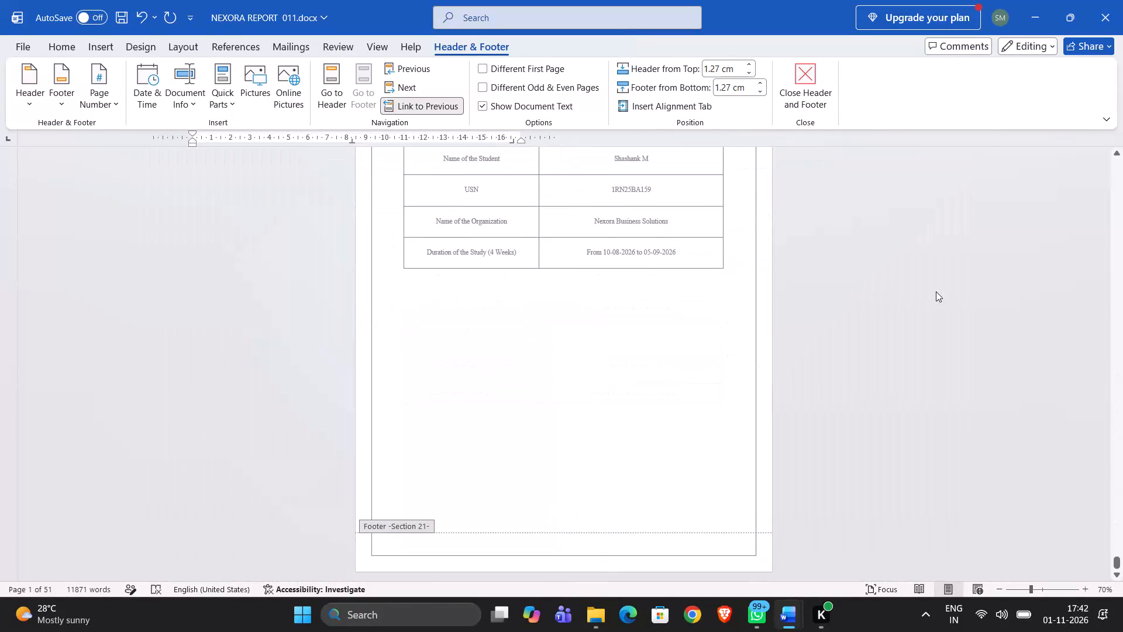
{"action": "scroll", "coordinate": [936, 291], "scroll_direction": "up", "scroll_amount": 5}
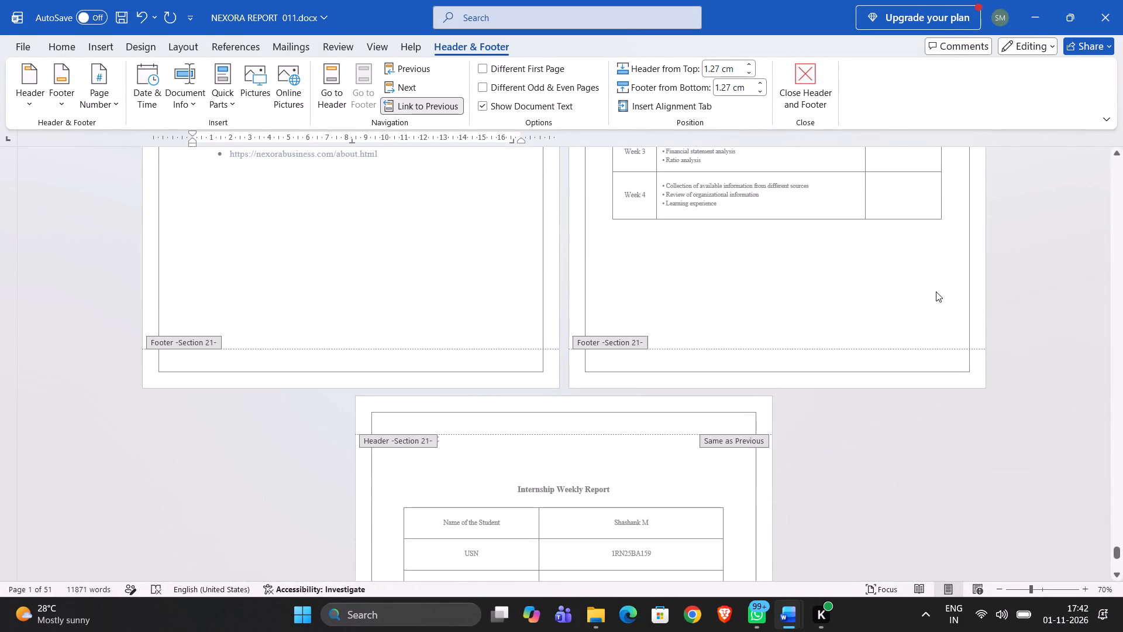
{"action": "scroll", "coordinate": [936, 291], "scroll_direction": "up", "scroll_amount": 6}
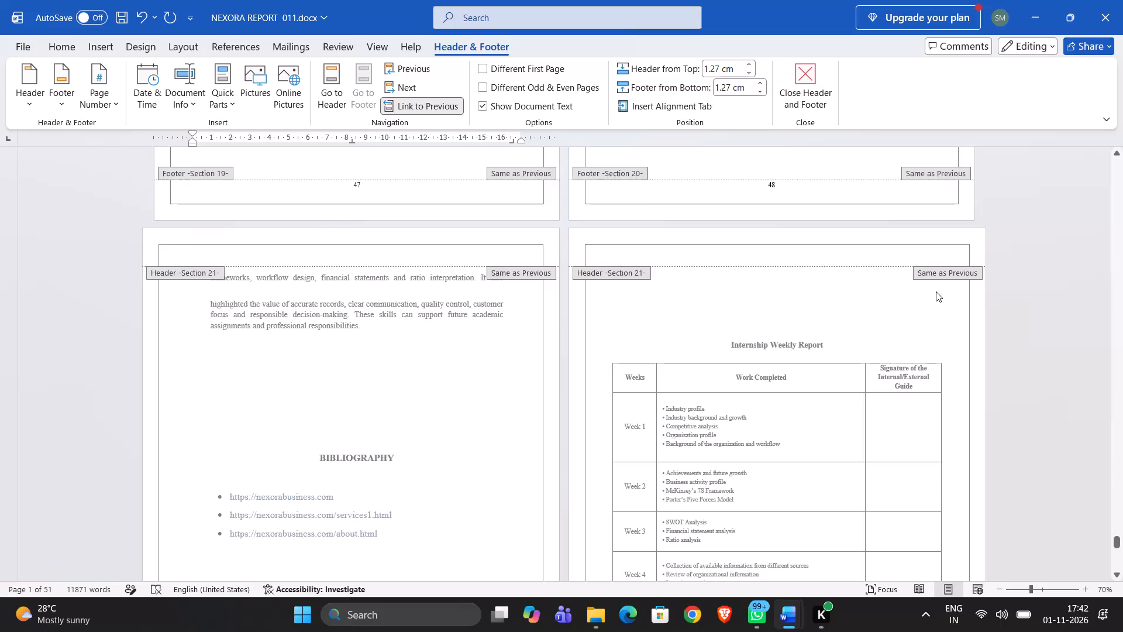
{"action": "left_click", "coordinate": [1105, 315]}
Compare the front sheet's table of content entries with the report's Learning Experience, Bibliography and Internship Weekly Report pages.
{"action": "key", "text": "alt+Tab"}
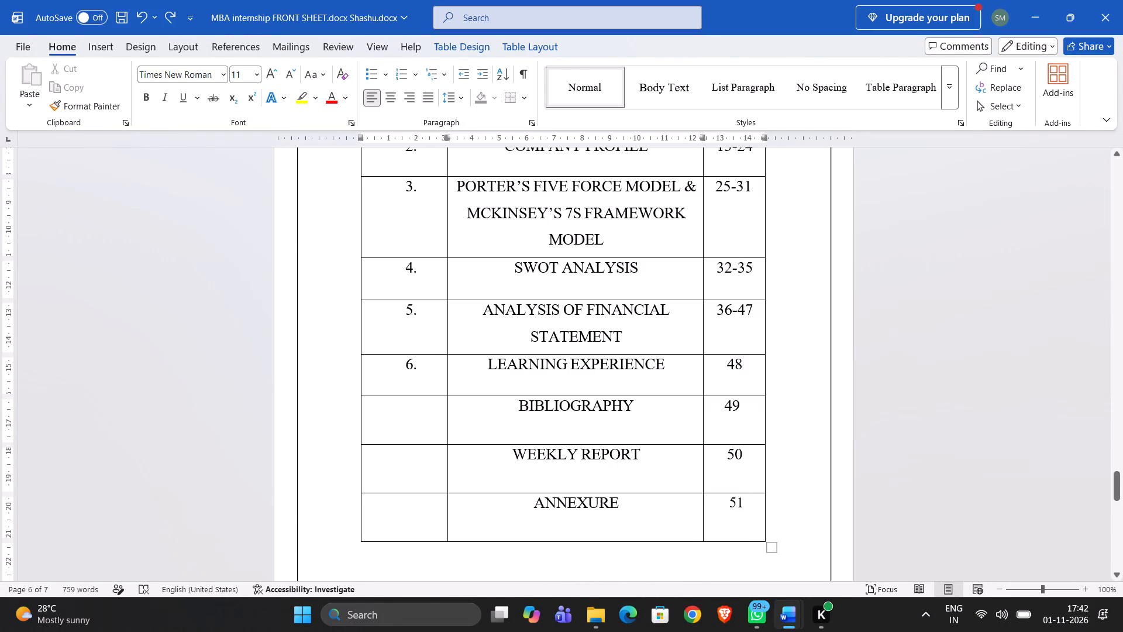
{"action": "key", "text": "alt+Tab"}
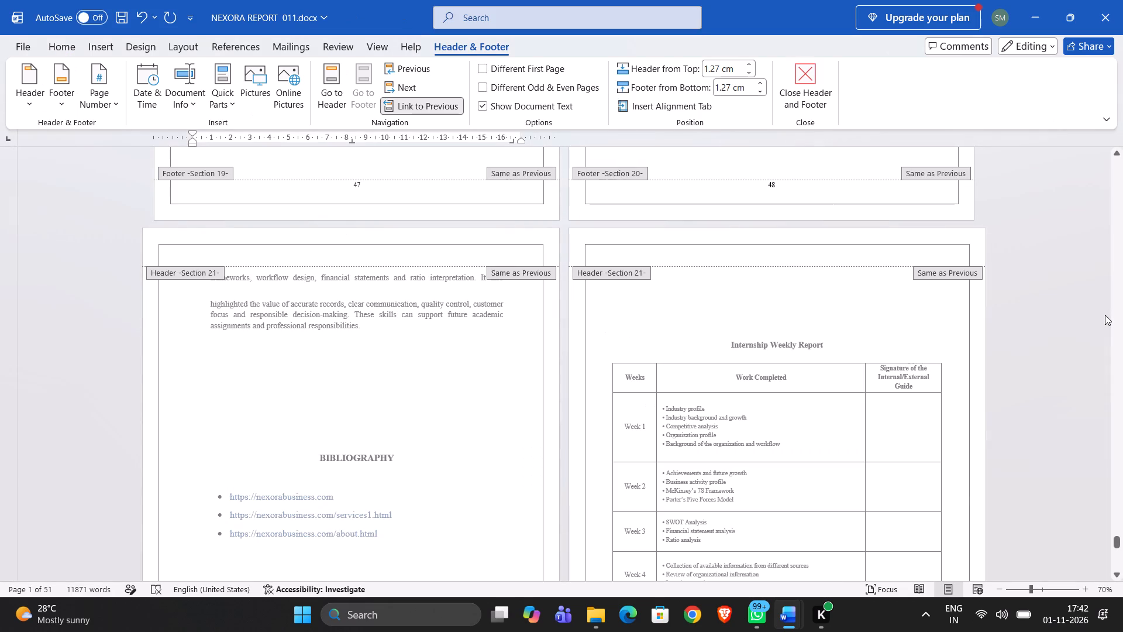
{"action": "key", "text": "alt+Tab"}
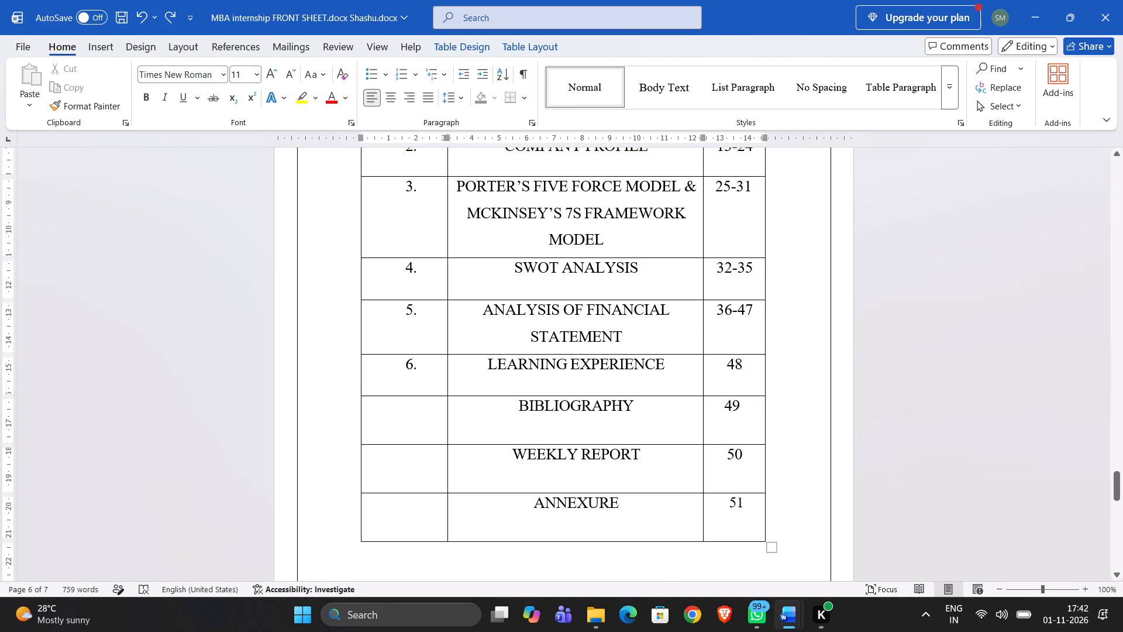
{"action": "key", "text": "alt+Tab"}
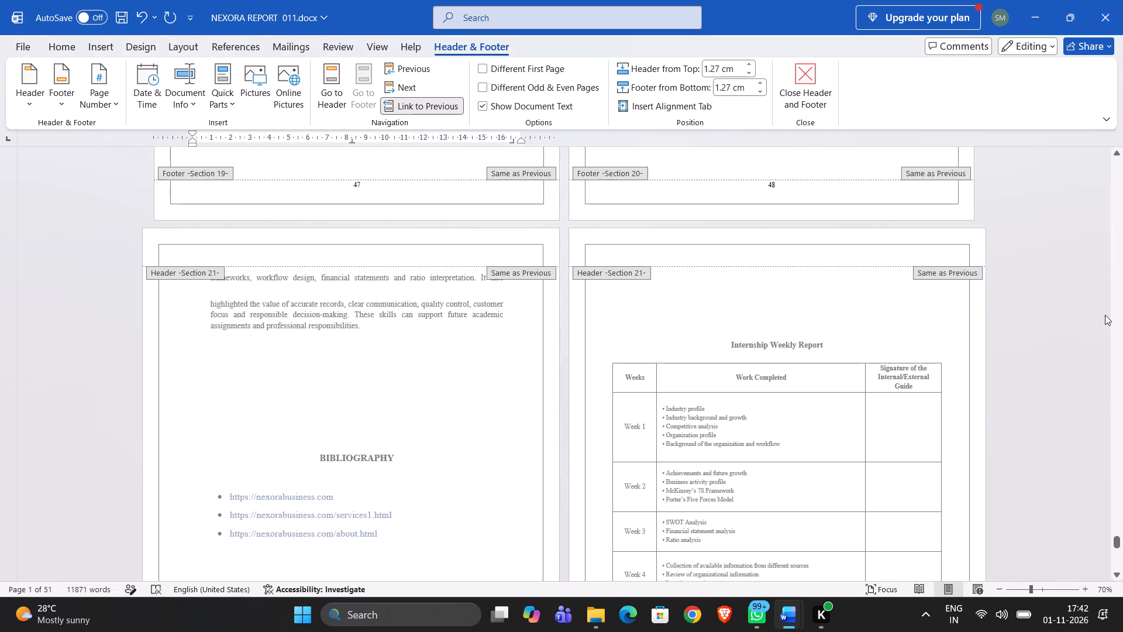
{"action": "scroll", "coordinate": [1105, 315], "scroll_direction": "up", "scroll_amount": 1}
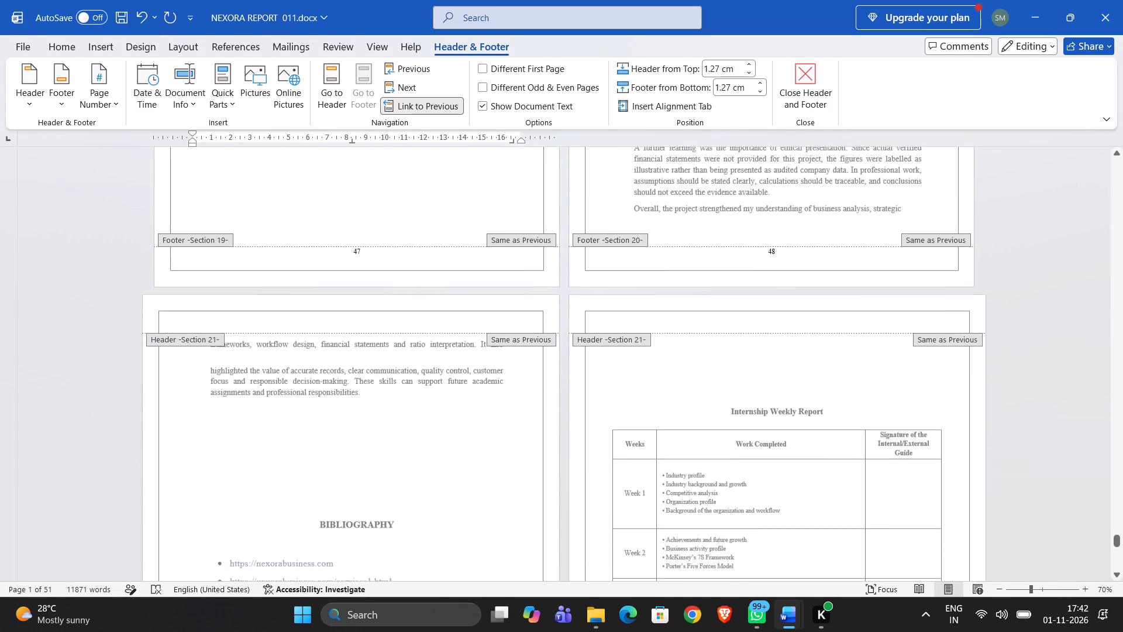
{"action": "key", "text": "alt+Tab"}
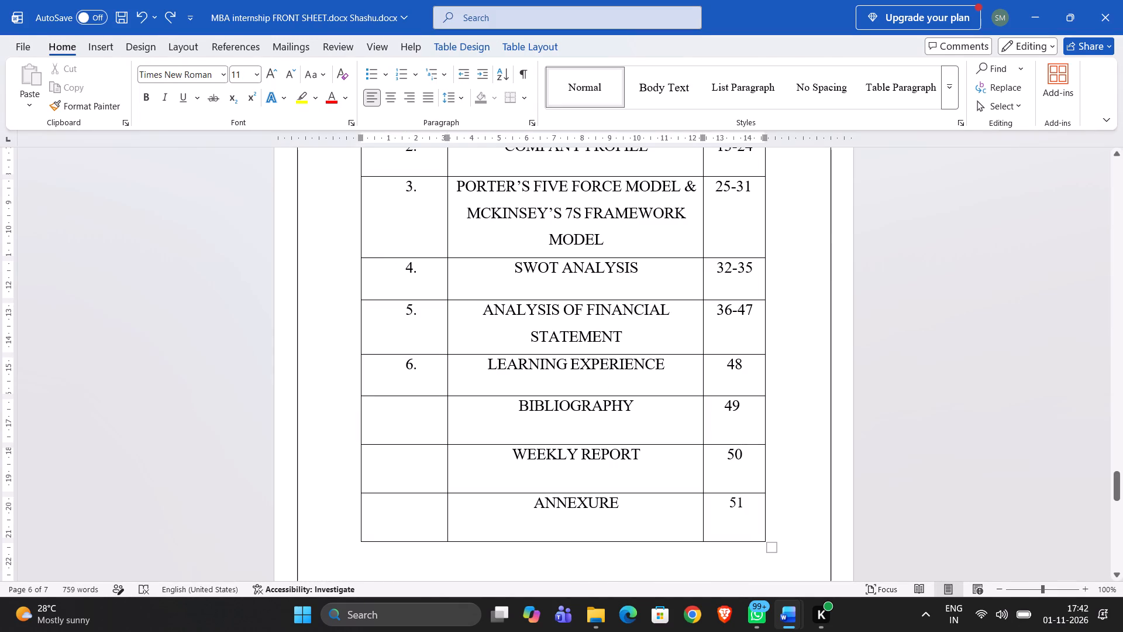
{"action": "key", "text": "alt+Tab"}
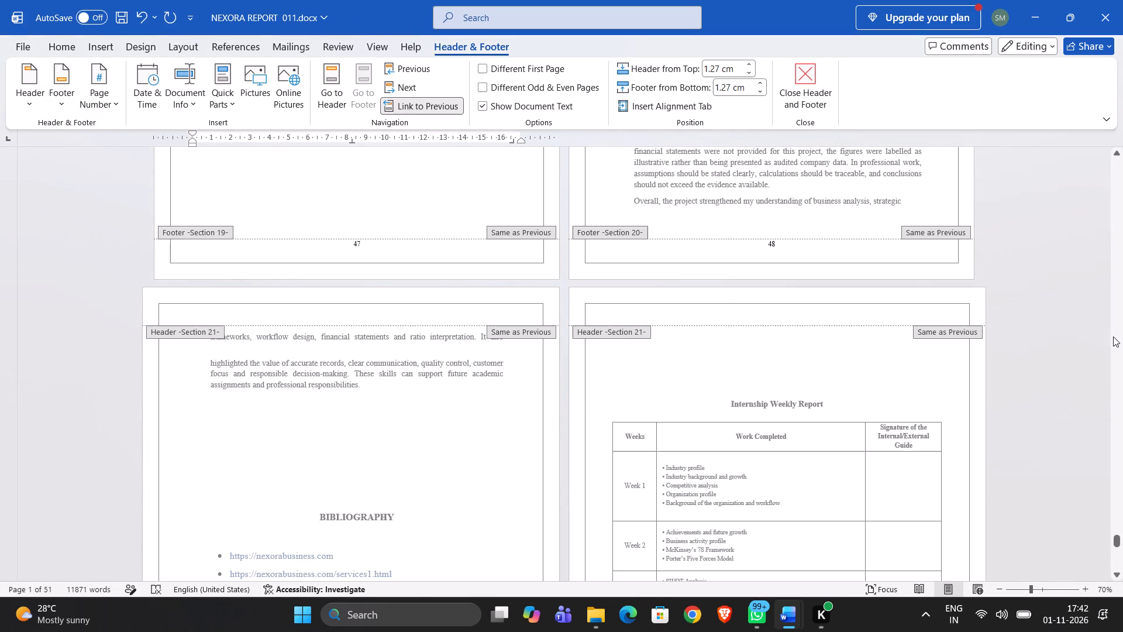
Undo the most recent edits to the report, including its page numbering, and return from the footer to the body text.
{"action": "key", "text": "ctrl+z"}
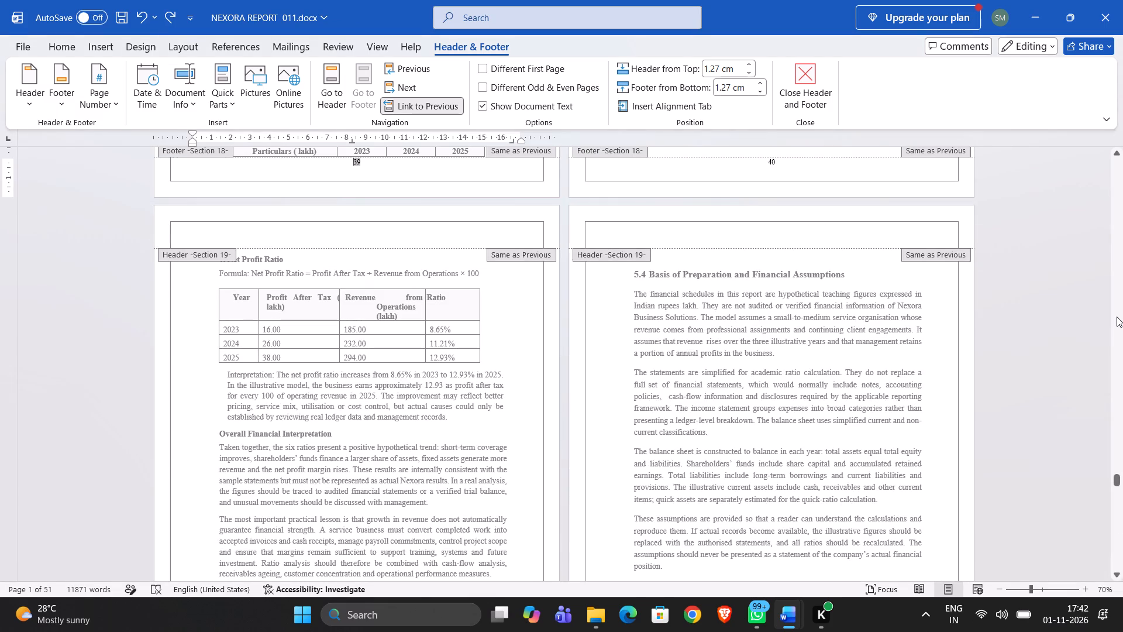
{"action": "left_click", "coordinate": [1117, 317]}
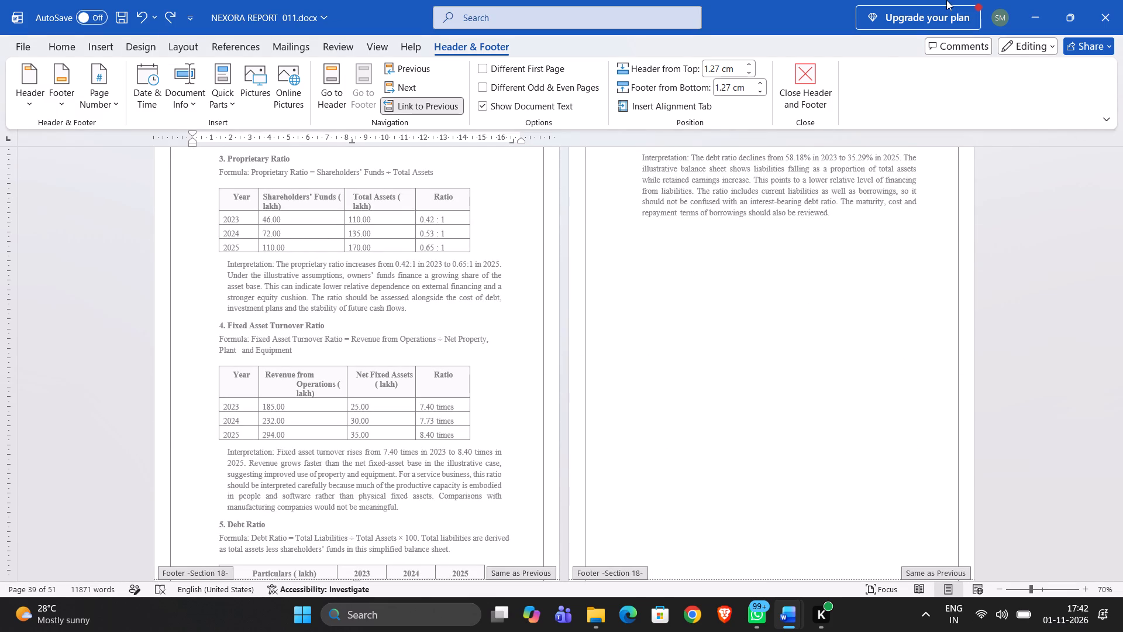
{"action": "left_click", "coordinate": [63, 47]}
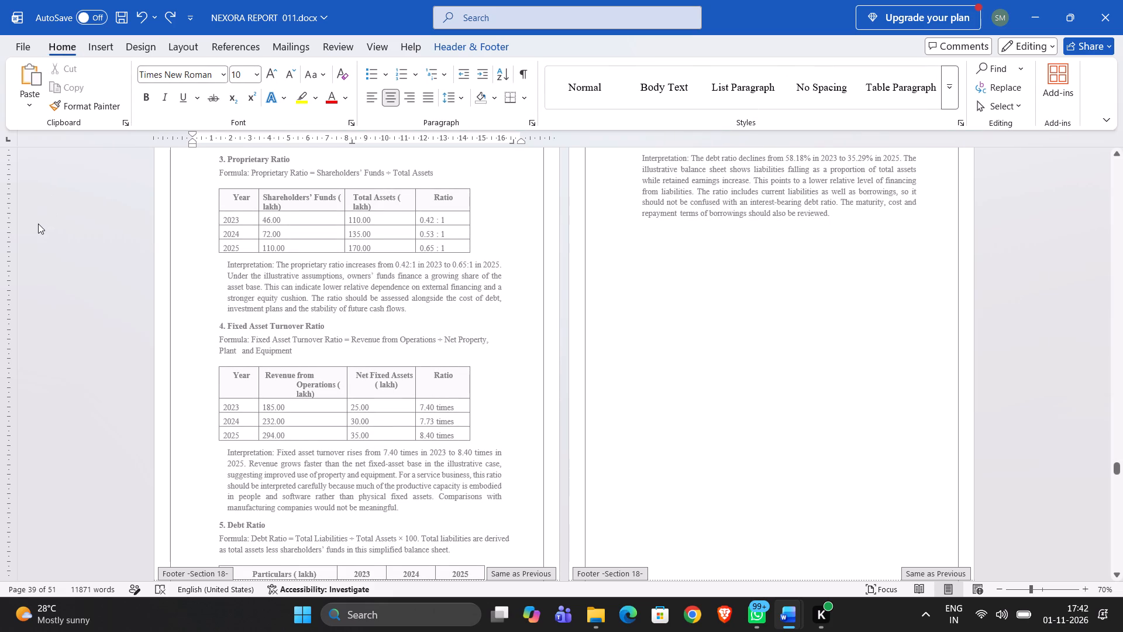
{"action": "left_click", "coordinate": [38, 224]}
{"action": "left_click", "coordinate": [62, 252]}
{"action": "key", "text": "ctrl+z"}
{"action": "key", "text": "ctrl+z"}
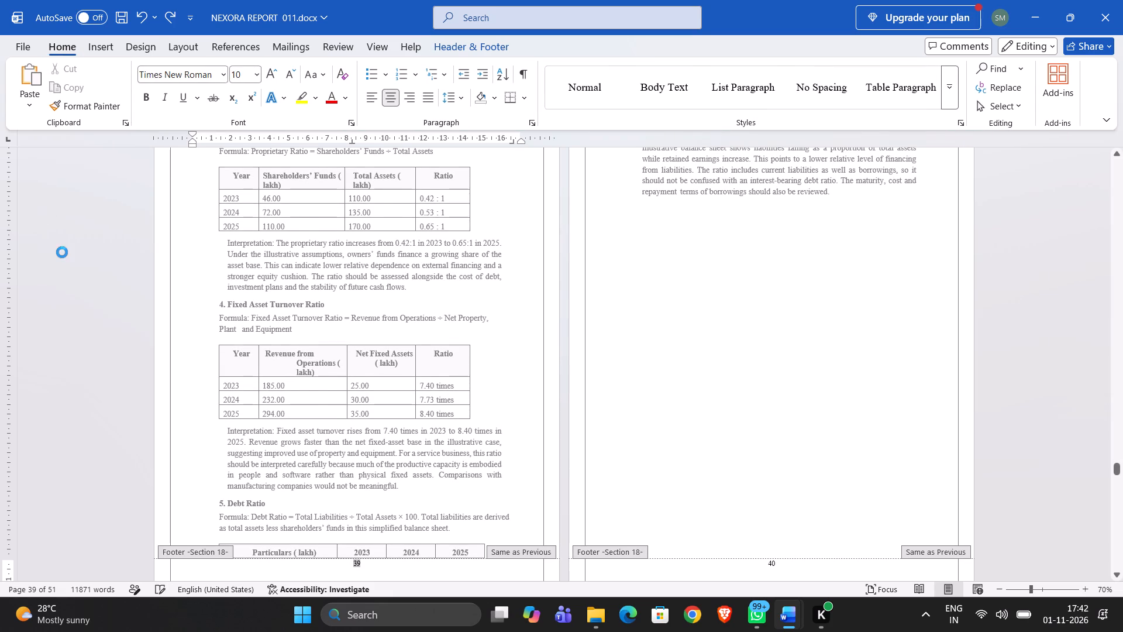
{"action": "key", "text": "ctrl+z"}
{"action": "key", "text": "ctrl+z"}
{"action": "key", "text": "ctrl+z"}
{"action": "key", "text": "ctrl+z"}
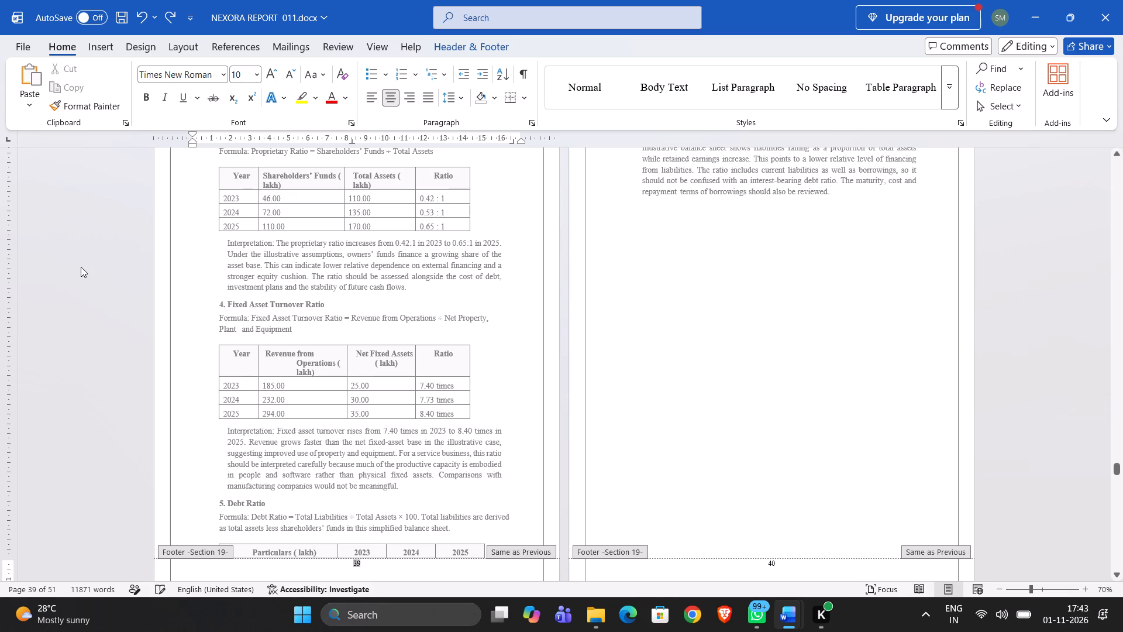
{"action": "double_click", "coordinate": [81, 267]}
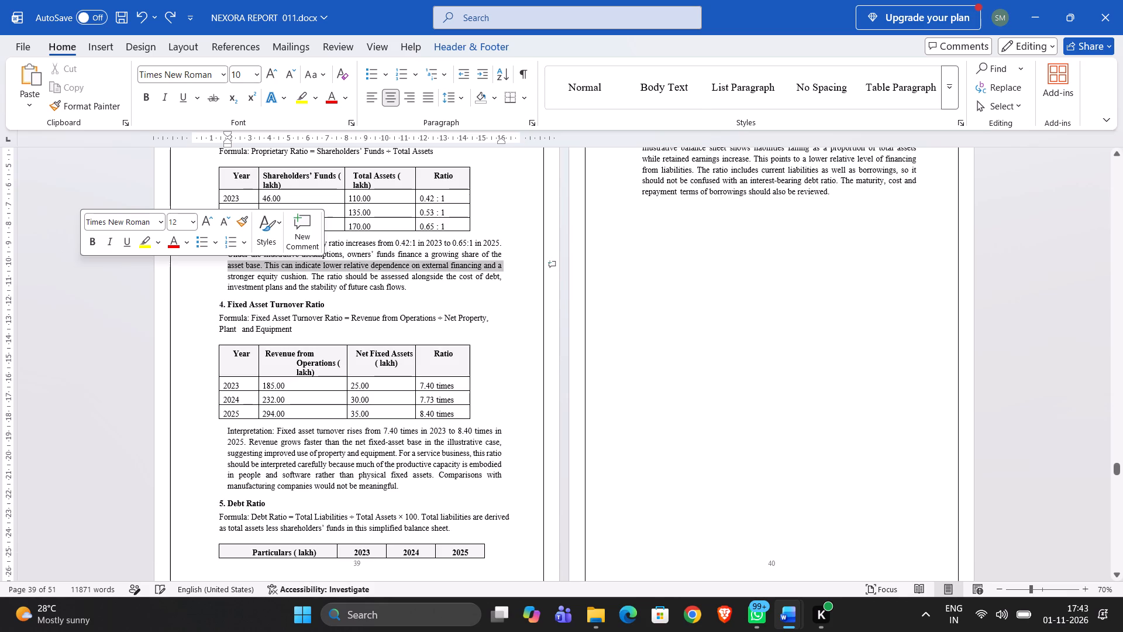
{"action": "left_click", "coordinate": [81, 267]}
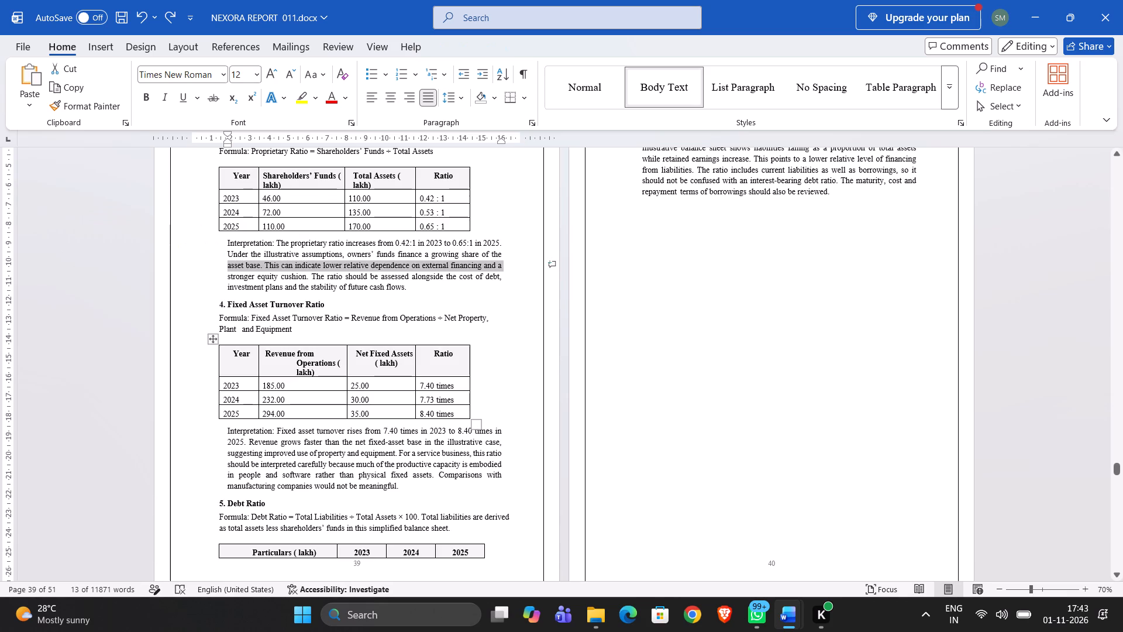
{"action": "left_click", "coordinate": [654, 381]}
Examine the ratio analysis around pages 39 and 40, including the split Debt Ratio table, and select its Total assets row.
{"action": "scroll", "coordinate": [654, 381], "scroll_direction": "down", "scroll_amount": 3}
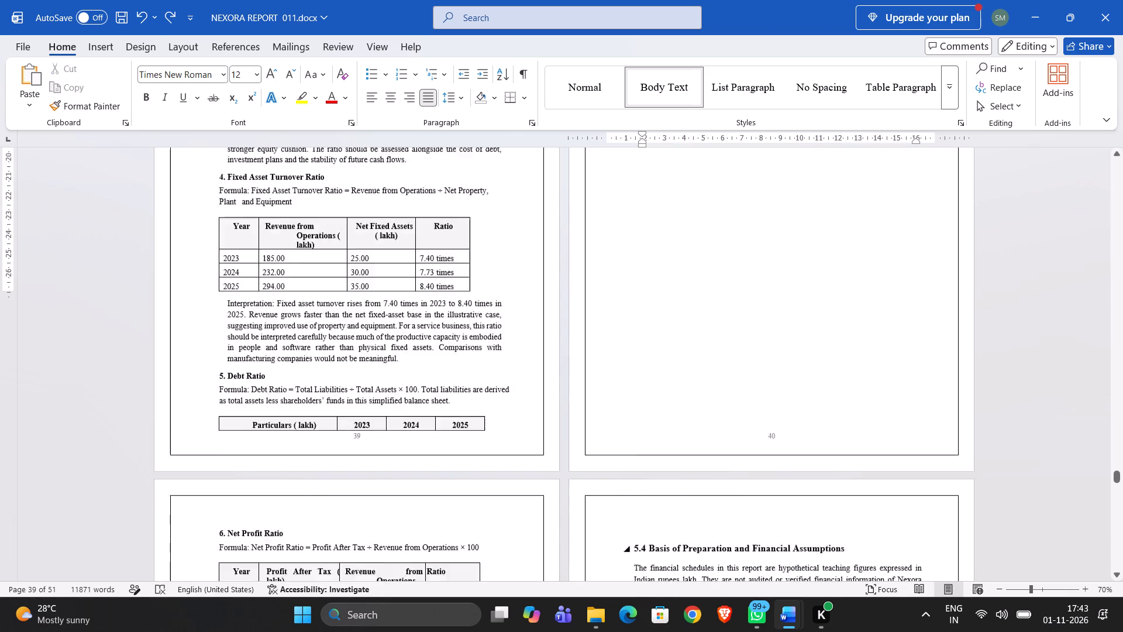
{"action": "scroll", "coordinate": [654, 381], "scroll_direction": "up", "scroll_amount": 1}
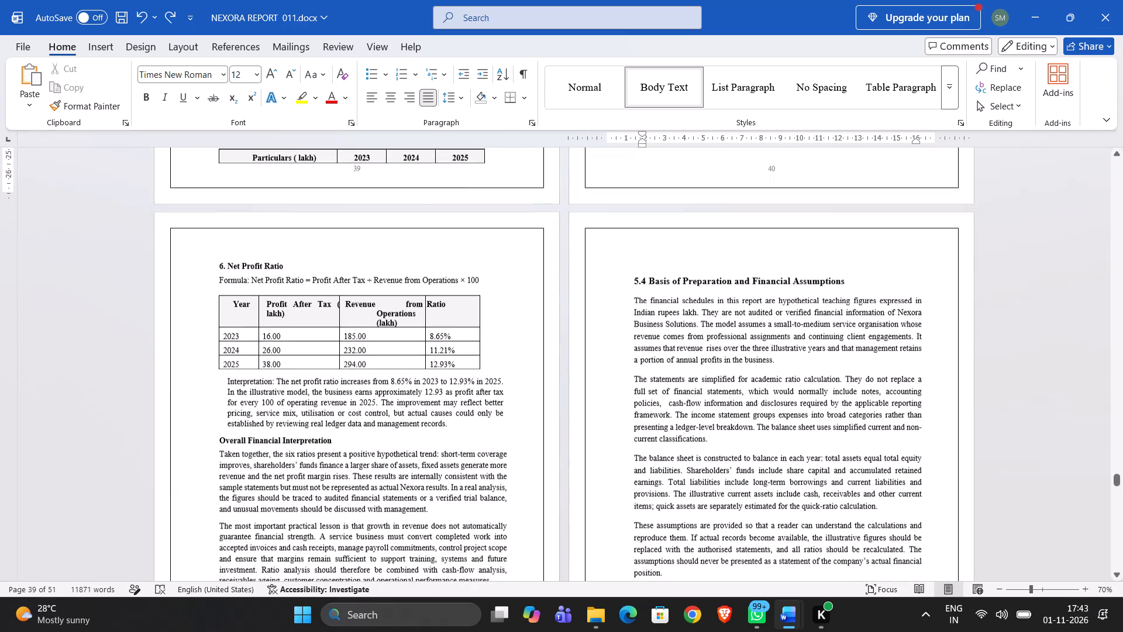
{"action": "scroll", "coordinate": [654, 381], "scroll_direction": "up", "scroll_amount": 1}
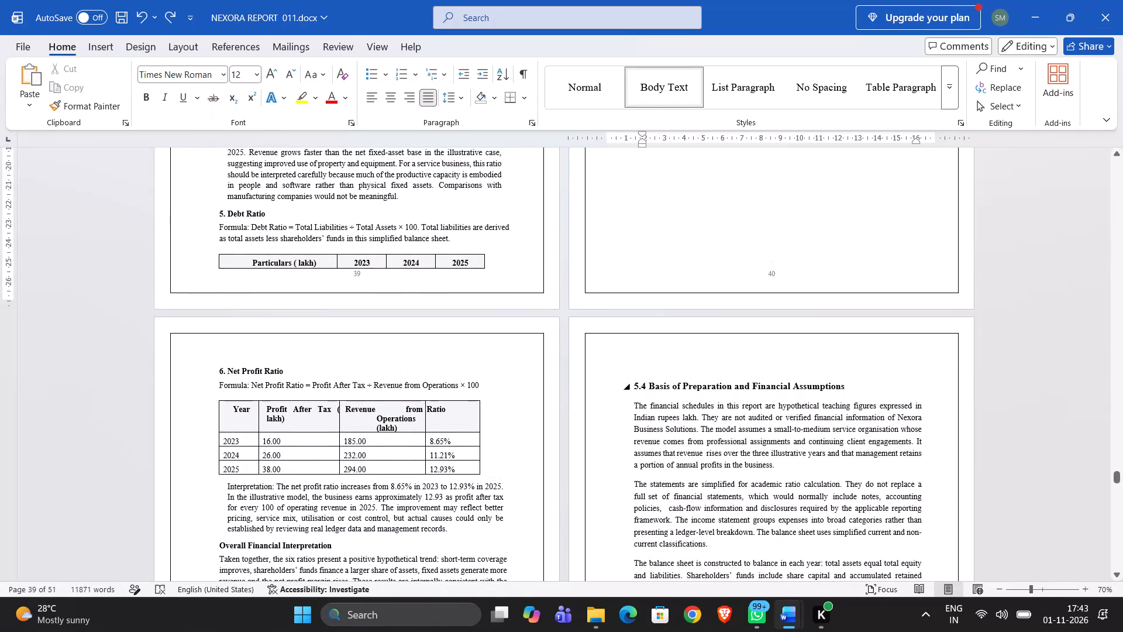
{"action": "scroll", "coordinate": [654, 381], "scroll_direction": "up", "scroll_amount": 6}
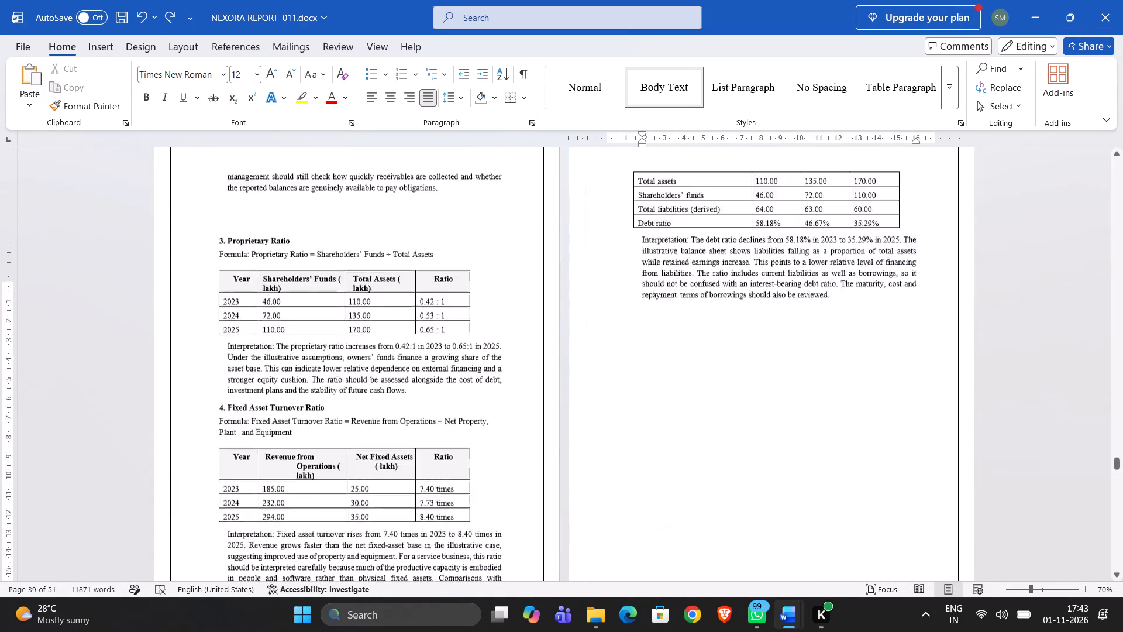
{"action": "scroll", "coordinate": [654, 381], "scroll_direction": "down", "scroll_amount": 3}
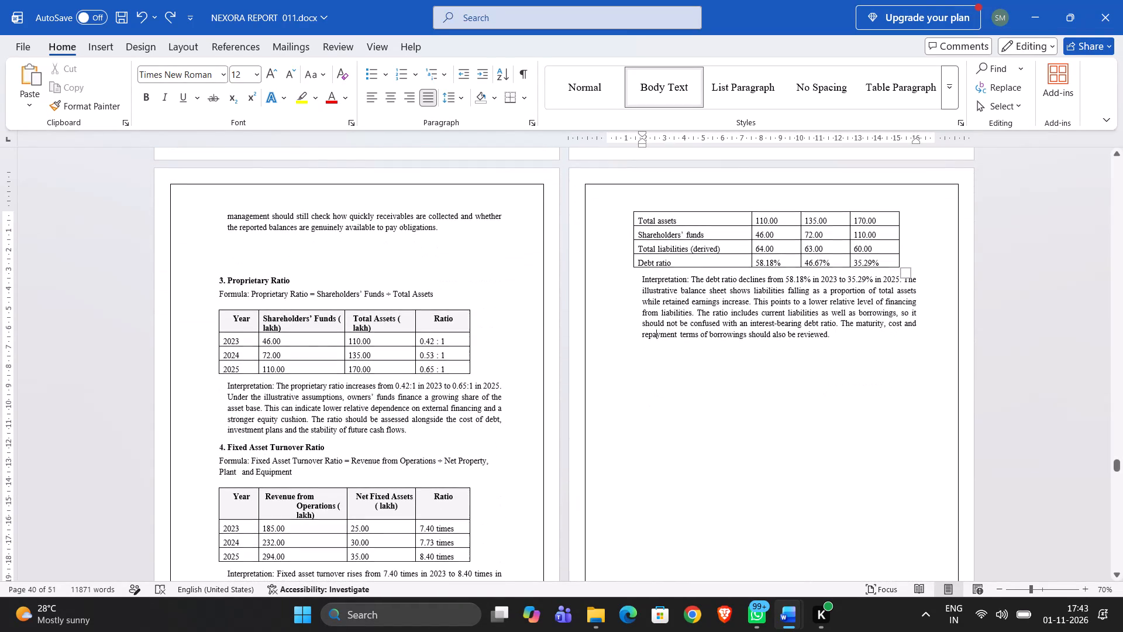
{"action": "scroll", "coordinate": [654, 381], "scroll_direction": "down", "scroll_amount": 2}
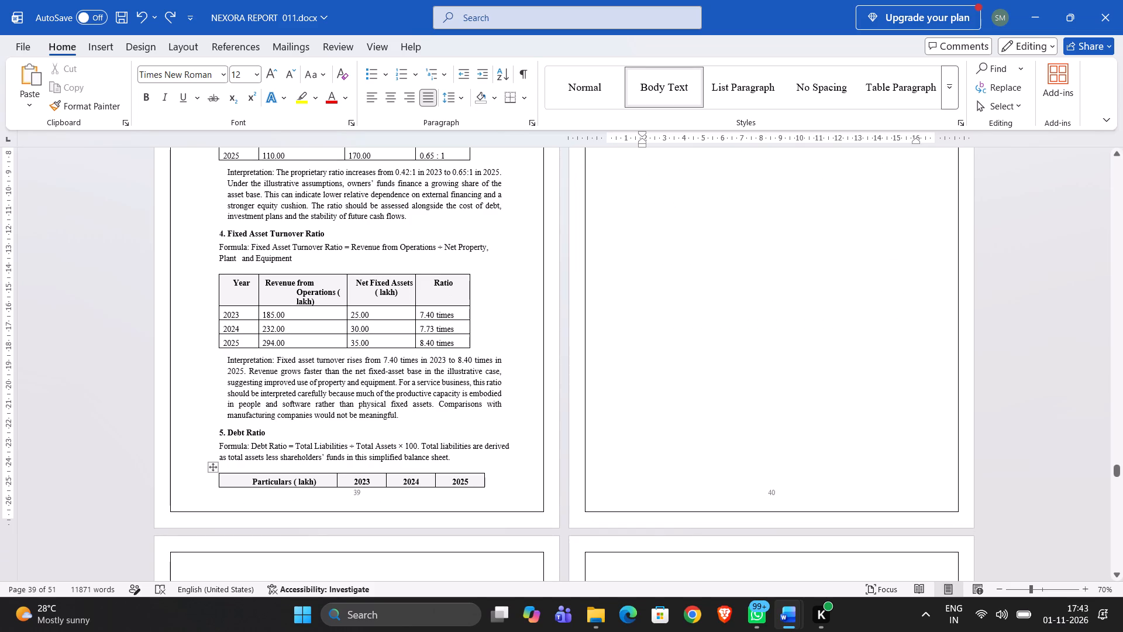
{"action": "scroll", "coordinate": [687, 383], "scroll_direction": "up", "scroll_amount": 5}
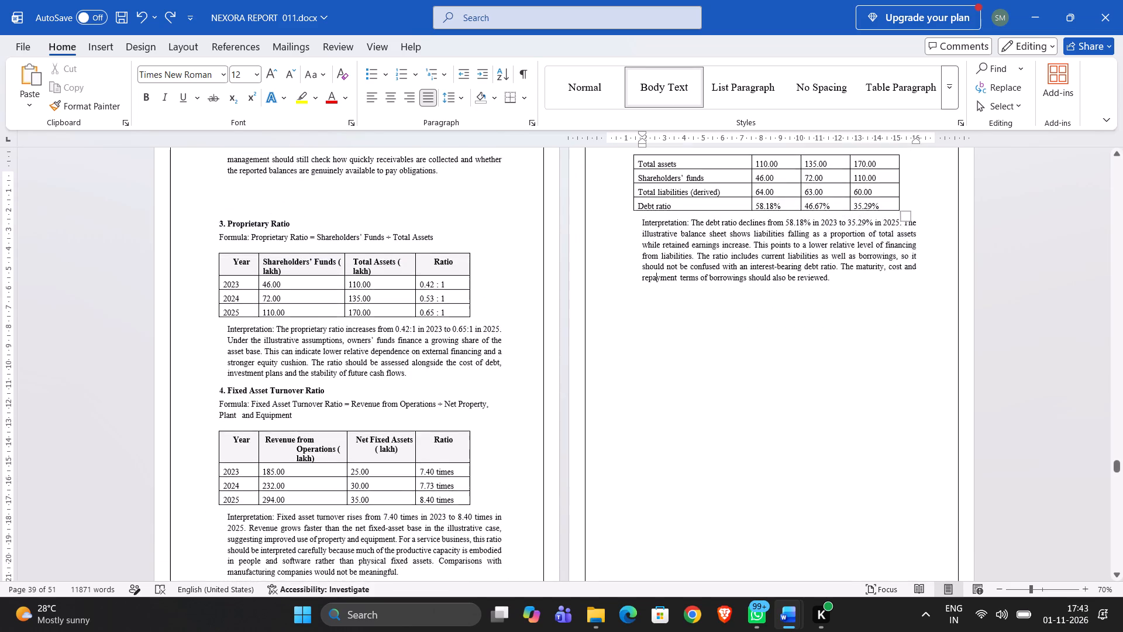
{"action": "scroll", "coordinate": [687, 383], "scroll_direction": "up", "scroll_amount": 1}
{"action": "left_click", "coordinate": [626, 274]}
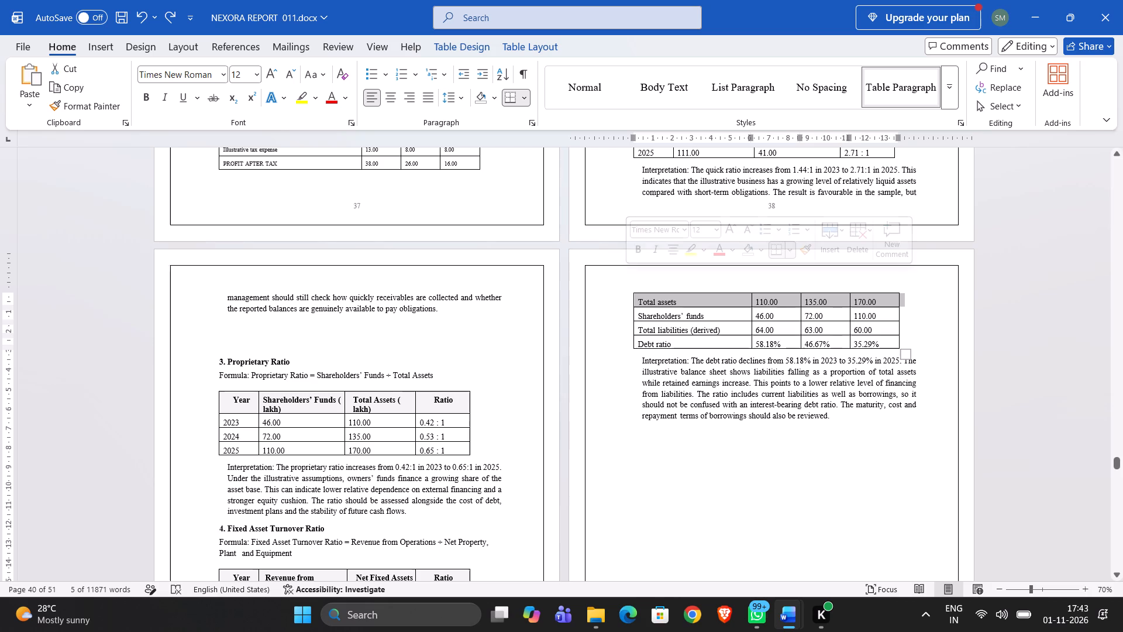
{"action": "left_click", "coordinate": [613, 284]}
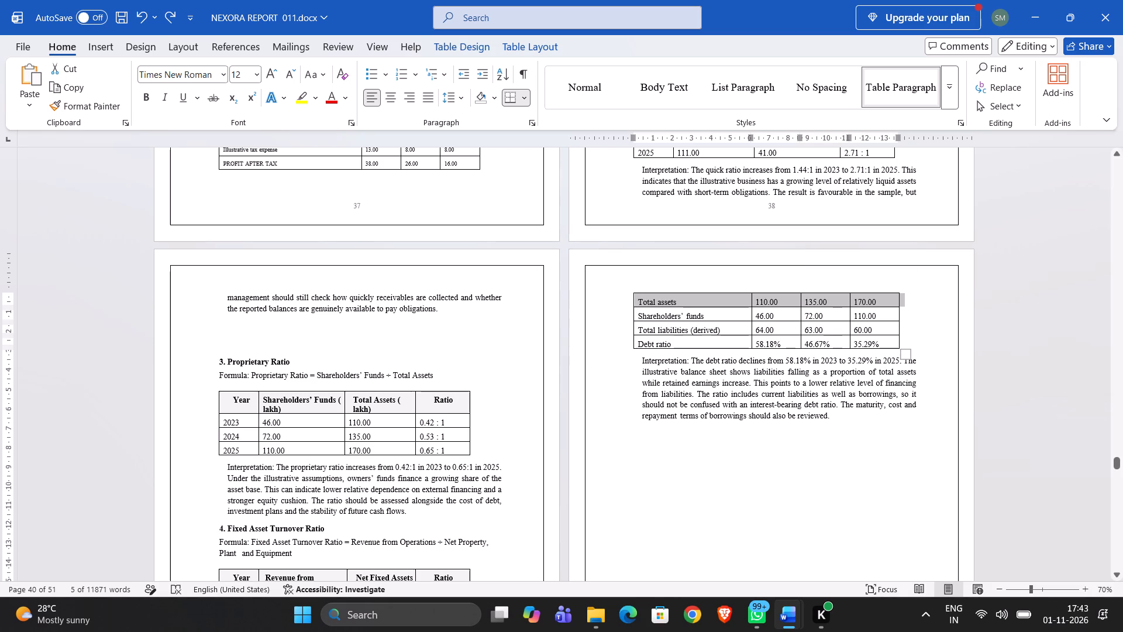
{"action": "scroll", "coordinate": [620, 389], "scroll_direction": "down", "scroll_amount": 4}
{"action": "scroll", "coordinate": [620, 389], "scroll_direction": "up", "scroll_amount": 1}
{"action": "scroll", "coordinate": [620, 389], "scroll_direction": "down", "scroll_amount": 1}
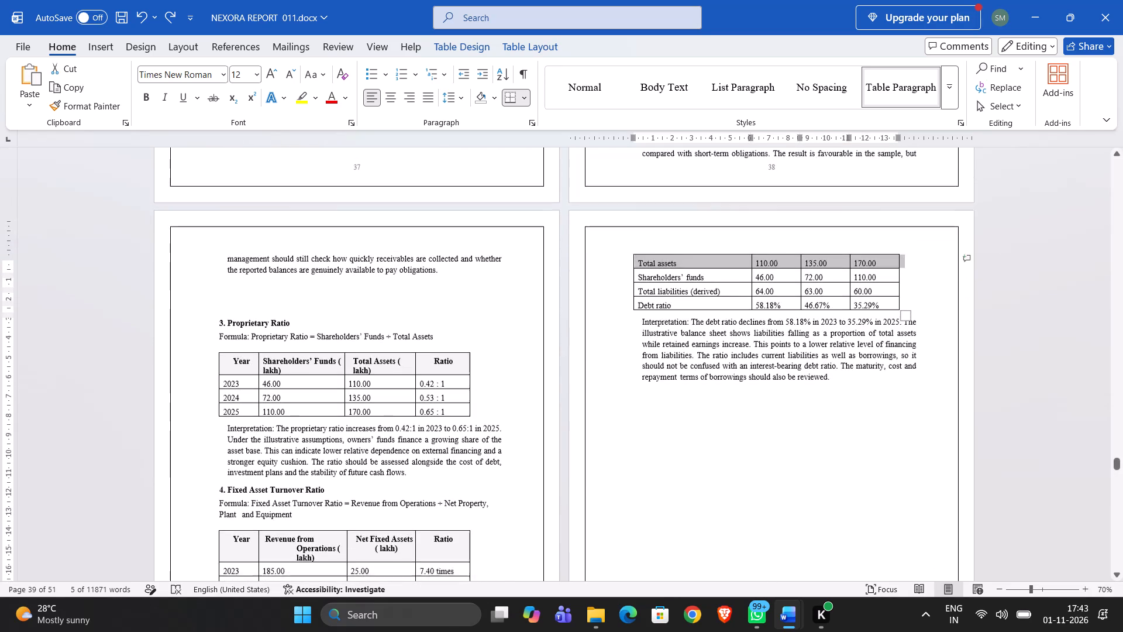
{"action": "scroll", "coordinate": [620, 389], "scroll_direction": "down", "scroll_amount": 1}
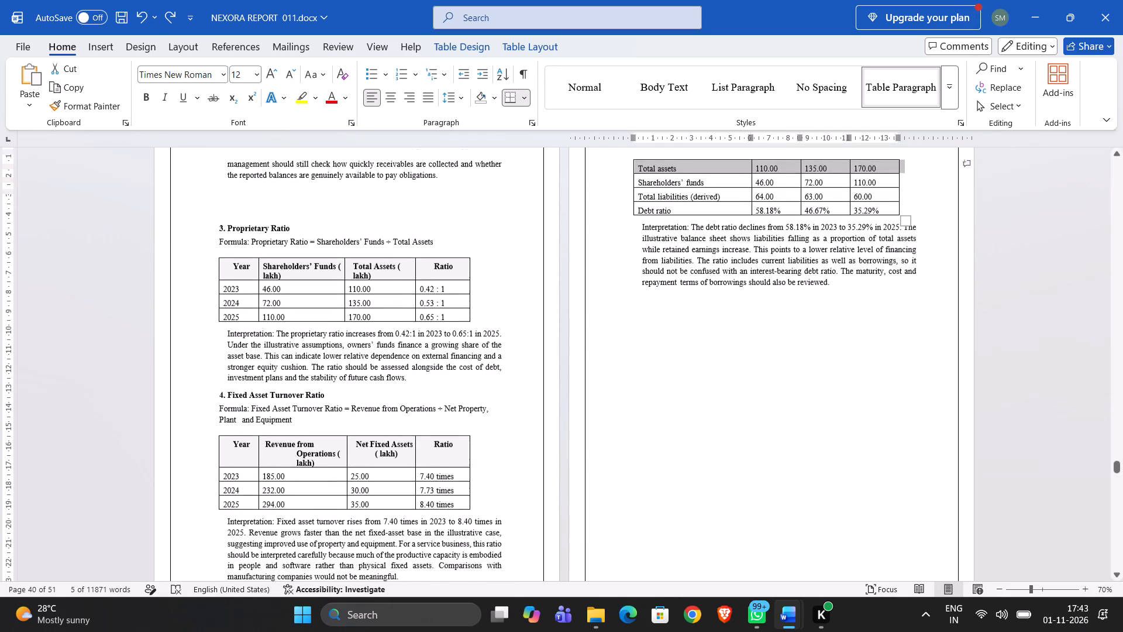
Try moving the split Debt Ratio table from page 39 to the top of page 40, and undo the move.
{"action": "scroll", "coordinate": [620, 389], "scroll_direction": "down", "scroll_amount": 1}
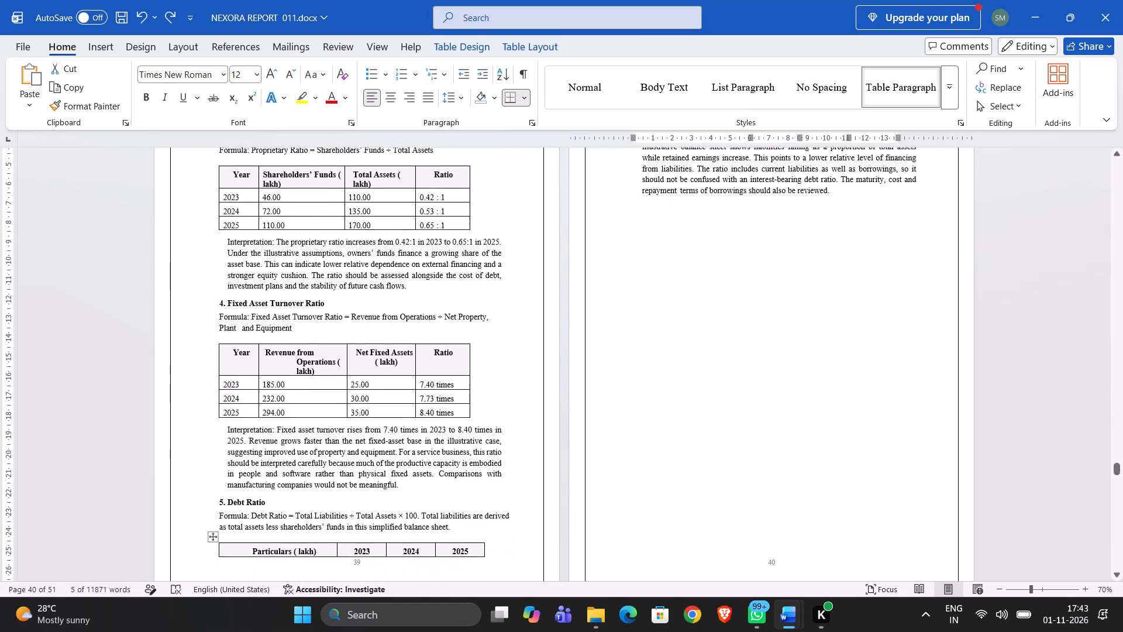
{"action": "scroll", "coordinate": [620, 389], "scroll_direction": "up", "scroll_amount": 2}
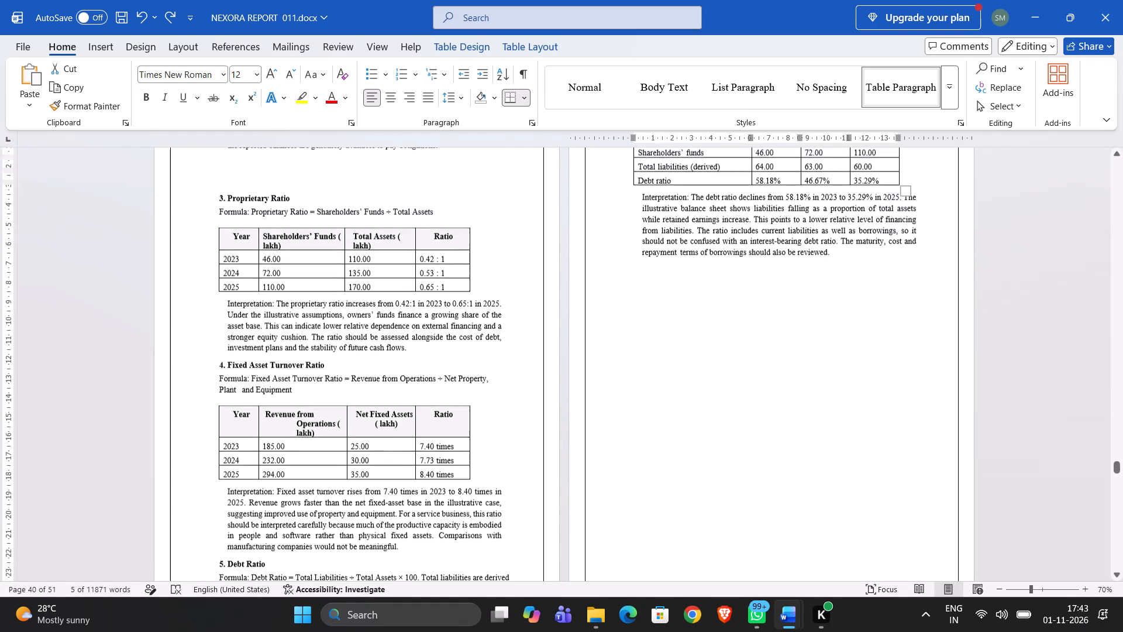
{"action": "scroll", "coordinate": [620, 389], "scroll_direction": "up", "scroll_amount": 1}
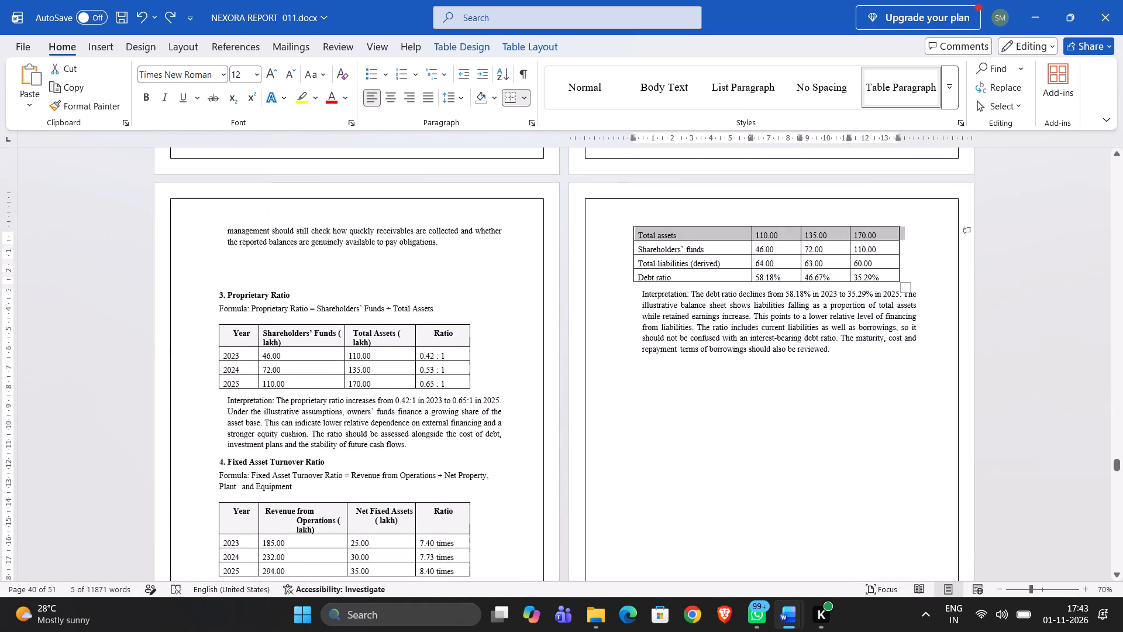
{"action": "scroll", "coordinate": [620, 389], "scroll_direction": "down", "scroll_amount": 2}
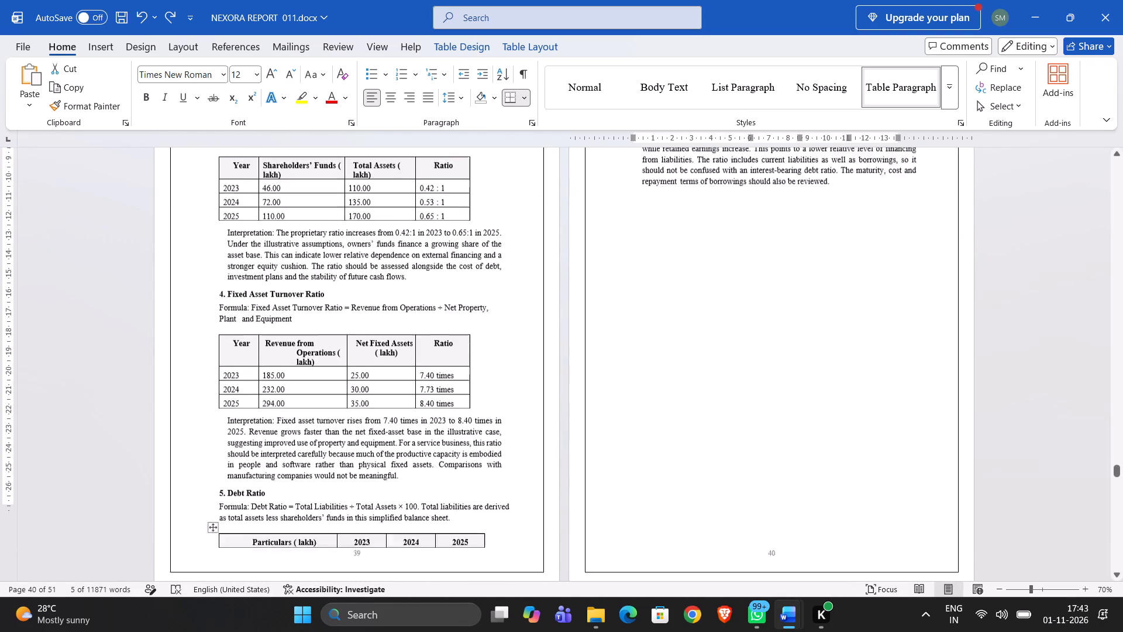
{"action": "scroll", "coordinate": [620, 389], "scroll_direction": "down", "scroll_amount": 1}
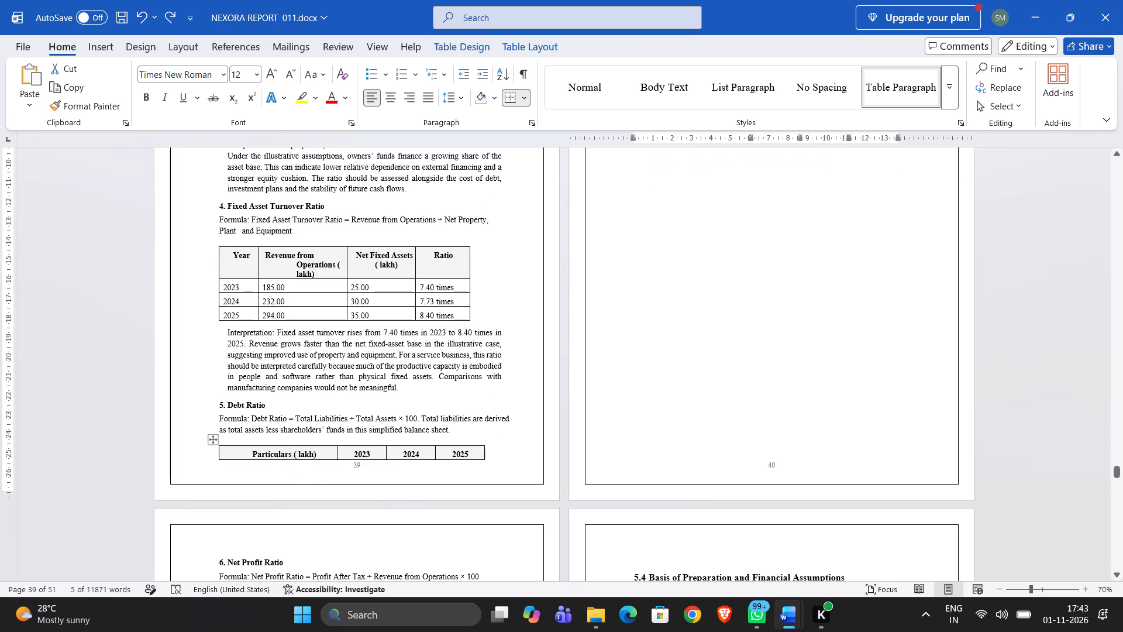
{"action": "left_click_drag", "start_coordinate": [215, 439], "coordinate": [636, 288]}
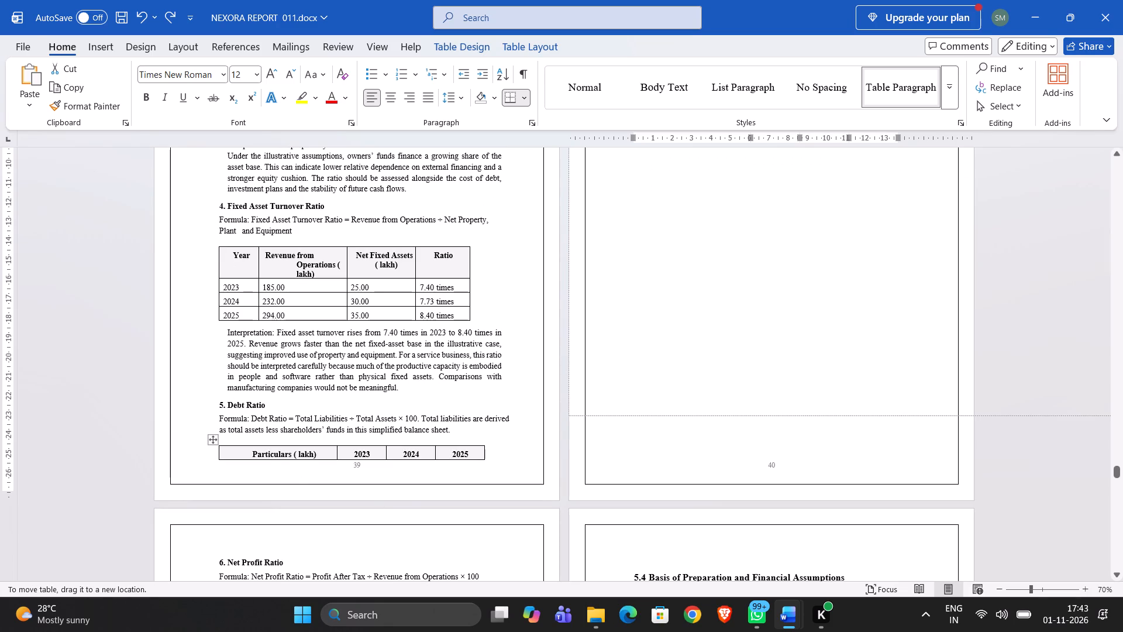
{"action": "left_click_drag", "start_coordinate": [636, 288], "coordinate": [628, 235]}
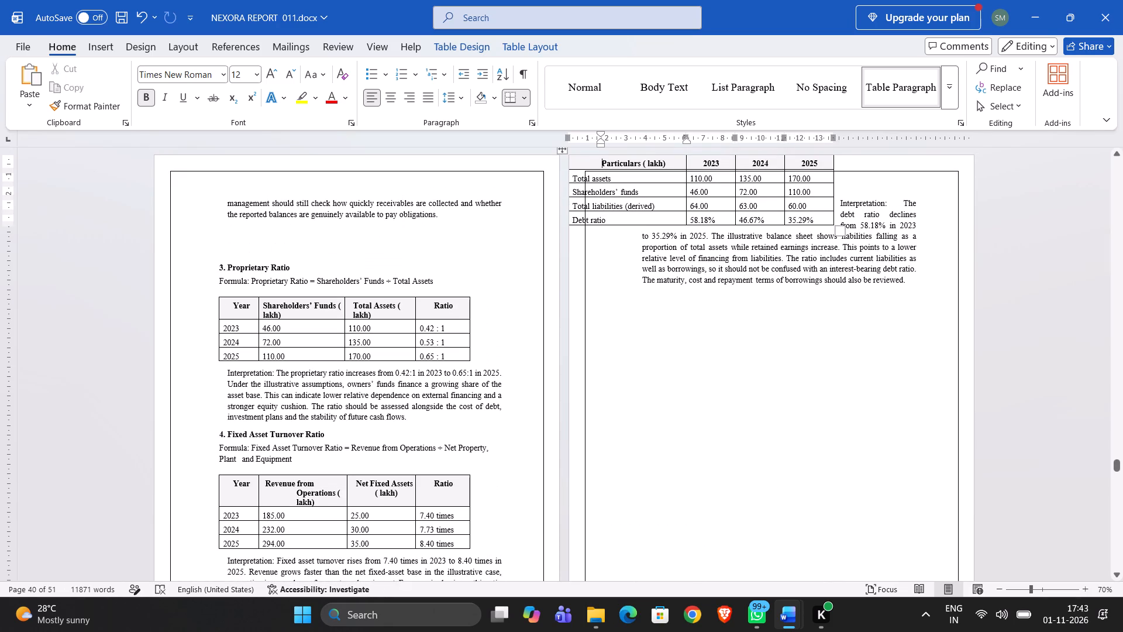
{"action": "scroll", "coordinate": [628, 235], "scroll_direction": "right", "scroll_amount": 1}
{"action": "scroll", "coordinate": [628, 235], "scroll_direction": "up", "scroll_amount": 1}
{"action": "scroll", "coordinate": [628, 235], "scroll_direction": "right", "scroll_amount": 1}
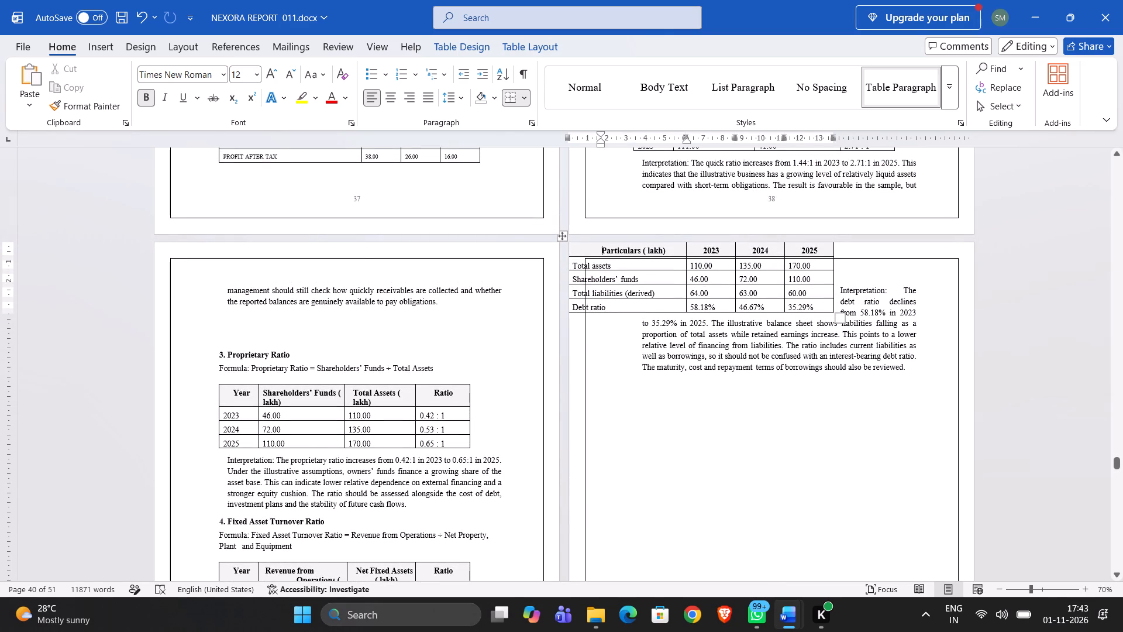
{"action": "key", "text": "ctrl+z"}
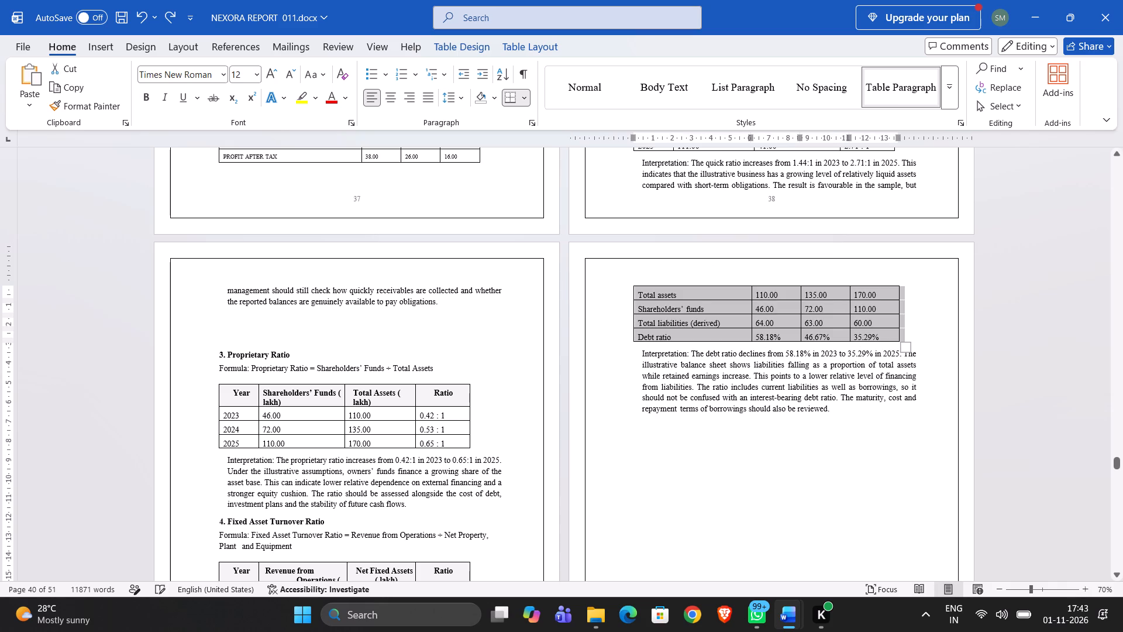
Insert ten blank lines before the debt ratio Interpretation paragraph on page 40, below the table rows.
{"action": "left_click", "coordinate": [626, 352]}
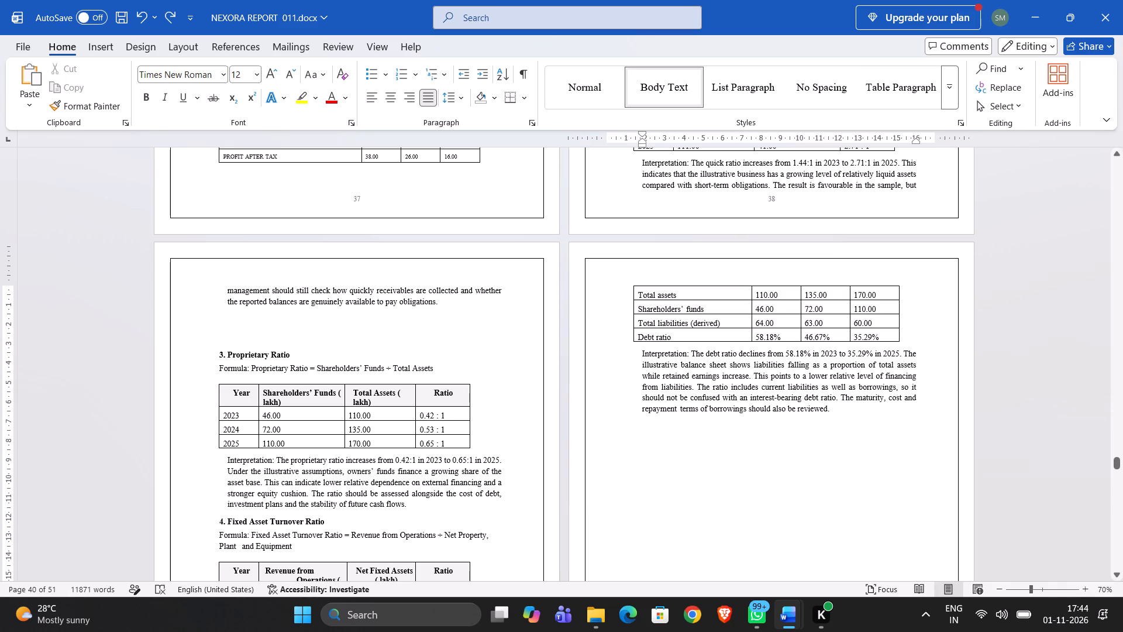
{"action": "key", "text": "Return"}
{"action": "key", "text": "Return"}
{"action": "key", "text": "Return"}
{"action": "key", "text": "Return"}
{"action": "key", "text": "Return"}
{"action": "key", "text": "Return"}
{"action": "key", "text": "Return"}
{"action": "key", "text": "Return"}
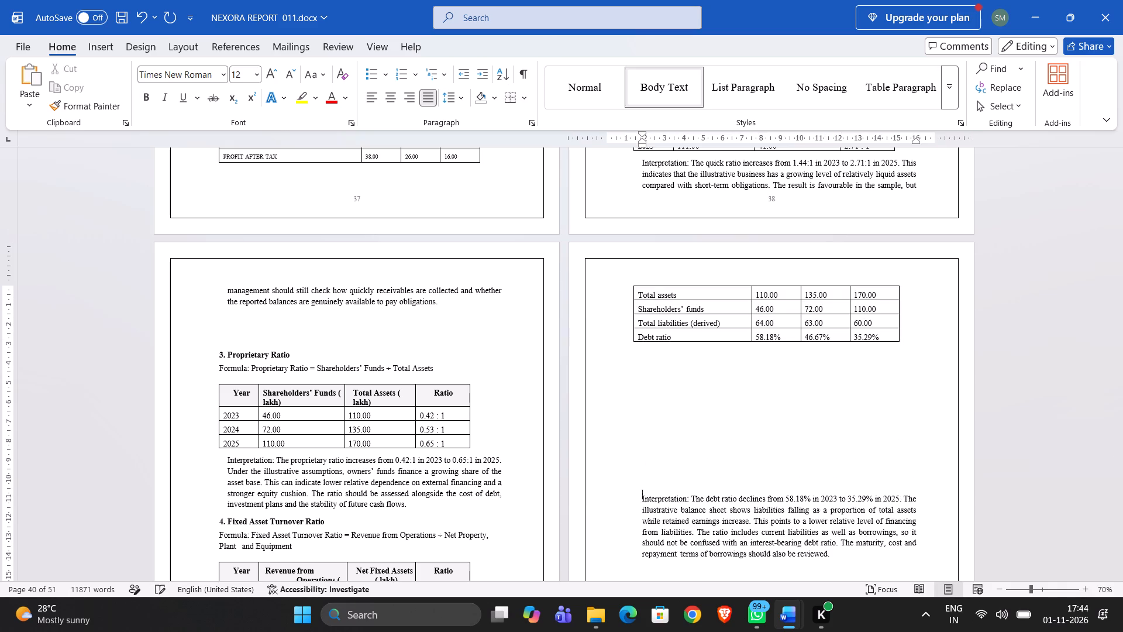
{"action": "key", "text": "Return"}
{"action": "key", "text": "Return"}
Move the whole Debt Ratio table, including its Particulars header row, from page 39 to the top of page 40.
{"action": "scroll", "coordinate": [626, 352], "scroll_direction": "down", "scroll_amount": 6}
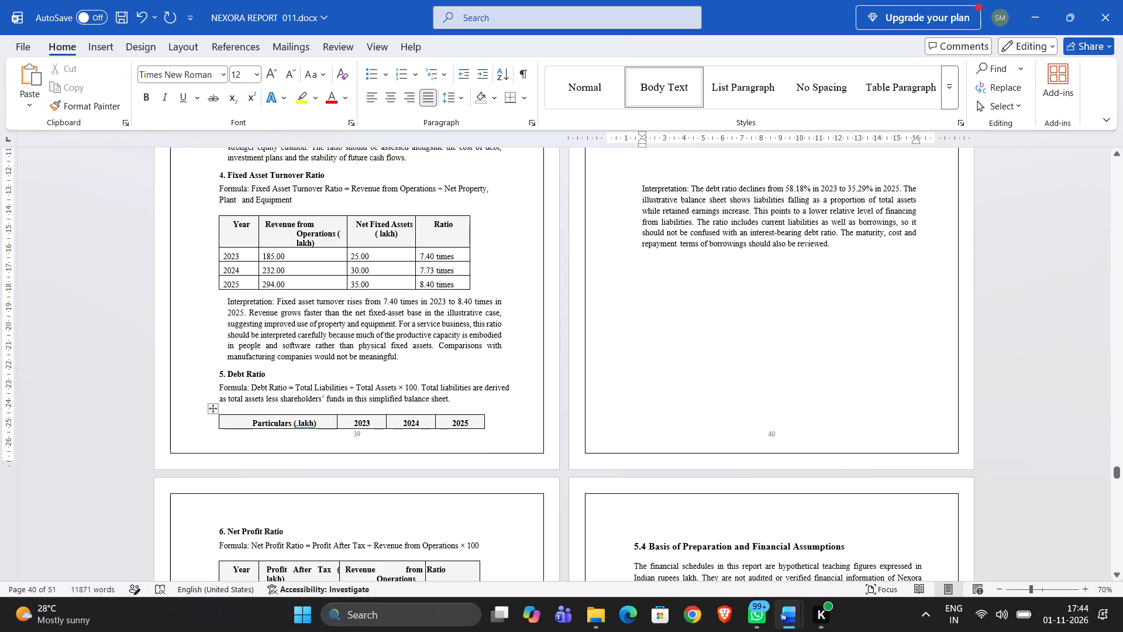
{"action": "left_click_drag", "start_coordinate": [479, 424], "coordinate": [612, 336]}
{"action": "left_click", "coordinate": [612, 336]}
{"action": "scroll", "coordinate": [612, 336], "scroll_direction": "up", "scroll_amount": 2}
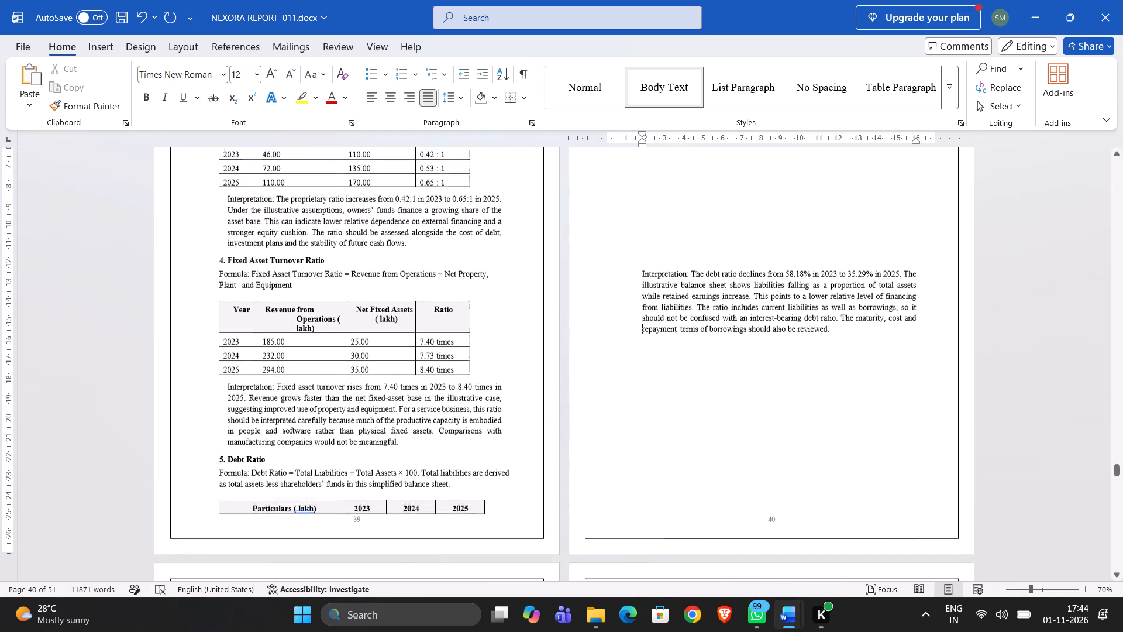
{"action": "scroll", "coordinate": [612, 336], "scroll_direction": "up", "scroll_amount": 2}
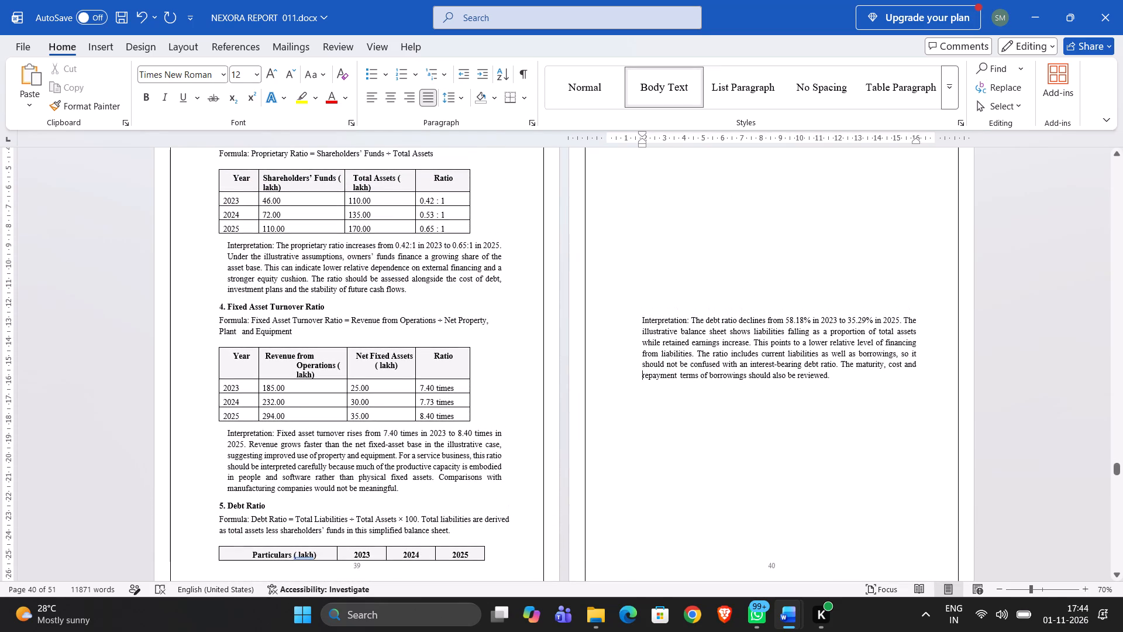
{"action": "left_click", "coordinate": [480, 555]}
{"action": "left_click", "coordinate": [210, 541]}
{"action": "left_click_drag", "start_coordinate": [210, 541], "coordinate": [352, 489]}
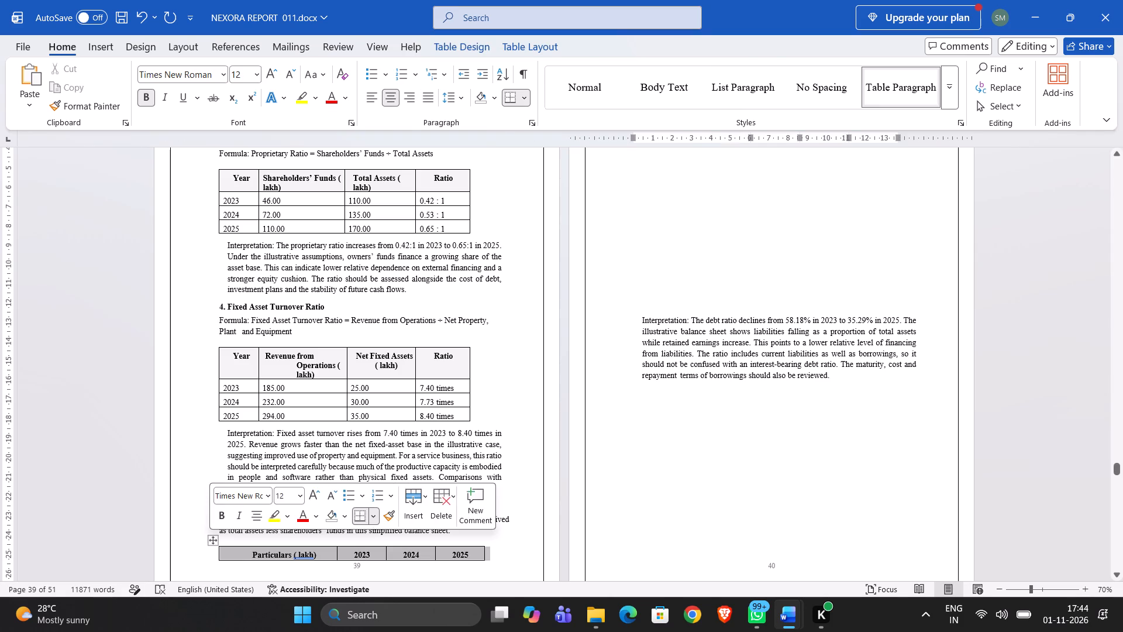
{"action": "left_click_drag", "start_coordinate": [352, 489], "coordinate": [648, 137]}
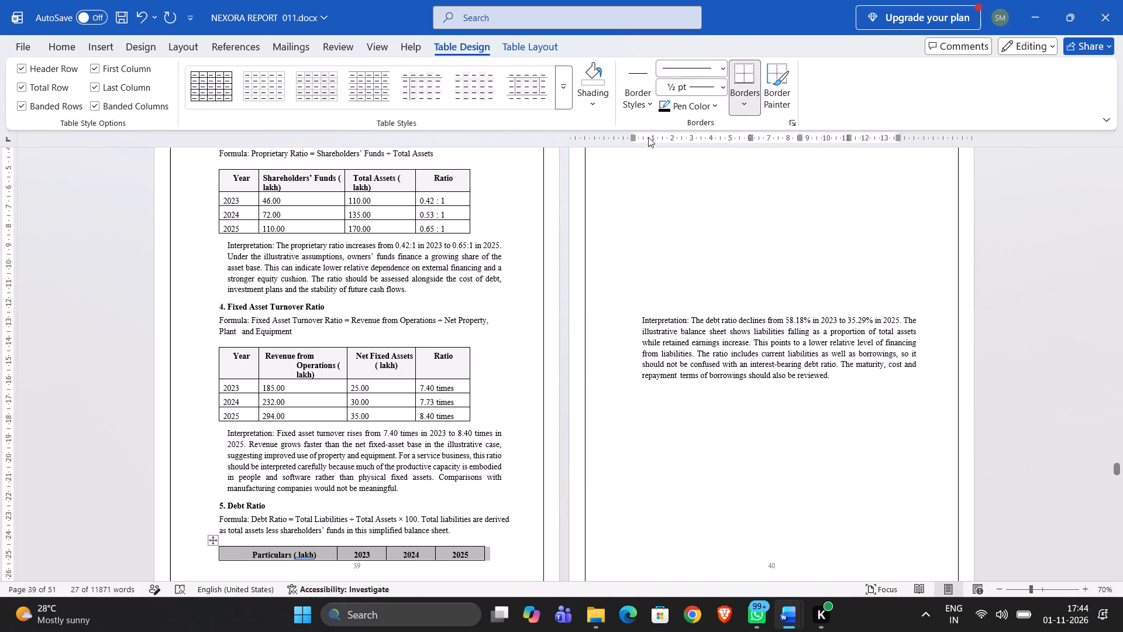
{"action": "left_click_drag", "start_coordinate": [648, 137], "coordinate": [635, 165]}
{"action": "left_click_drag", "start_coordinate": [214, 544], "coordinate": [467, 440]}
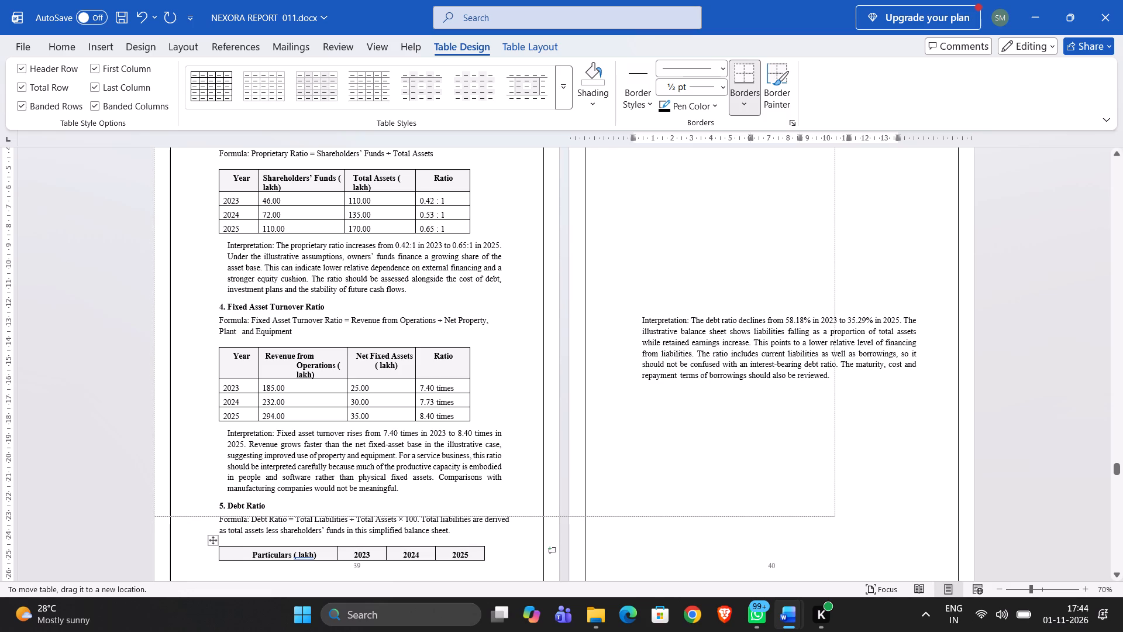
{"action": "left_click_drag", "start_coordinate": [467, 440], "coordinate": [680, 321]}
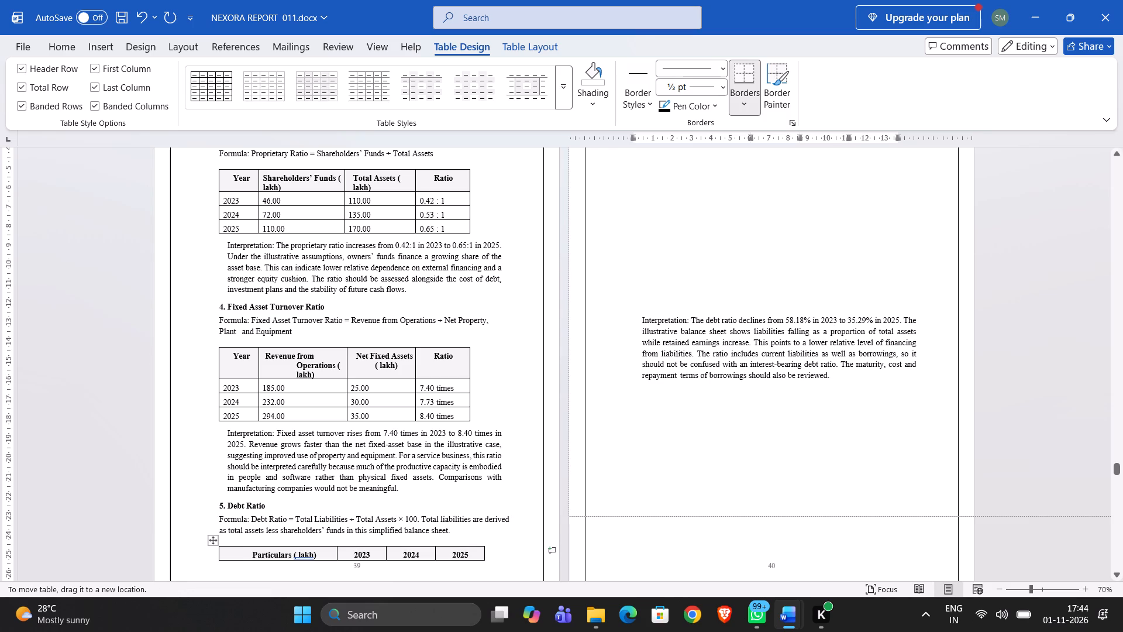
{"action": "left_click_drag", "start_coordinate": [680, 321], "coordinate": [638, 229]}
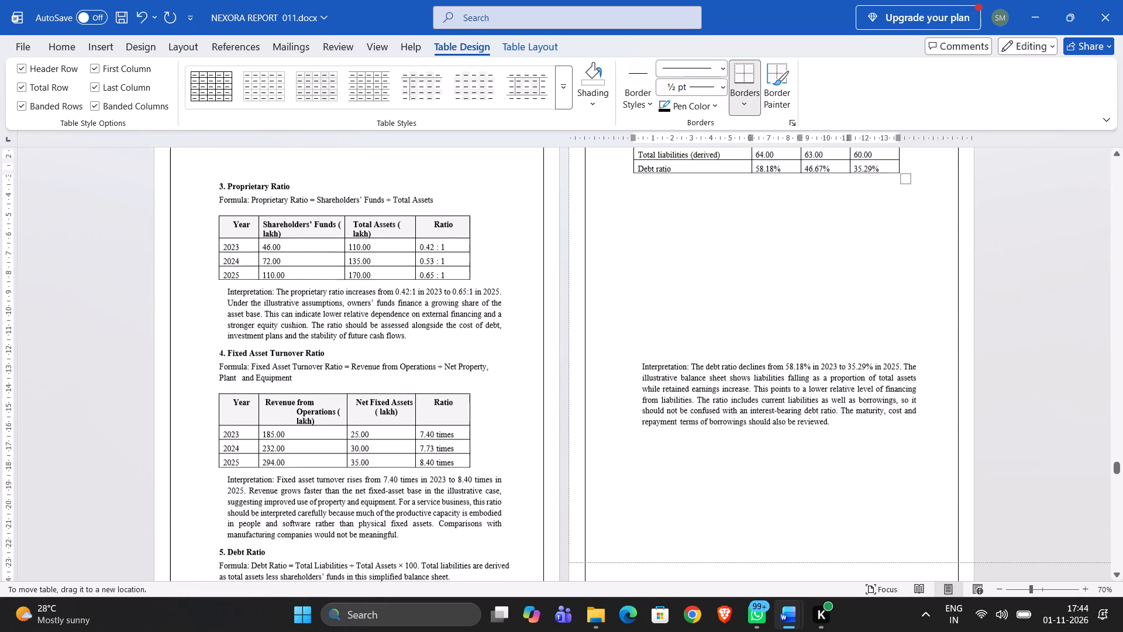
{"action": "left_click_drag", "start_coordinate": [638, 229], "coordinate": [638, 190]}
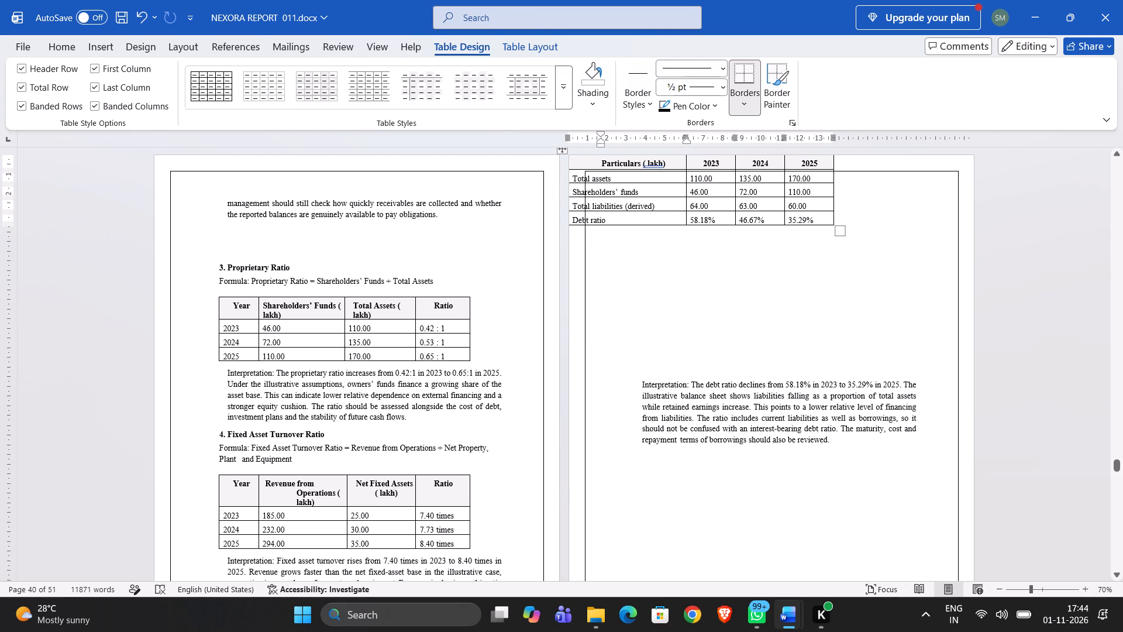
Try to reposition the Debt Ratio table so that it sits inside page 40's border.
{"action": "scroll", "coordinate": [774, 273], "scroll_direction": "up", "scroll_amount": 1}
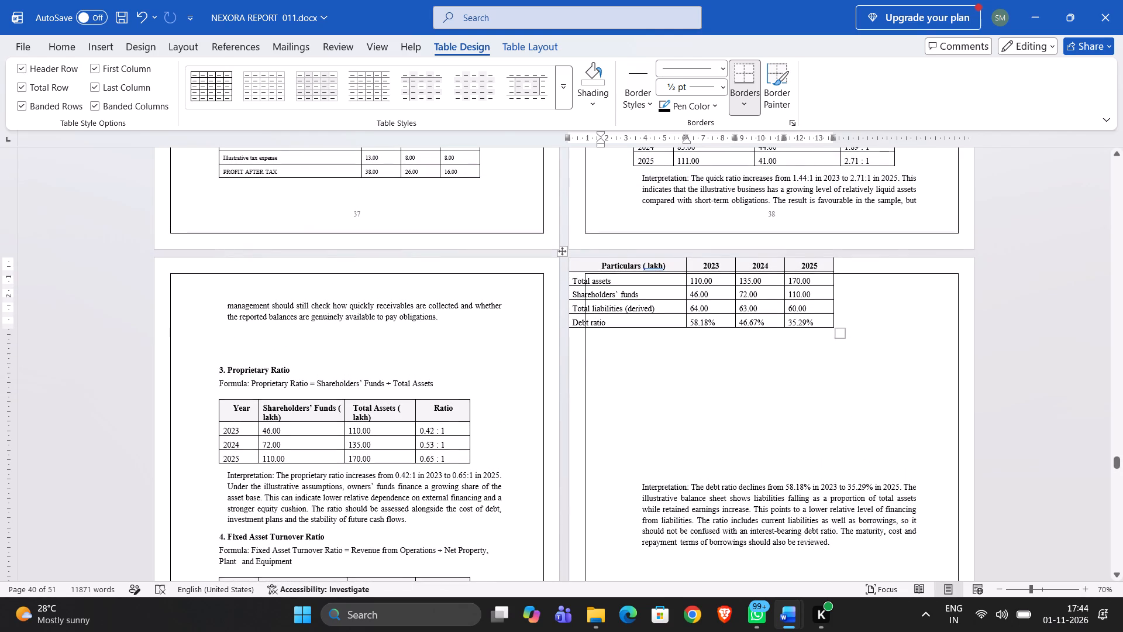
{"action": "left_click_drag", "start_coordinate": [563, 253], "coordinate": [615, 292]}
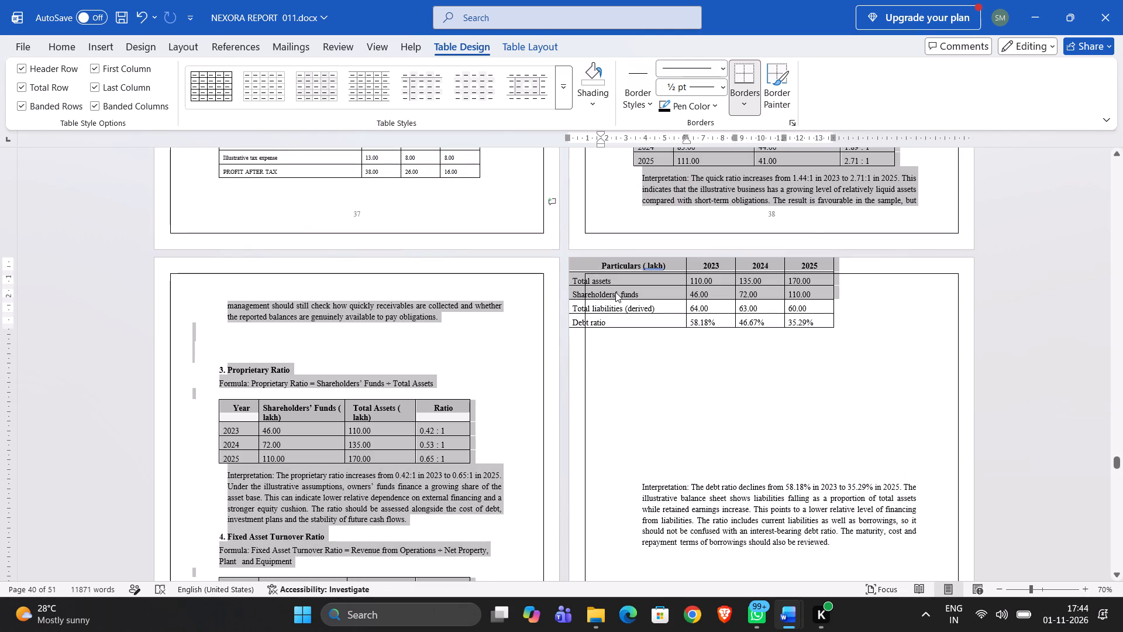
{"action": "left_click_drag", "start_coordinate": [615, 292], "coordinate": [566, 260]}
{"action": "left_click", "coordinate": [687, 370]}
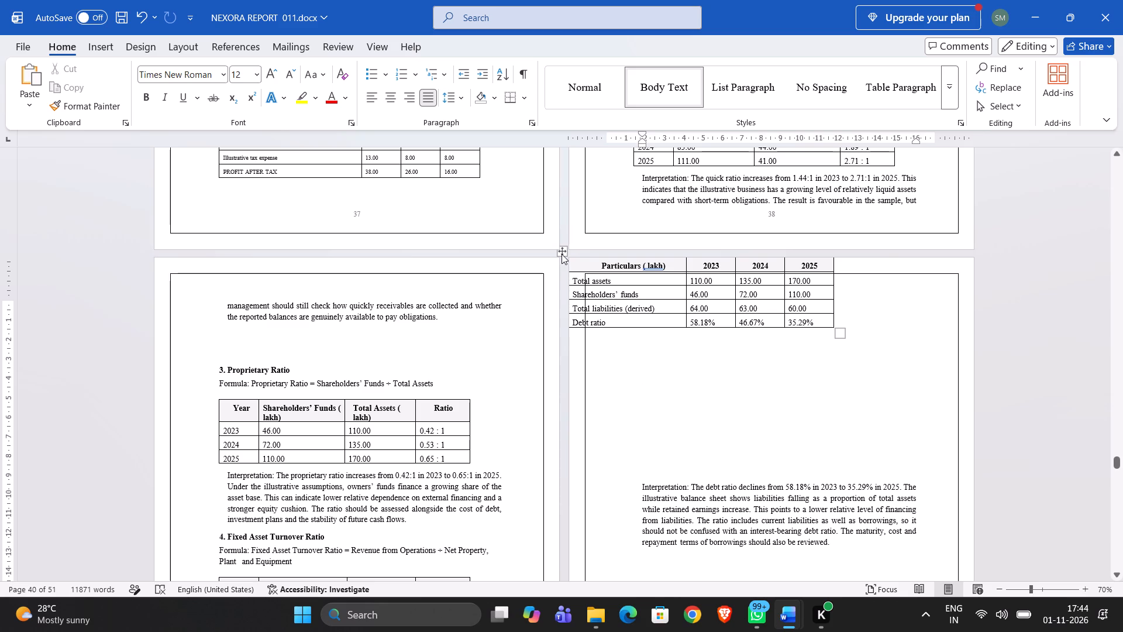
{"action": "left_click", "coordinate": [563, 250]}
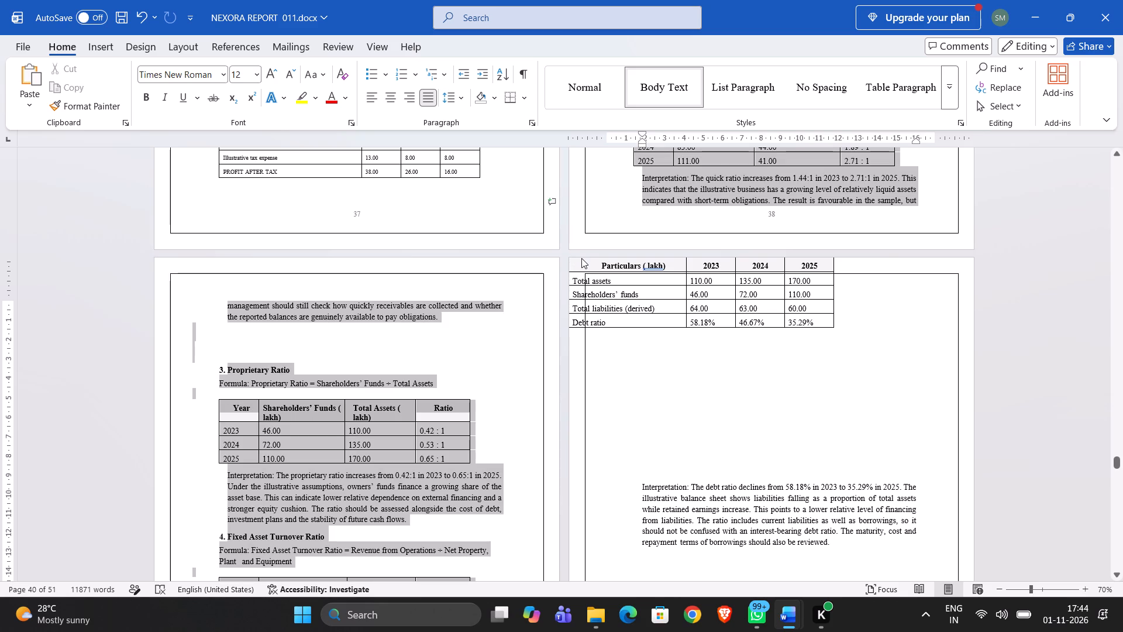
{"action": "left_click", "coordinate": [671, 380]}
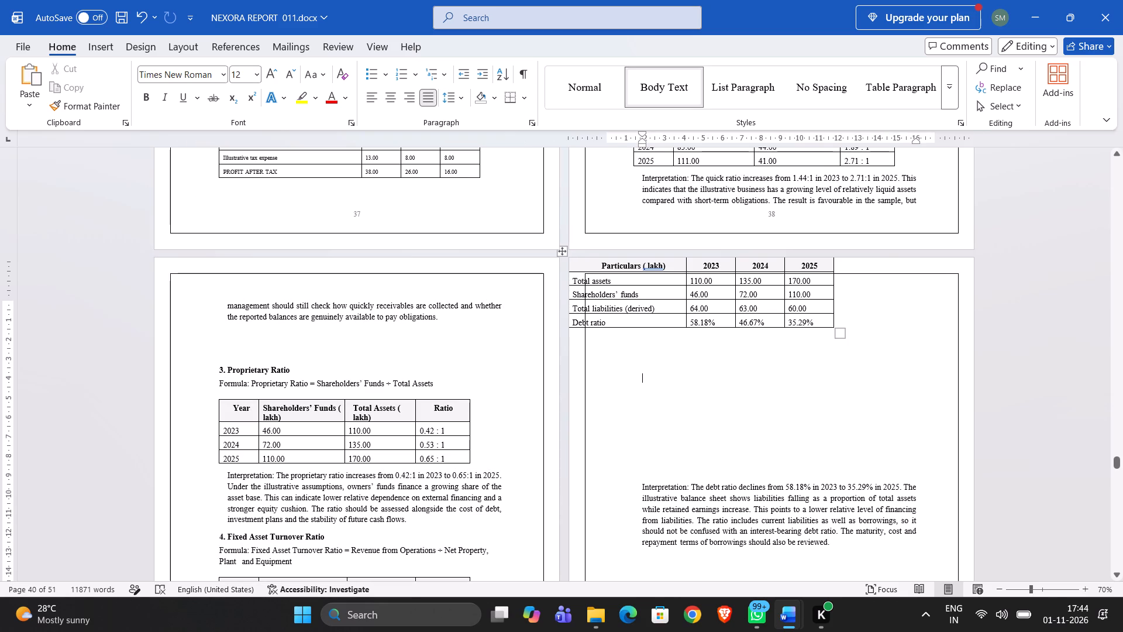
Enlarge the Debt Ratio table on page 40, widening it almost to the page border's right side and making its rows taller.
{"action": "left_click_drag", "start_coordinate": [831, 324], "coordinate": [860, 339]}
{"action": "left_click", "coordinate": [860, 339]}
{"action": "left_click_drag", "start_coordinate": [841, 335], "coordinate": [936, 389]}
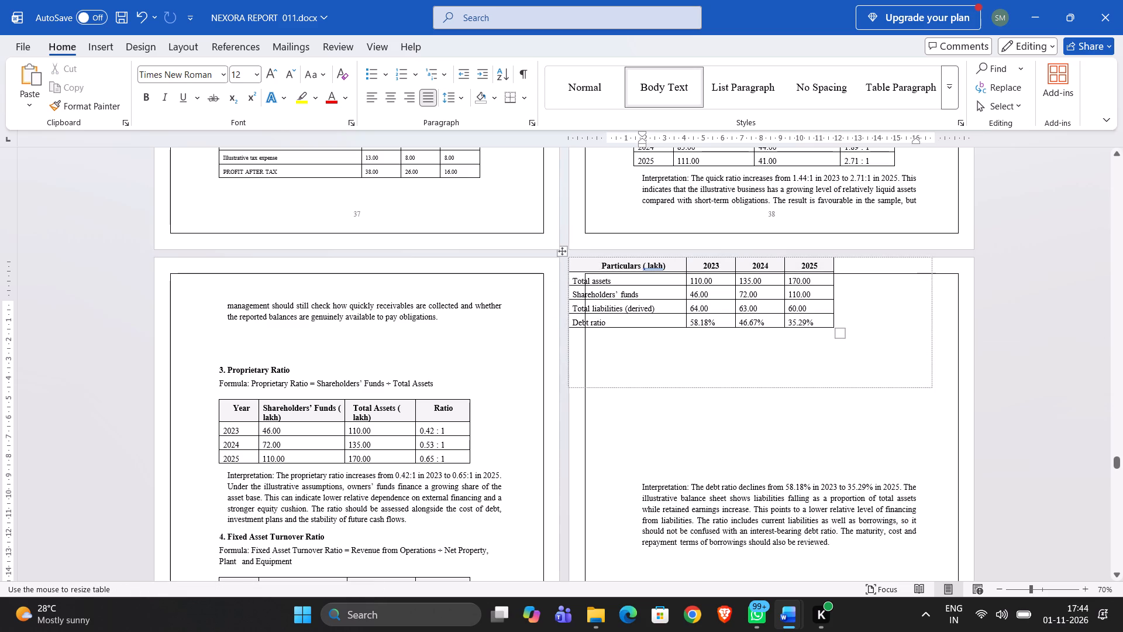
{"action": "left_click_drag", "start_coordinate": [936, 389], "coordinate": [950, 438]}
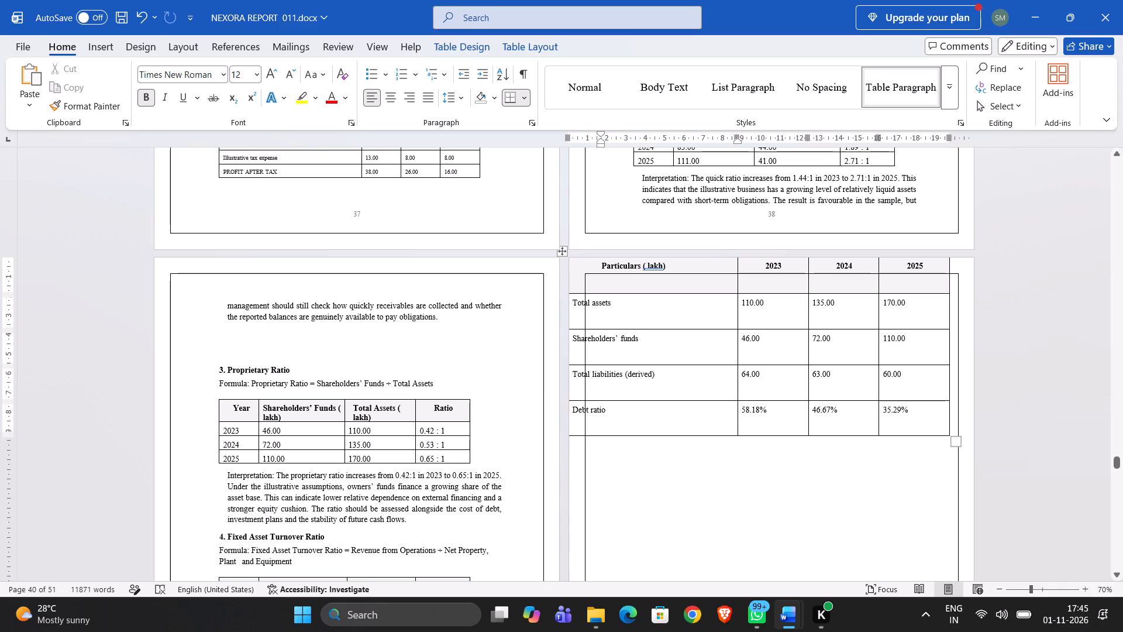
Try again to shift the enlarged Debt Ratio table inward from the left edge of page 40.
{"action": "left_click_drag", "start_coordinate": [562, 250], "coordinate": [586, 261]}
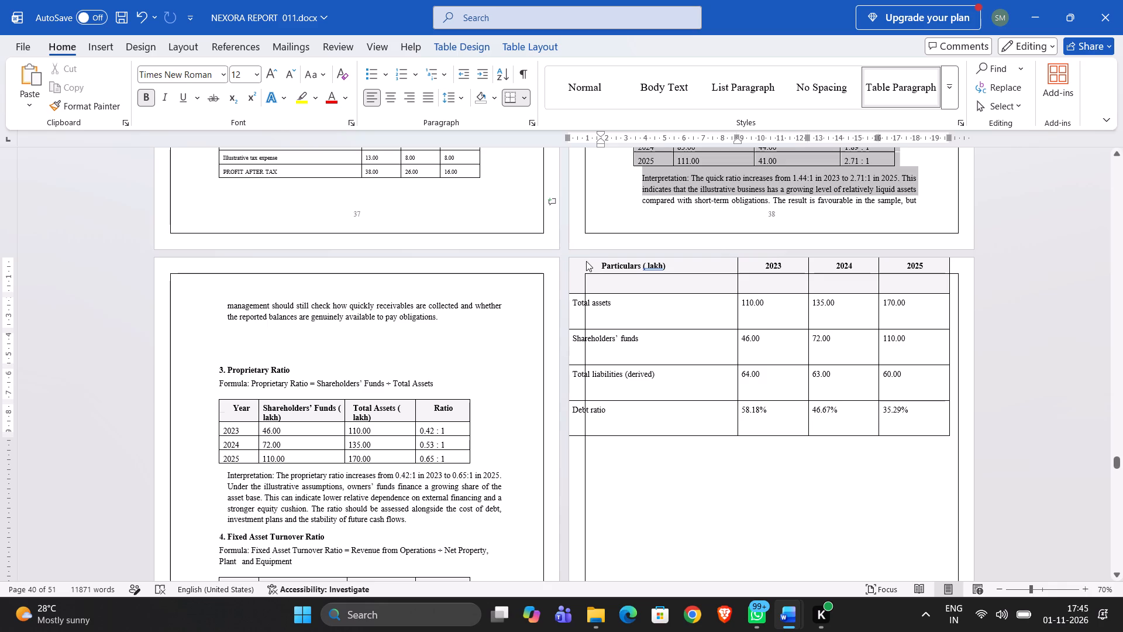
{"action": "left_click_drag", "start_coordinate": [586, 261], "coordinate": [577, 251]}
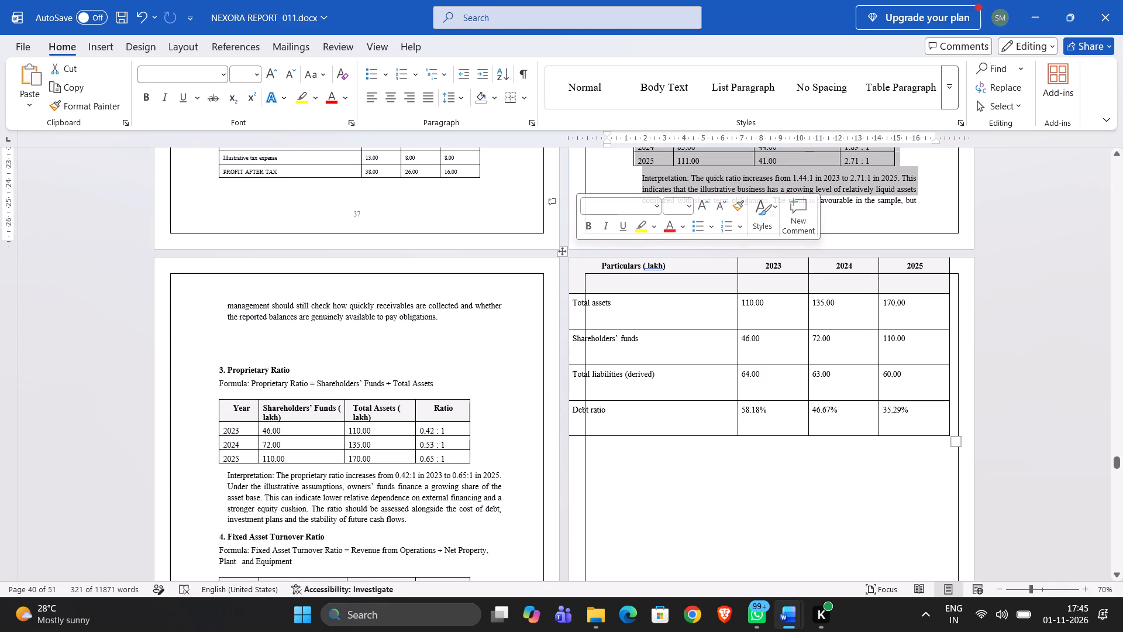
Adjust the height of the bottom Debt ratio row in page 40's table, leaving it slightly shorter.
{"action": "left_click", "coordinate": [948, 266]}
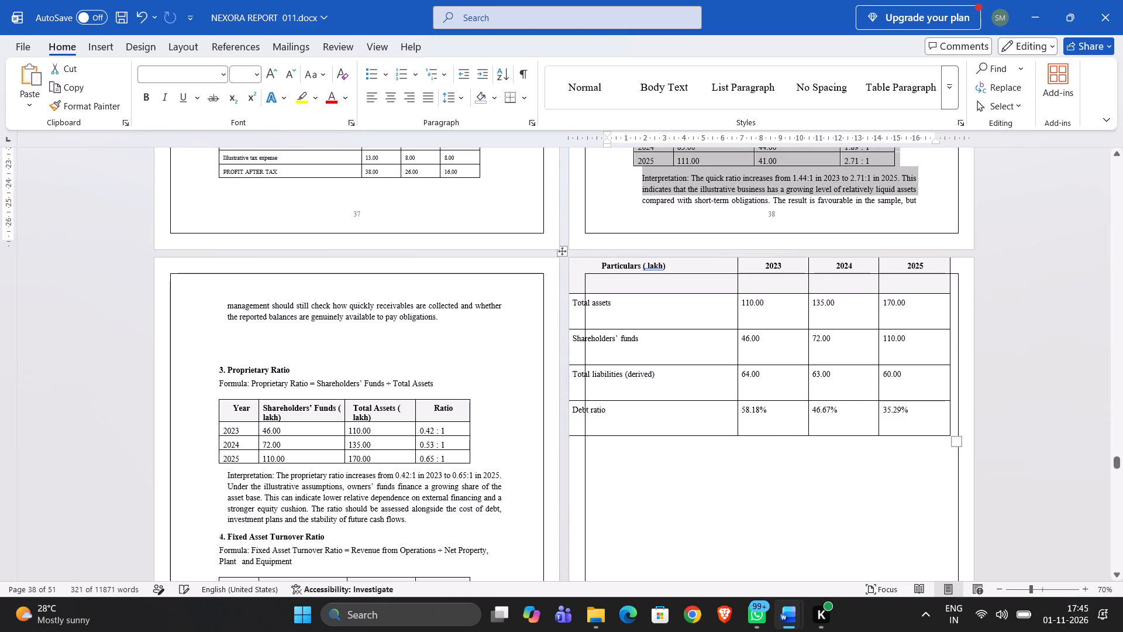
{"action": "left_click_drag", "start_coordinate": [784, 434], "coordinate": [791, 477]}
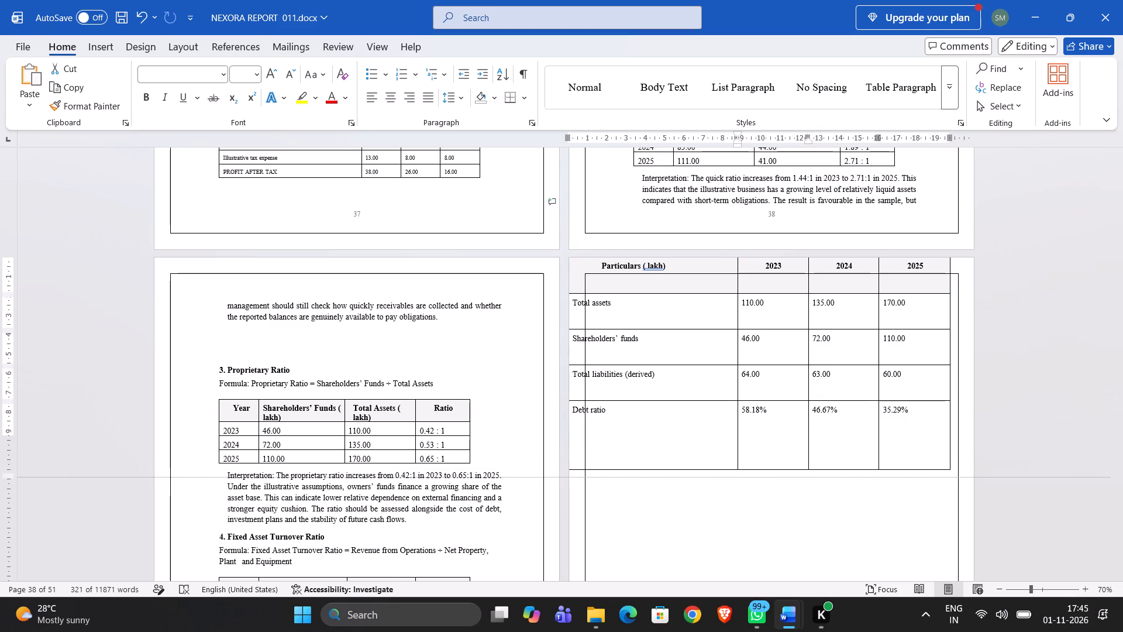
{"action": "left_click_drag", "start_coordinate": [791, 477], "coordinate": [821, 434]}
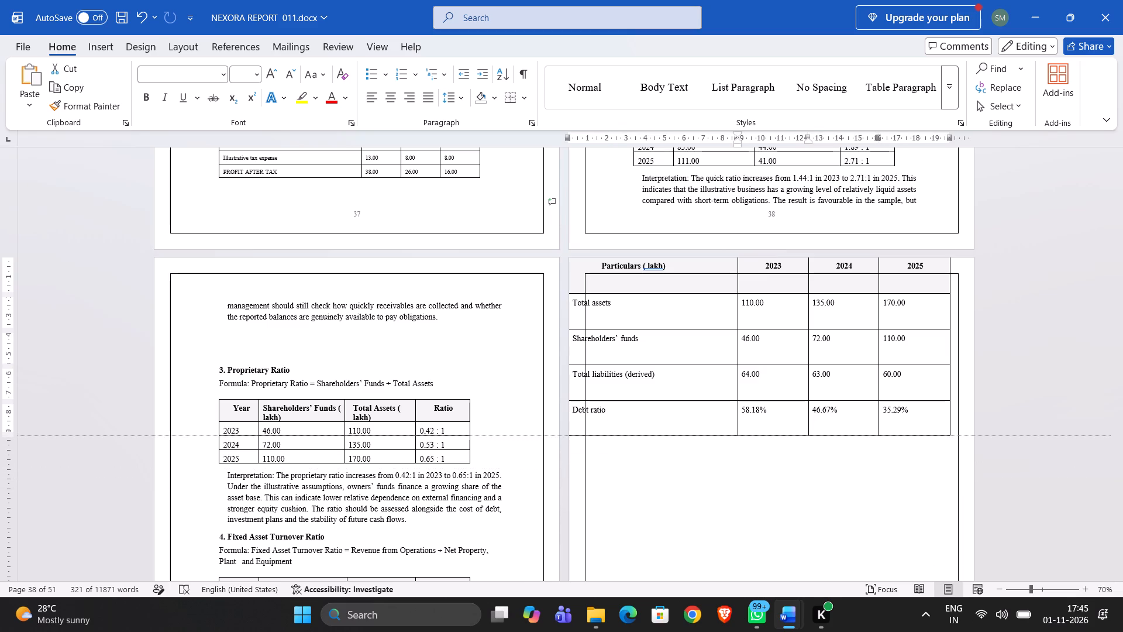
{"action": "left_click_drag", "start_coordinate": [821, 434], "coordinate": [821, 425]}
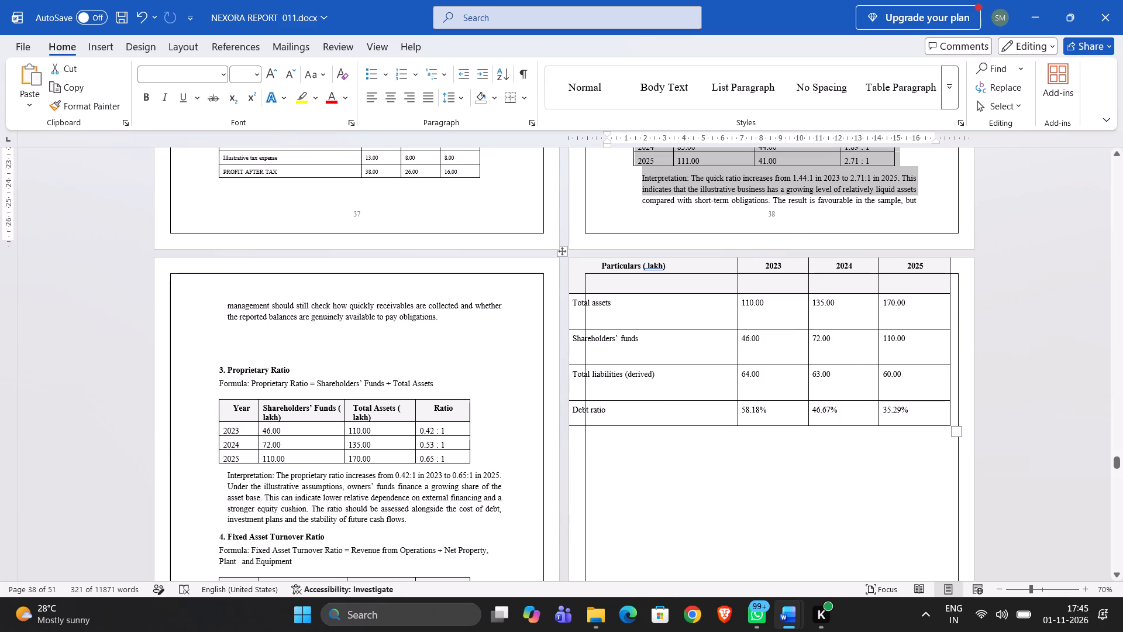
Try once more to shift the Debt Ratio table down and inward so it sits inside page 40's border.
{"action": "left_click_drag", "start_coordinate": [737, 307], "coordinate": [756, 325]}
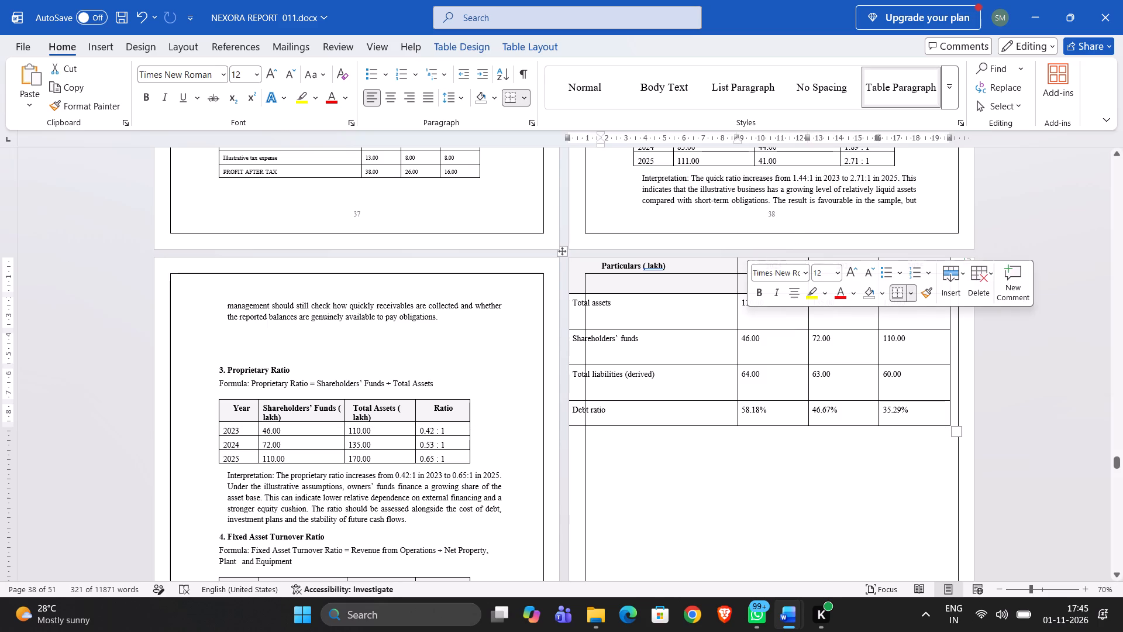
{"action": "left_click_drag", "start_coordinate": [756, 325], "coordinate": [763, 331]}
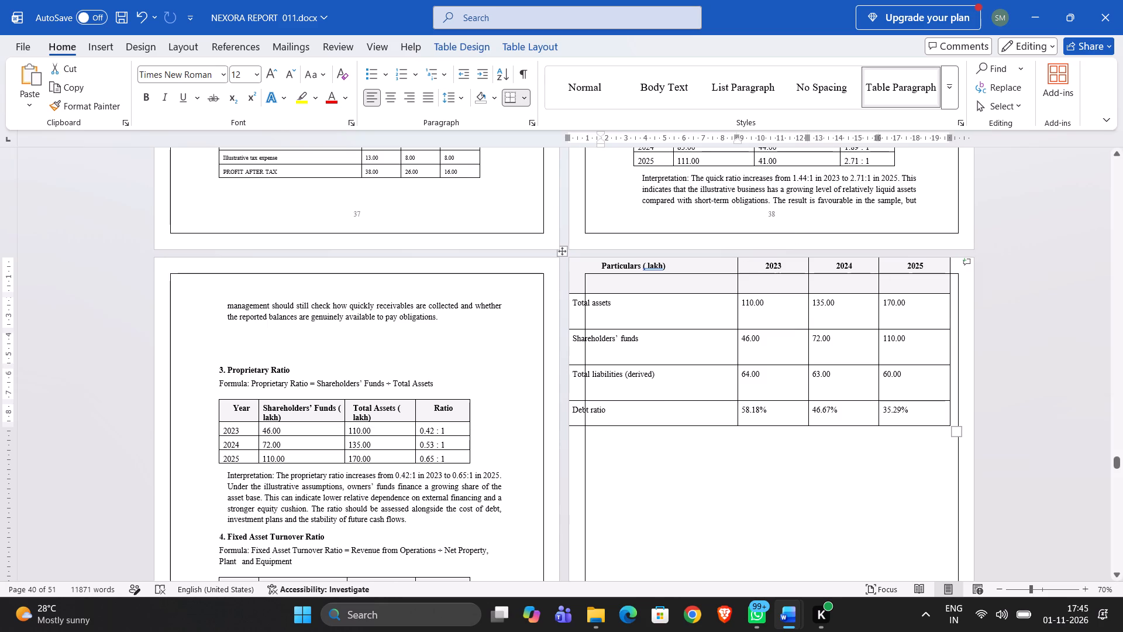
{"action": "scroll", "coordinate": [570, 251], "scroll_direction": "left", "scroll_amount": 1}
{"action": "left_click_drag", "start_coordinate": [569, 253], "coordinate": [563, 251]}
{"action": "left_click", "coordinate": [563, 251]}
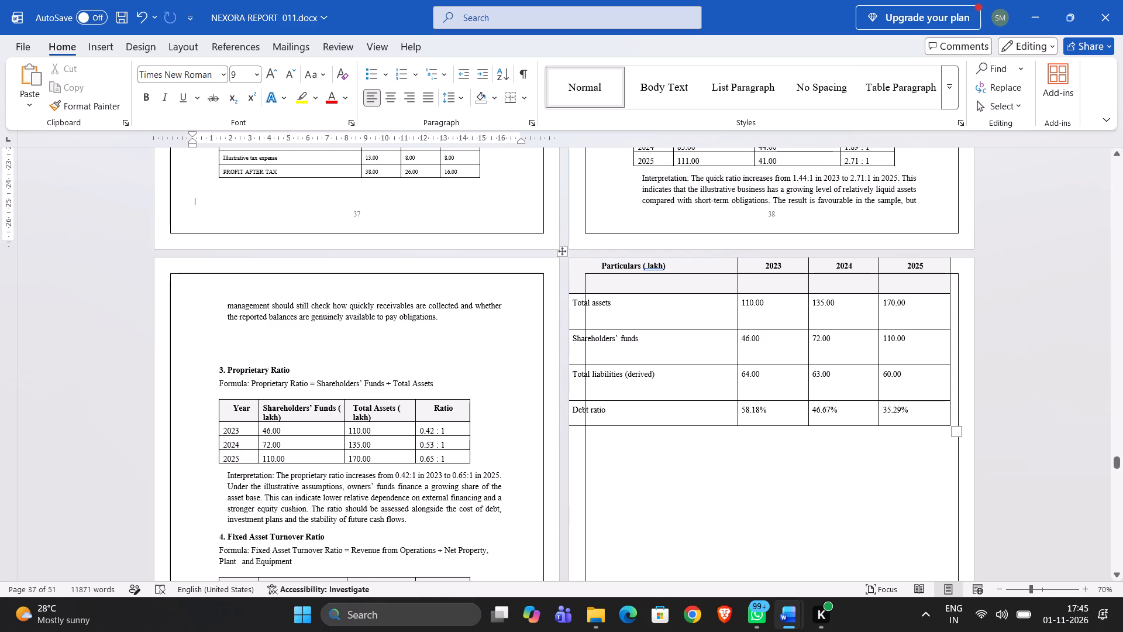
Examine the layout of the pages from the Debt Ratio section to Chapter VI and back to the Chapter V financial tables.
{"action": "scroll", "coordinate": [768, 367], "scroll_direction": "down", "scroll_amount": 1}
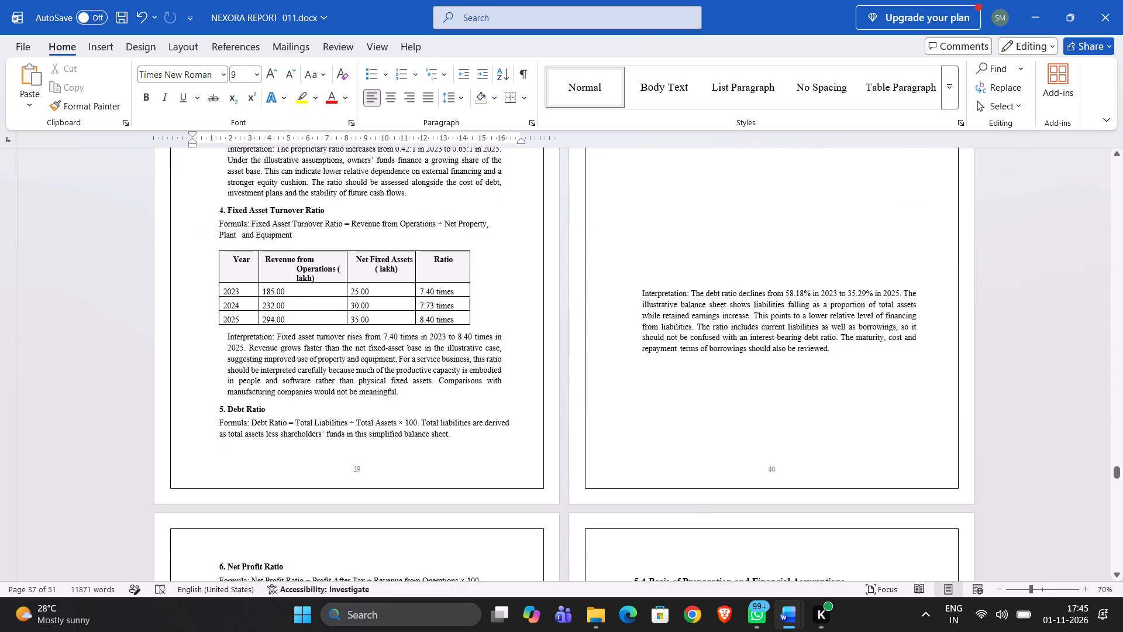
{"action": "scroll", "coordinate": [768, 367], "scroll_direction": "down", "scroll_amount": 1}
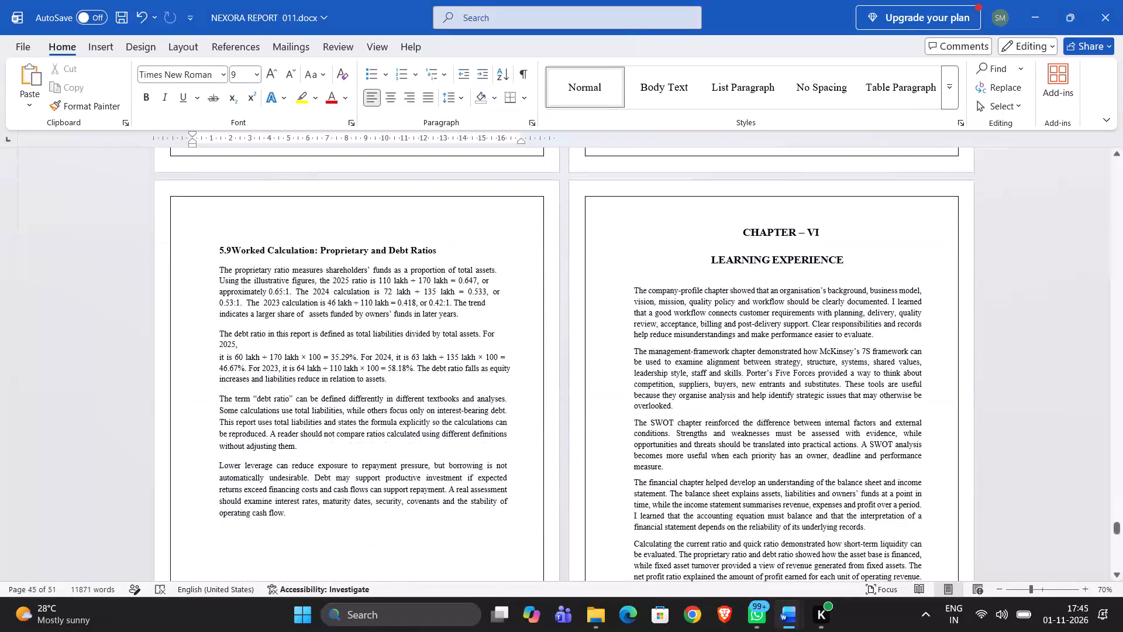
{"action": "scroll", "coordinate": [768, 367], "scroll_direction": "up", "scroll_amount": 7}
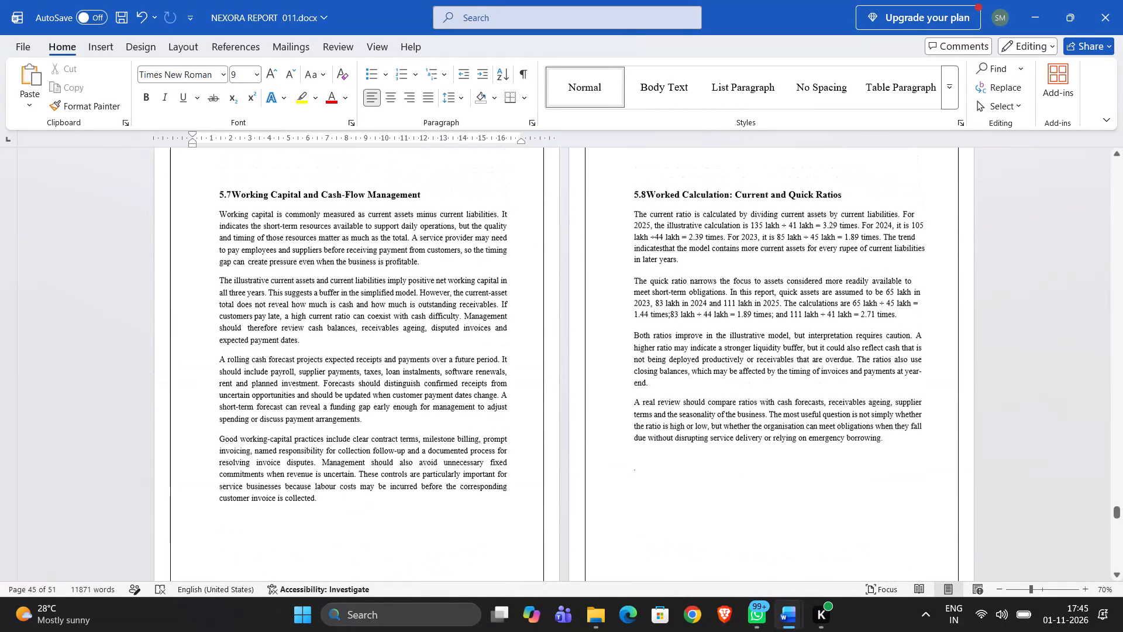
{"action": "scroll", "coordinate": [768, 367], "scroll_direction": "up", "scroll_amount": 12}
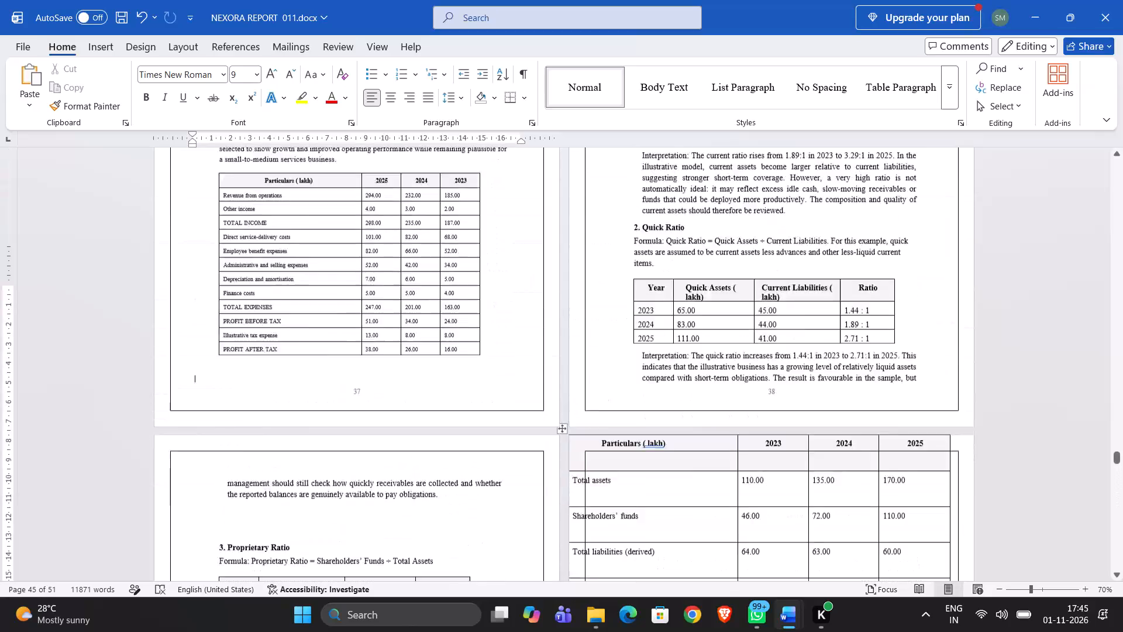
{"action": "scroll", "coordinate": [768, 367], "scroll_direction": "down", "scroll_amount": 7}
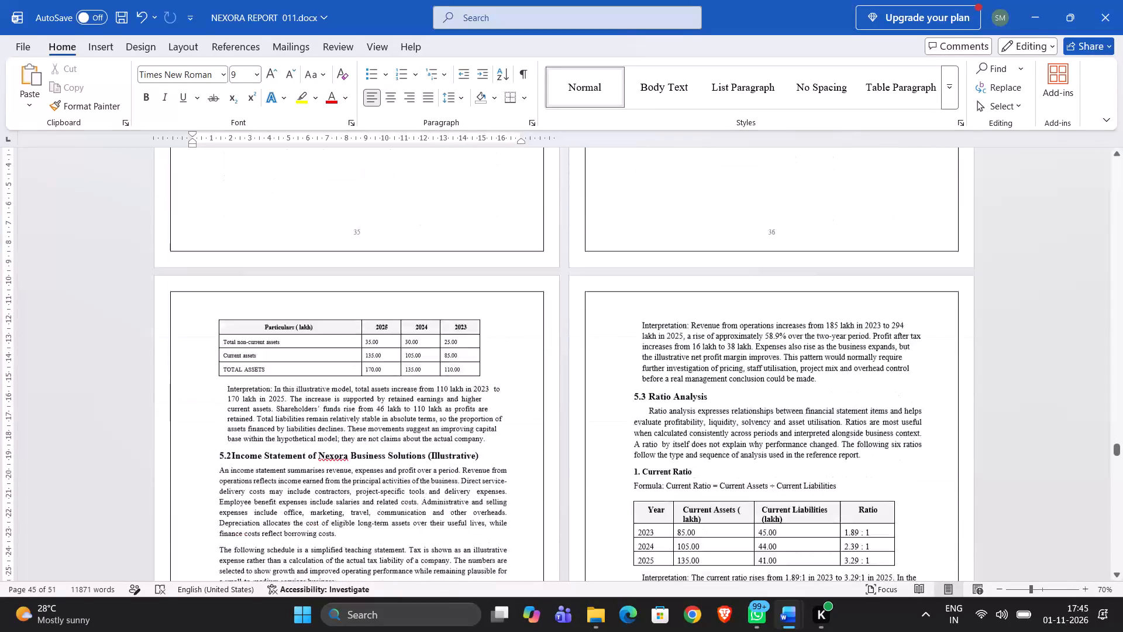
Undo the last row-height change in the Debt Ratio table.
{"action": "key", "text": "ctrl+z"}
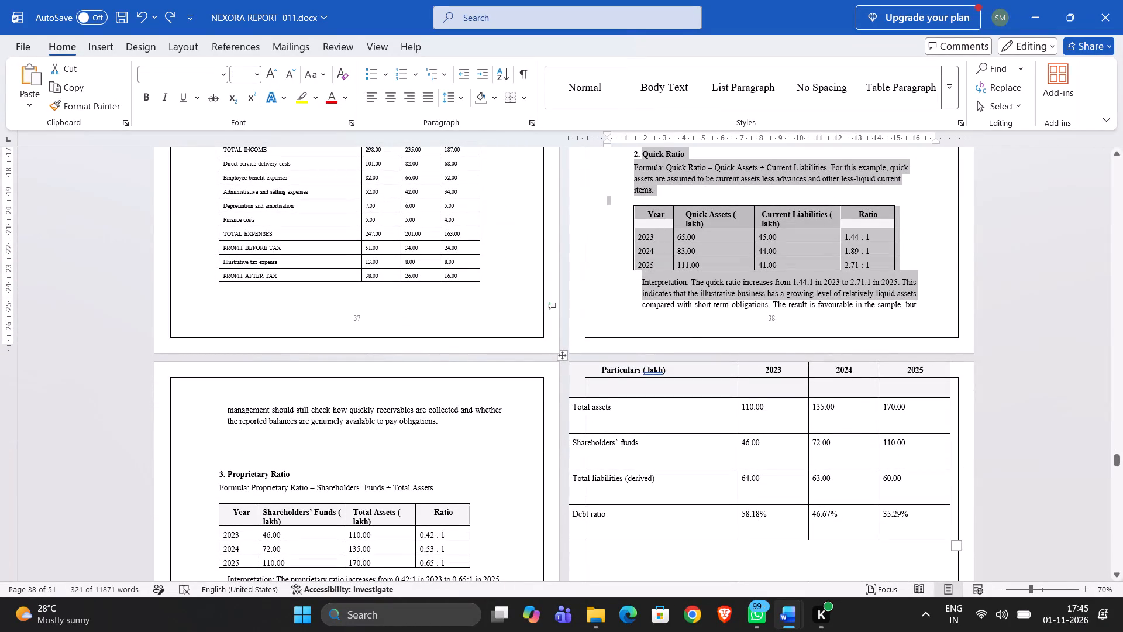
Compare the layout of the pages from Chapter III through Chapter V with the enlarged Debt Ratio table on page 40.
{"action": "left_click", "coordinate": [605, 299]}
{"action": "scroll", "coordinate": [605, 299], "scroll_direction": "down", "scroll_amount": 2}
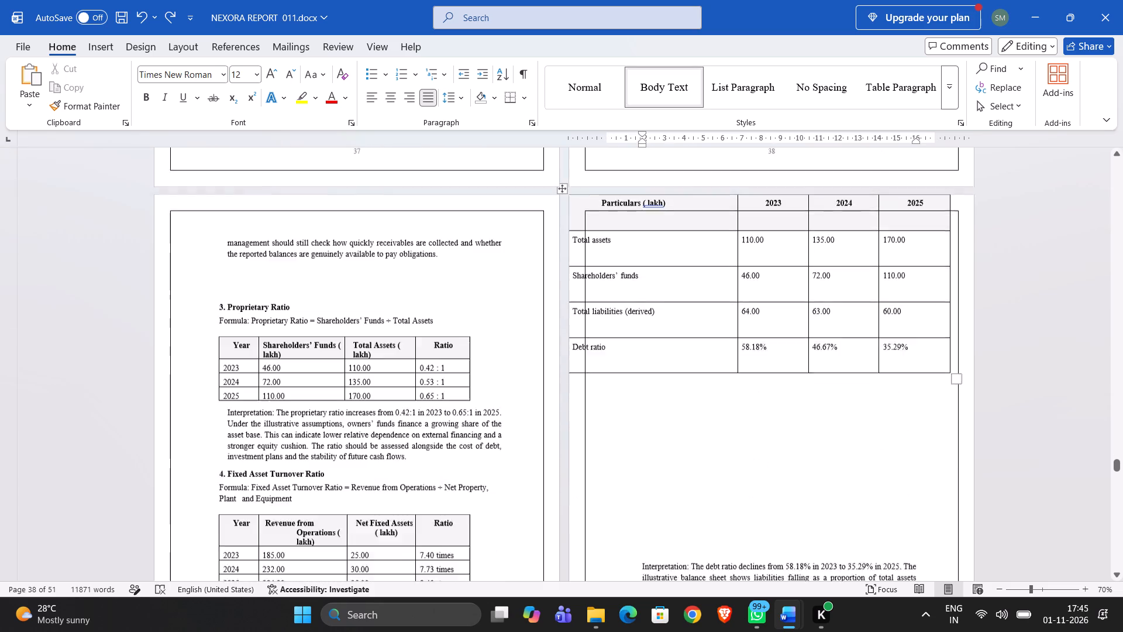
{"action": "scroll", "coordinate": [605, 299], "scroll_direction": "down", "scroll_amount": 5}
{"action": "scroll", "coordinate": [605, 299], "scroll_direction": "up", "scroll_amount": 6}
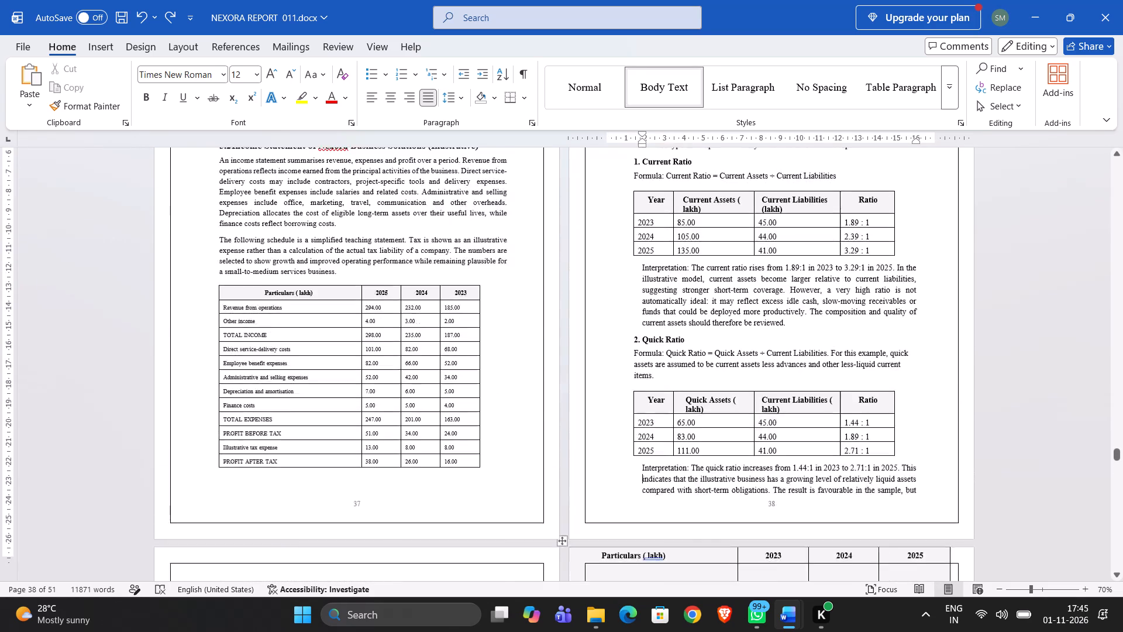
{"action": "scroll", "coordinate": [605, 299], "scroll_direction": "up", "scroll_amount": 20}
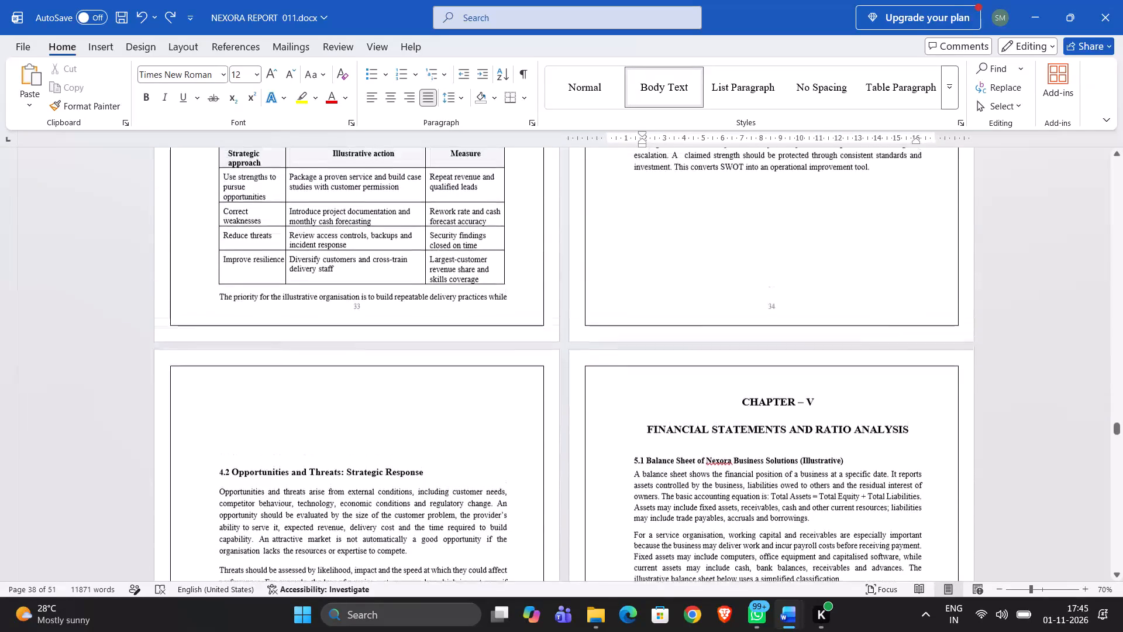
{"action": "scroll", "coordinate": [605, 299], "scroll_direction": "up", "scroll_amount": 9}
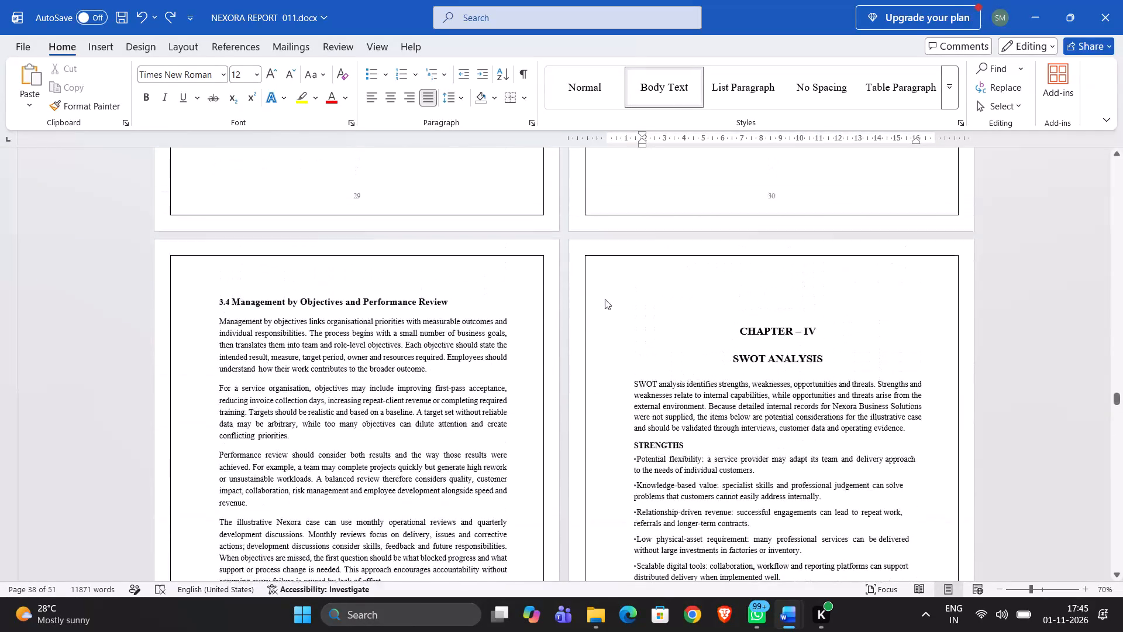
{"action": "scroll", "coordinate": [605, 299], "scroll_direction": "up", "scroll_amount": 6}
{"action": "scroll", "coordinate": [605, 299], "scroll_direction": "down", "scroll_amount": 8}
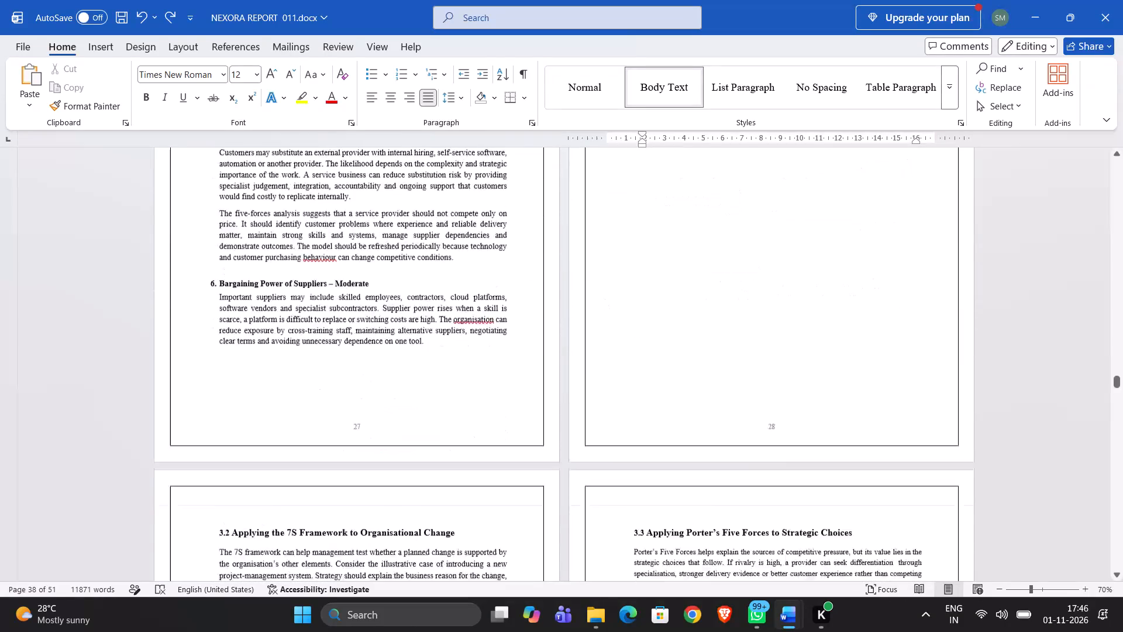
{"action": "scroll", "coordinate": [605, 299], "scroll_direction": "down", "scroll_amount": 9}
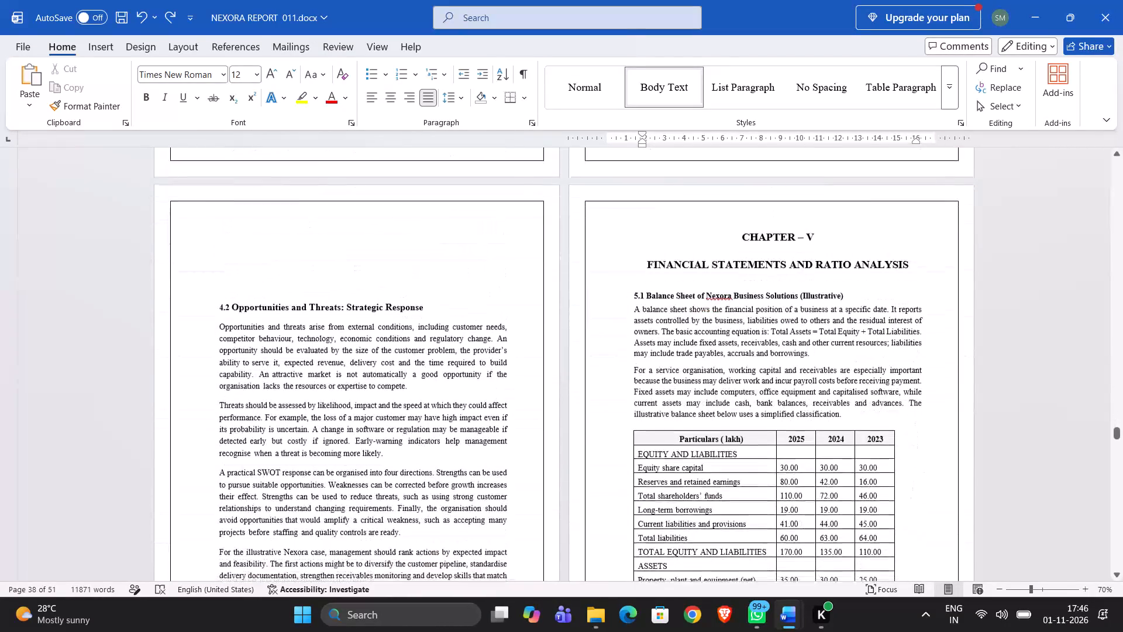
{"action": "scroll", "coordinate": [605, 299], "scroll_direction": "down", "scroll_amount": 10}
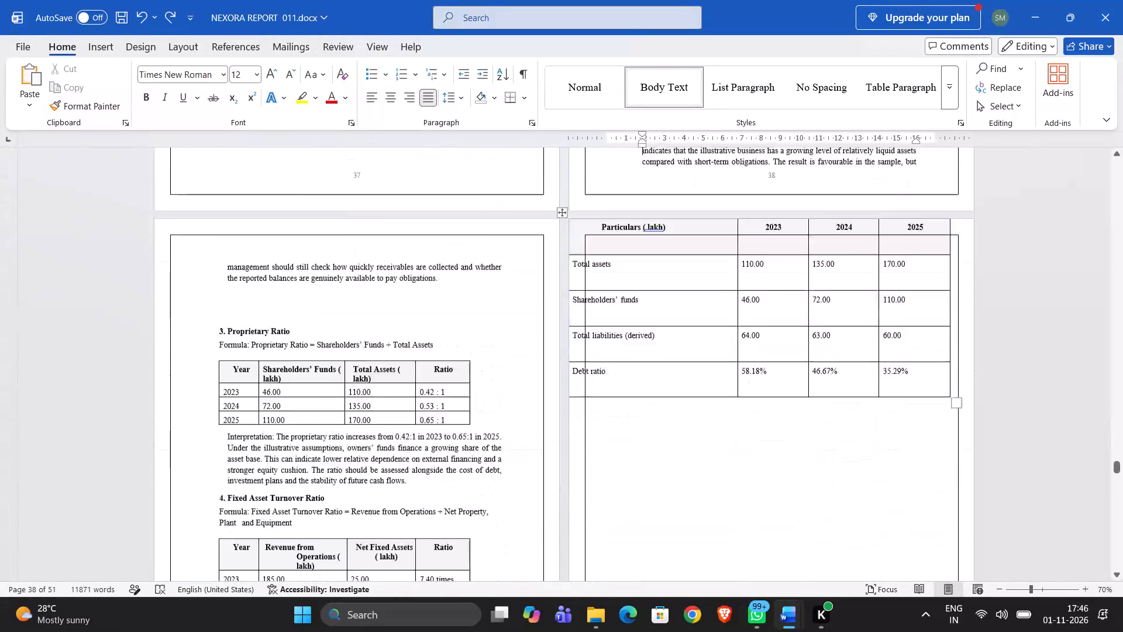
{"action": "scroll", "coordinate": [605, 299], "scroll_direction": "down", "scroll_amount": 2}
{"action": "scroll", "coordinate": [605, 299], "scroll_direction": "up", "scroll_amount": 4}
{"action": "scroll", "coordinate": [605, 299], "scroll_direction": "down", "scroll_amount": 2}
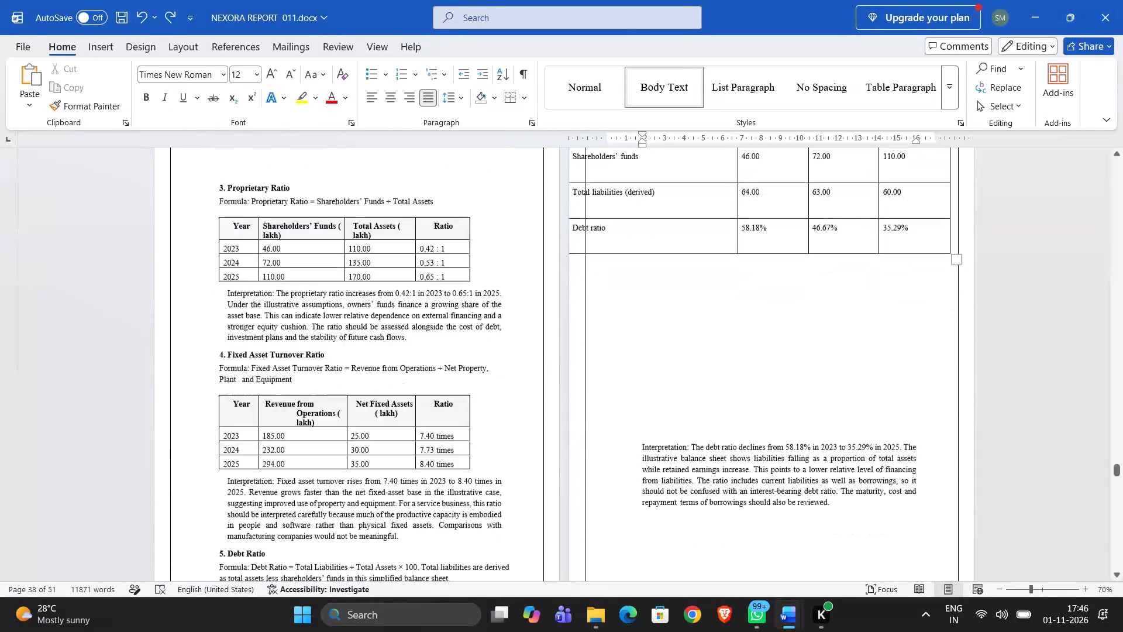
{"action": "scroll", "coordinate": [605, 299], "scroll_direction": "up", "scroll_amount": 6}
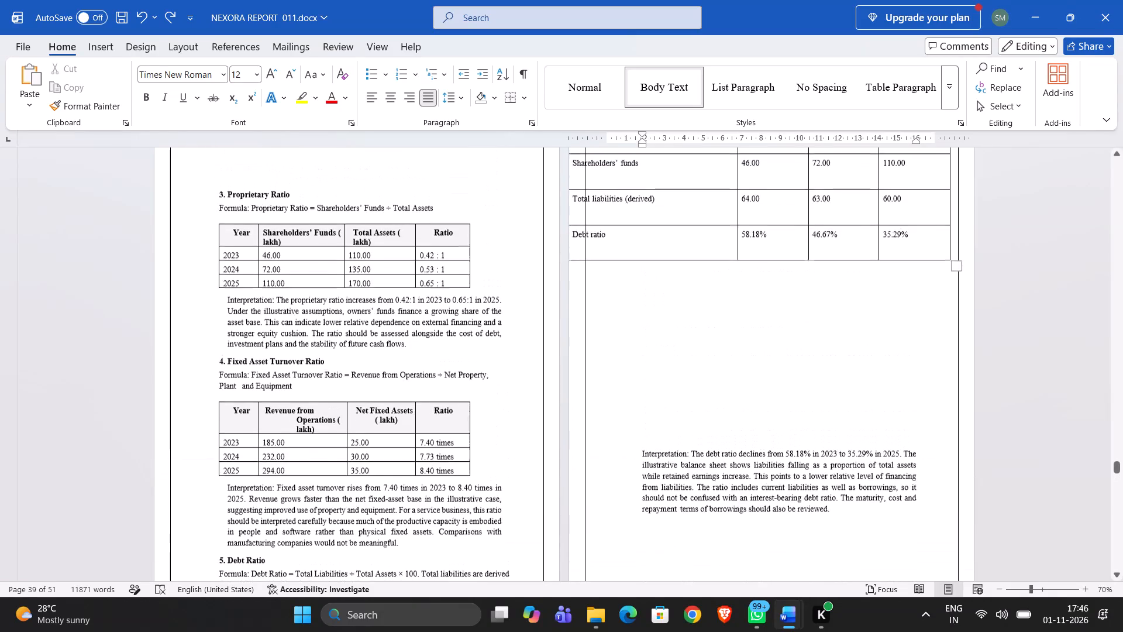
{"action": "scroll", "coordinate": [605, 299], "scroll_direction": "up", "scroll_amount": 2}
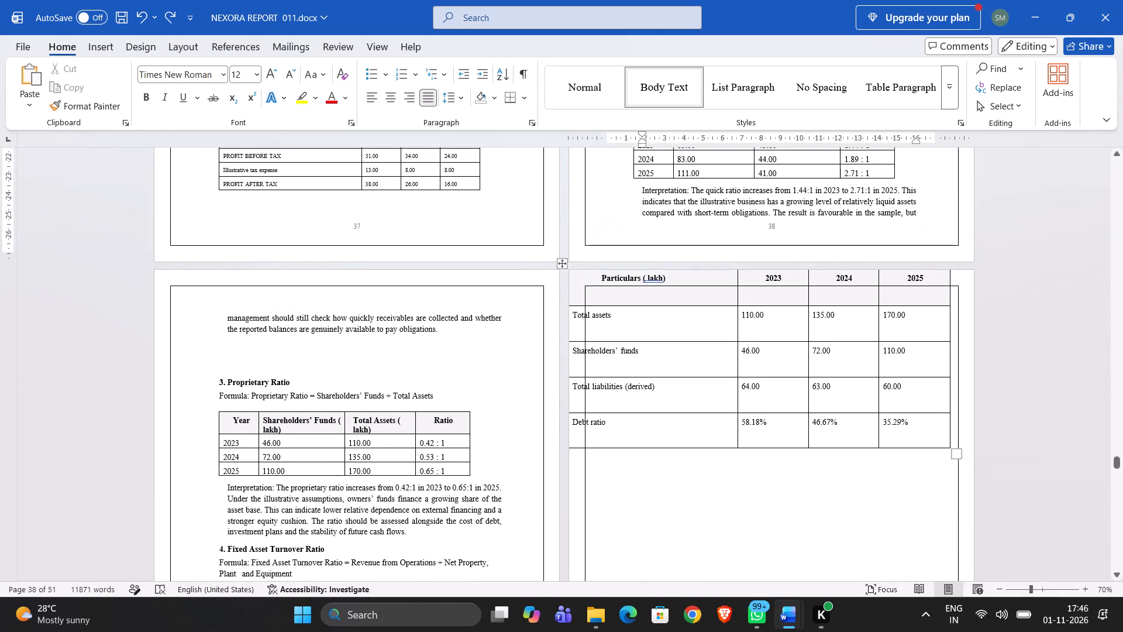
Undo the Debt Ratio table's enlargement and its move to the top of page 40.
{"action": "key", "text": "ctrl+z"}
{"action": "key", "text": "ctrl+z"}
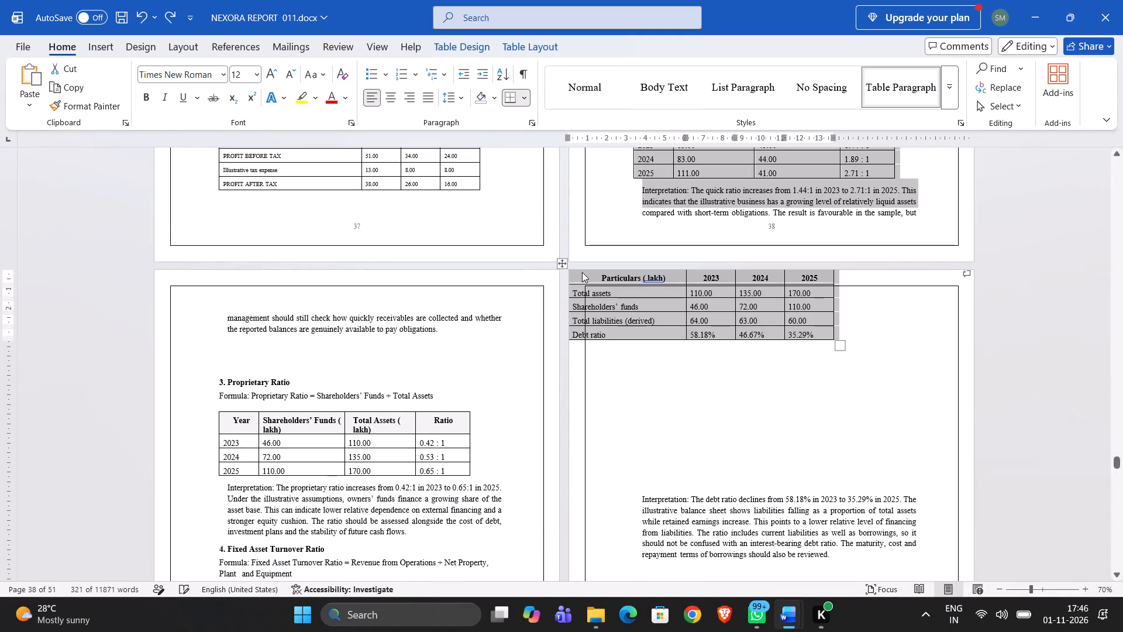
{"action": "key", "text": "ctrl+z"}
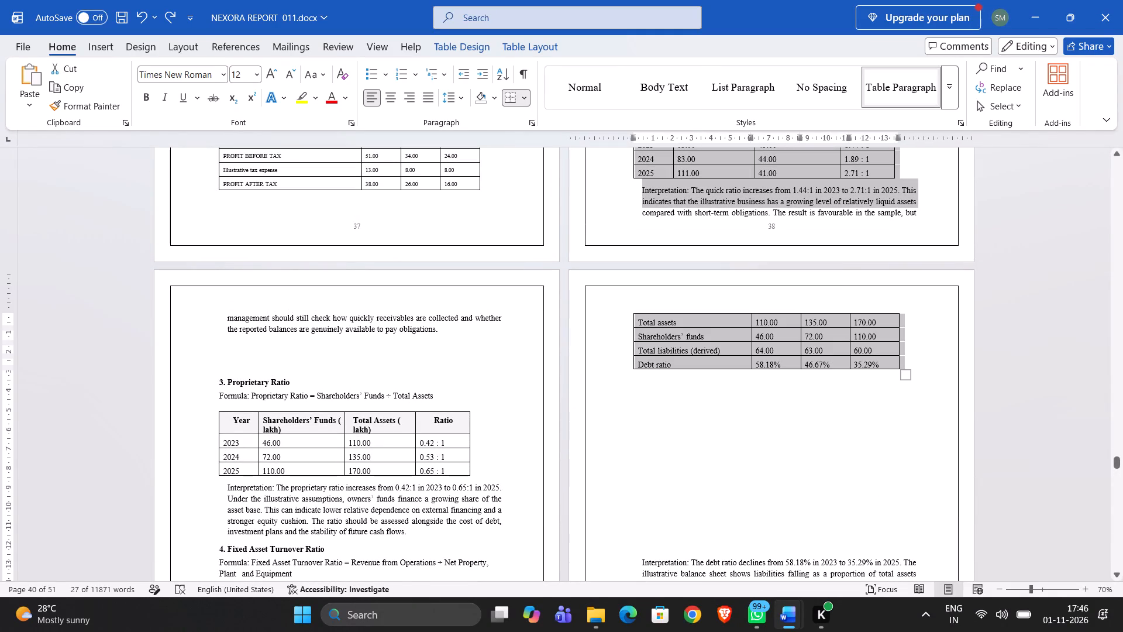
{"action": "scroll", "coordinate": [582, 272], "scroll_direction": "down", "scroll_amount": 3}
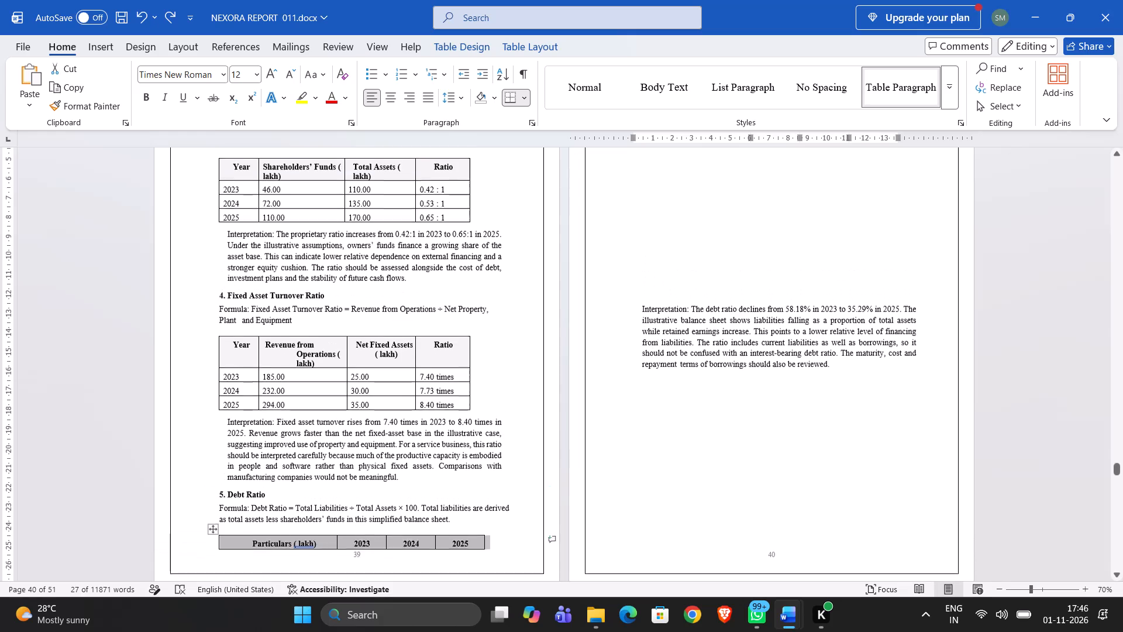
{"action": "left_click", "coordinate": [731, 273]}
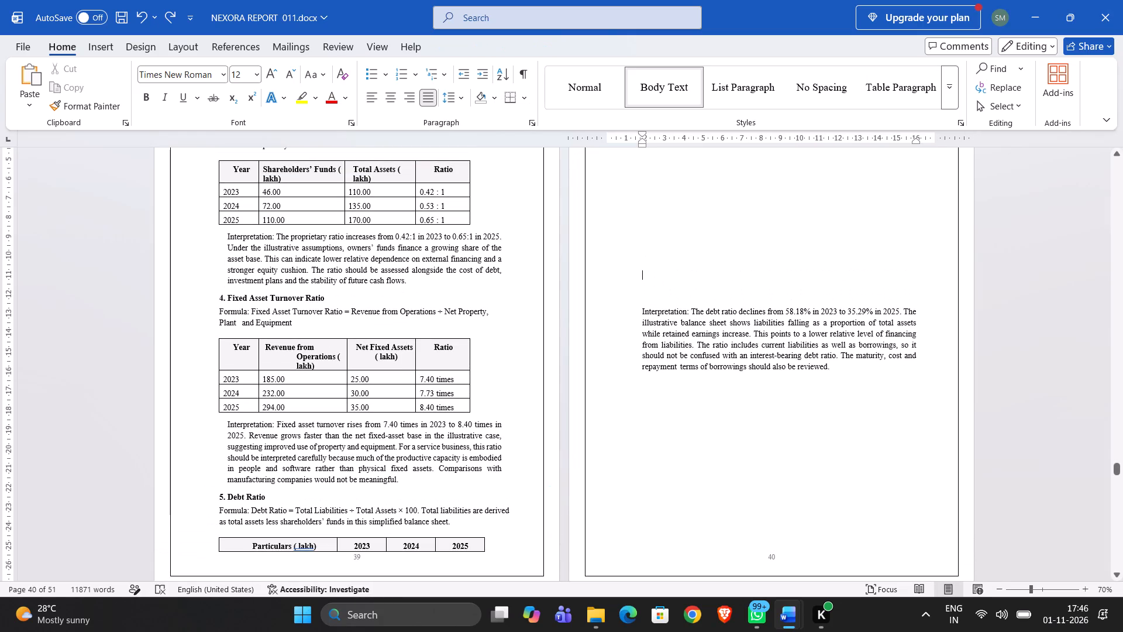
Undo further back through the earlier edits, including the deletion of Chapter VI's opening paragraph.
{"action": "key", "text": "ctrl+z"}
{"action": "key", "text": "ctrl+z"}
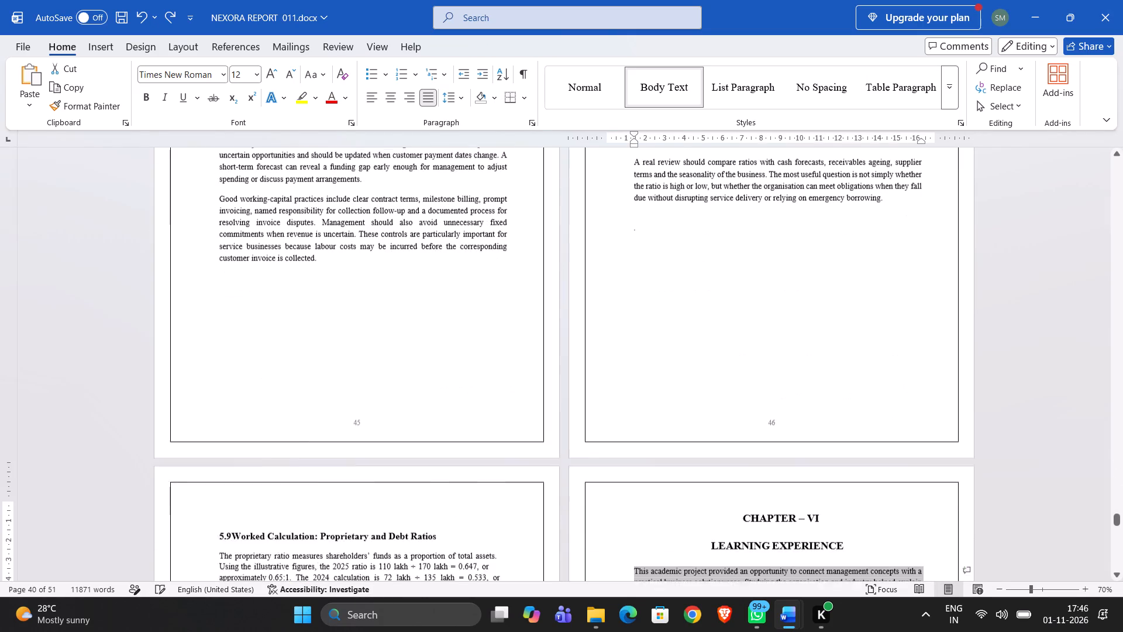
Delete the opening paragraph of Chapter VI, Learning Experience, which begins "This academic project provided an opportunity".
{"action": "scroll", "coordinate": [726, 273], "scroll_direction": "up", "scroll_amount": 3}
{"action": "scroll", "coordinate": [726, 273], "scroll_direction": "down", "scroll_amount": 7}
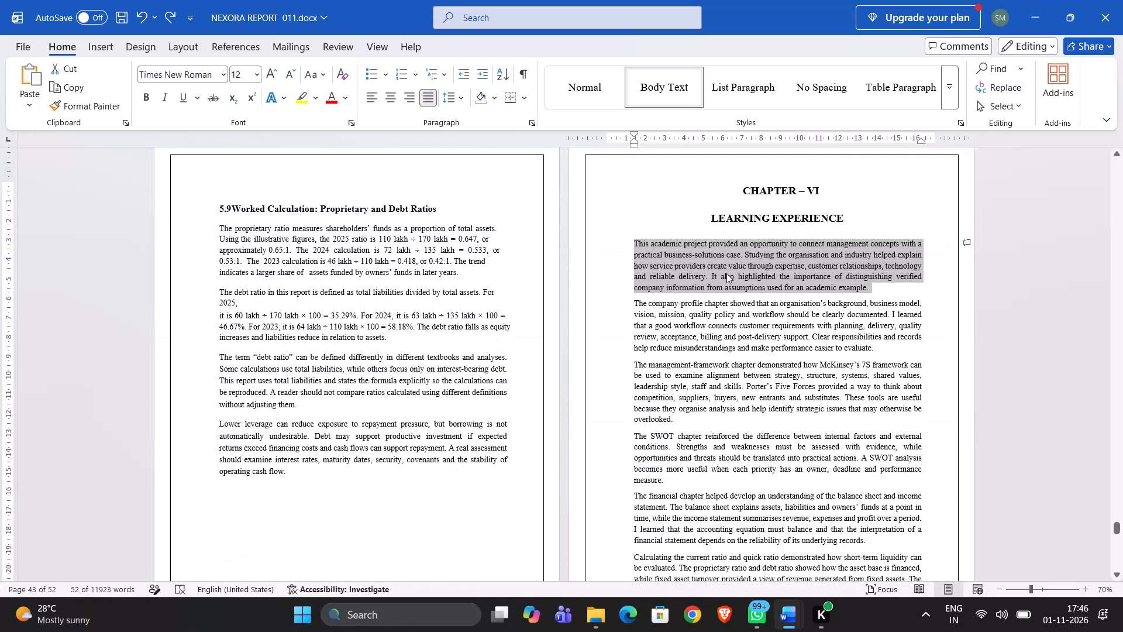
{"action": "key", "text": "BackSpace"}
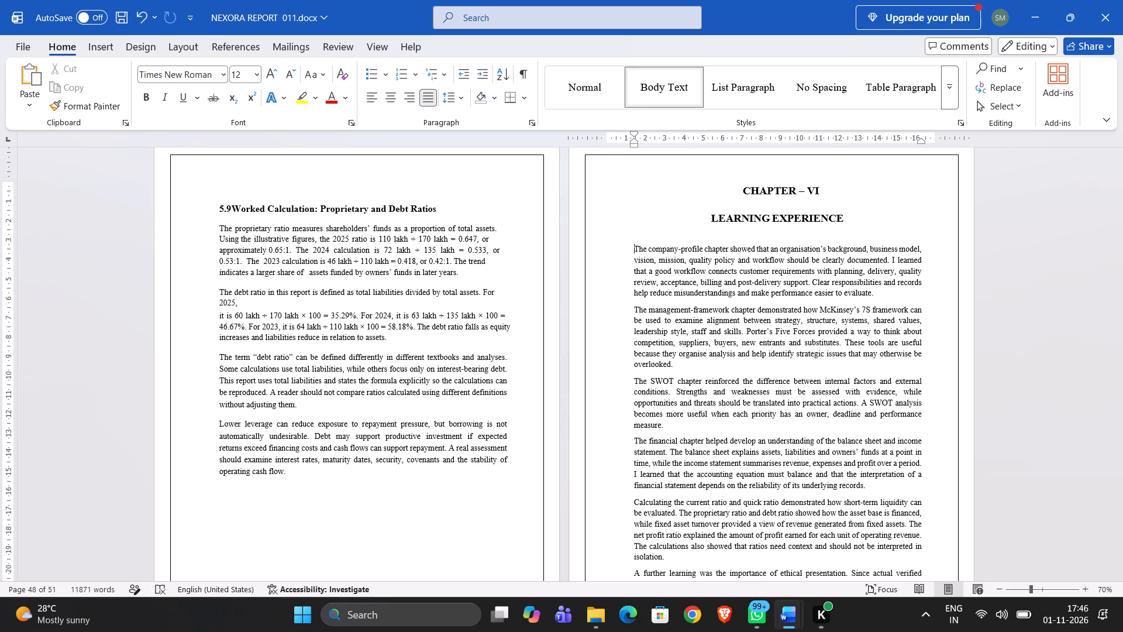
Review the end of Chapter VI, the Bibliography and the closing pages, and return to the Chapter I pages to check their layout.
{"action": "scroll", "coordinate": [726, 273], "scroll_direction": "down", "scroll_amount": 5}
{"action": "scroll", "coordinate": [726, 273], "scroll_direction": "up", "scroll_amount": 1}
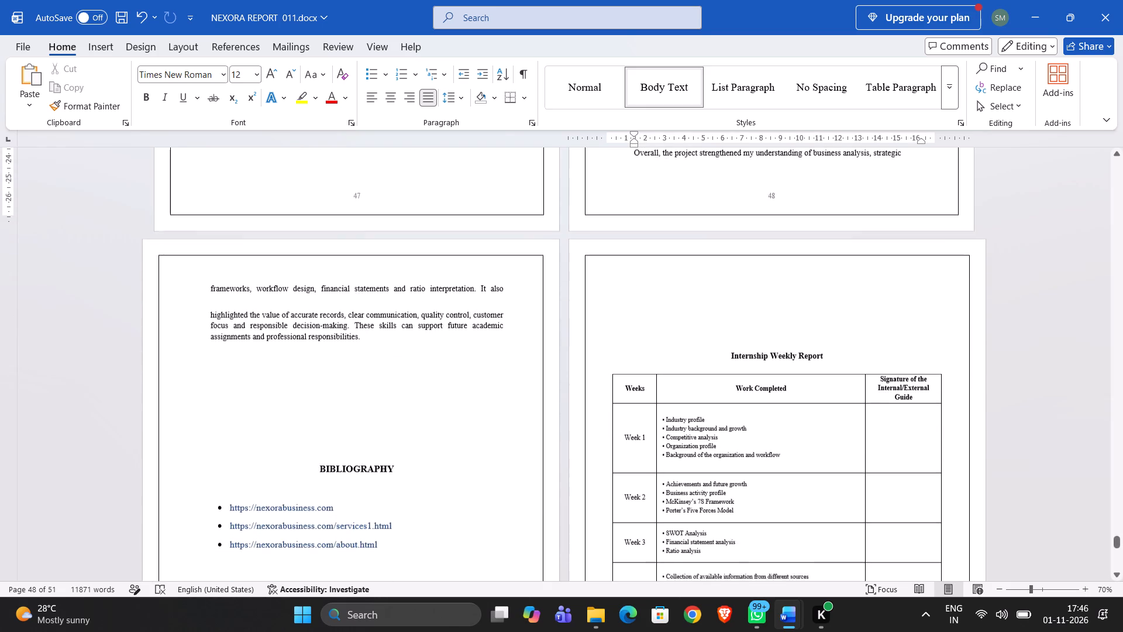
{"action": "scroll", "coordinate": [726, 273], "scroll_direction": "up", "scroll_amount": 1}
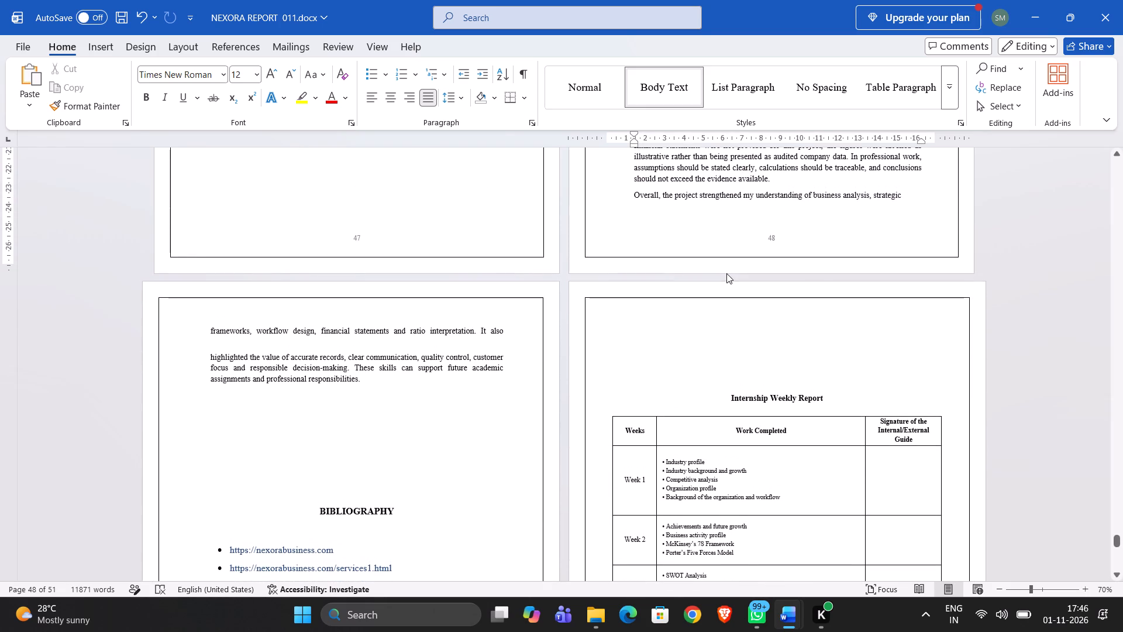
{"action": "scroll", "coordinate": [726, 273], "scroll_direction": "down", "scroll_amount": 10}
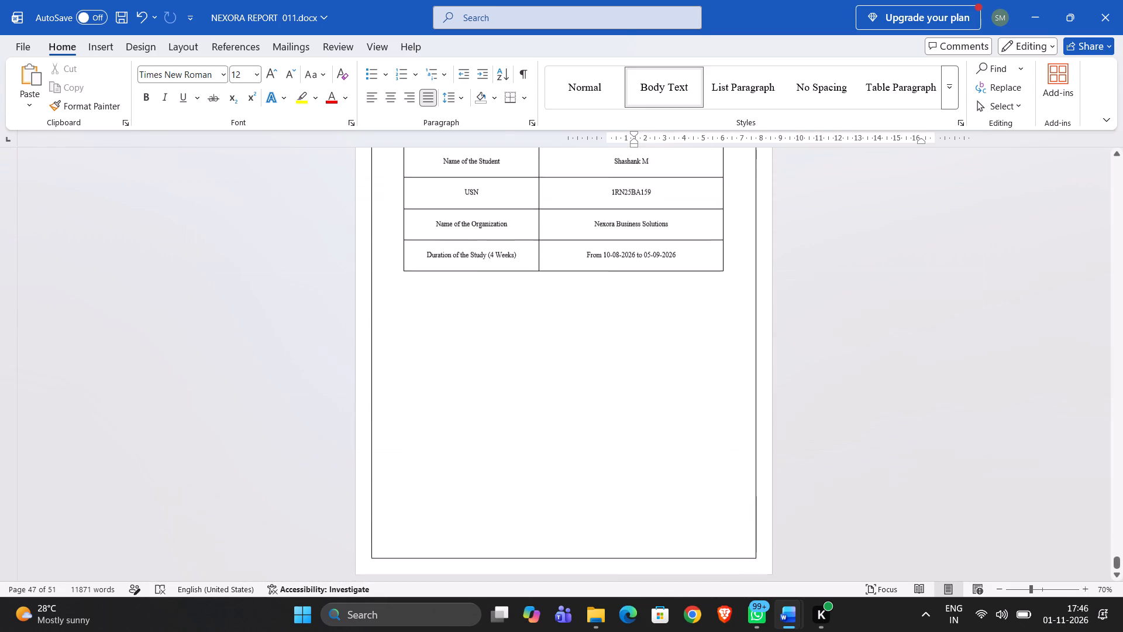
{"action": "scroll", "coordinate": [726, 273], "scroll_direction": "up", "scroll_amount": 16}
{"action": "scroll", "coordinate": [726, 273], "scroll_direction": "up", "scroll_amount": 20}
{"action": "scroll", "coordinate": [726, 273], "scroll_direction": "up", "scroll_amount": 20}
{"action": "scroll", "coordinate": [726, 273], "scroll_direction": "up", "scroll_amount": 20}
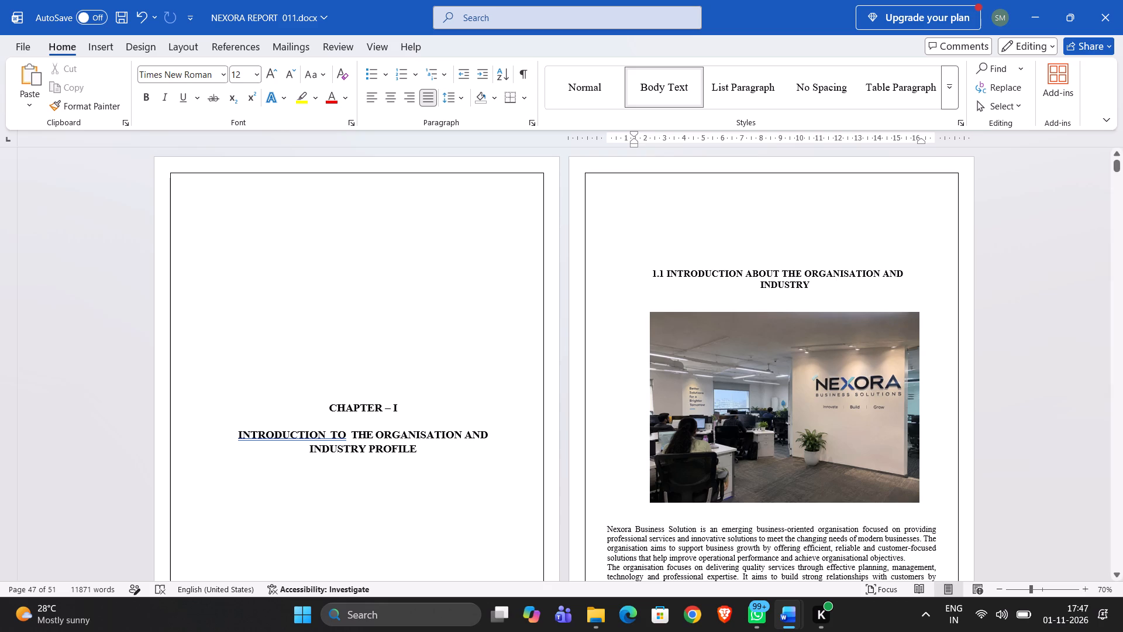
{"action": "scroll", "coordinate": [694, 237], "scroll_direction": "up", "scroll_amount": 1}
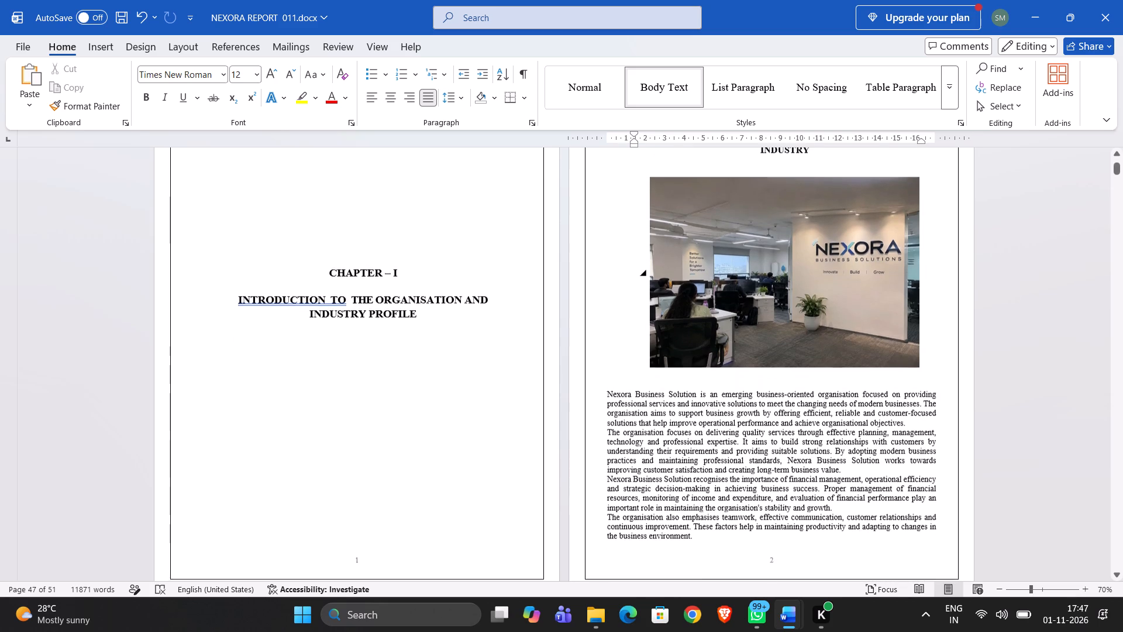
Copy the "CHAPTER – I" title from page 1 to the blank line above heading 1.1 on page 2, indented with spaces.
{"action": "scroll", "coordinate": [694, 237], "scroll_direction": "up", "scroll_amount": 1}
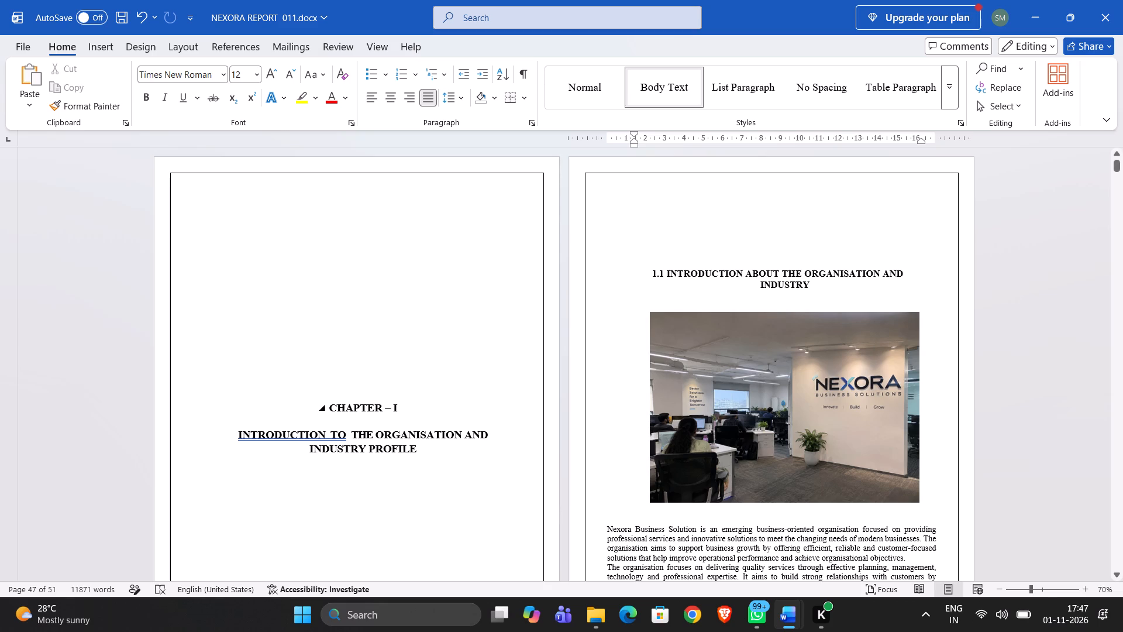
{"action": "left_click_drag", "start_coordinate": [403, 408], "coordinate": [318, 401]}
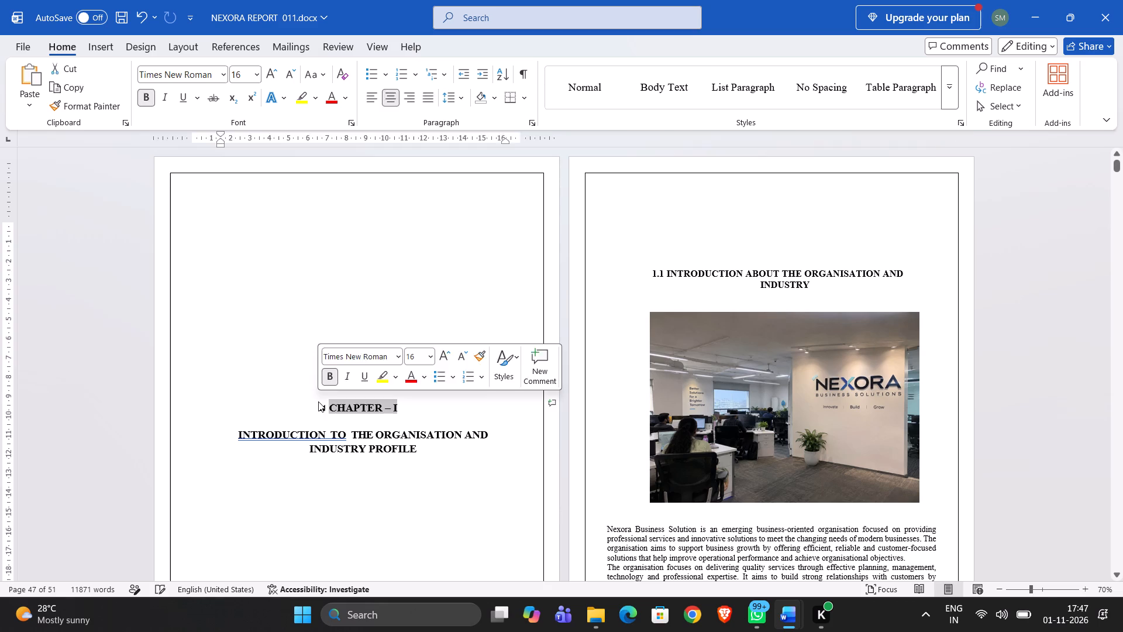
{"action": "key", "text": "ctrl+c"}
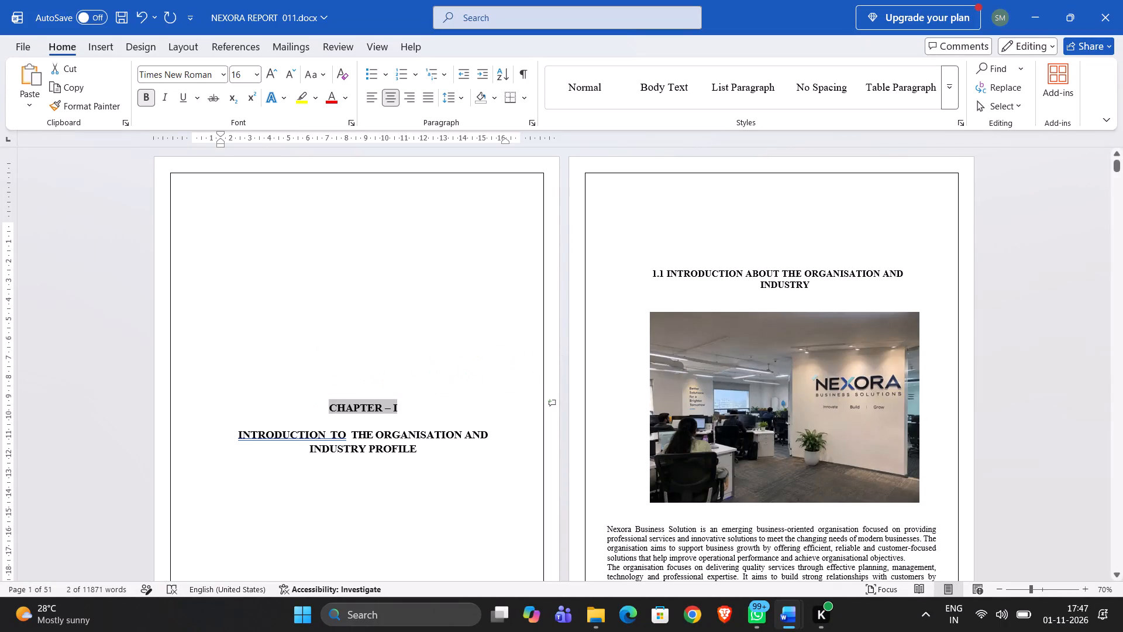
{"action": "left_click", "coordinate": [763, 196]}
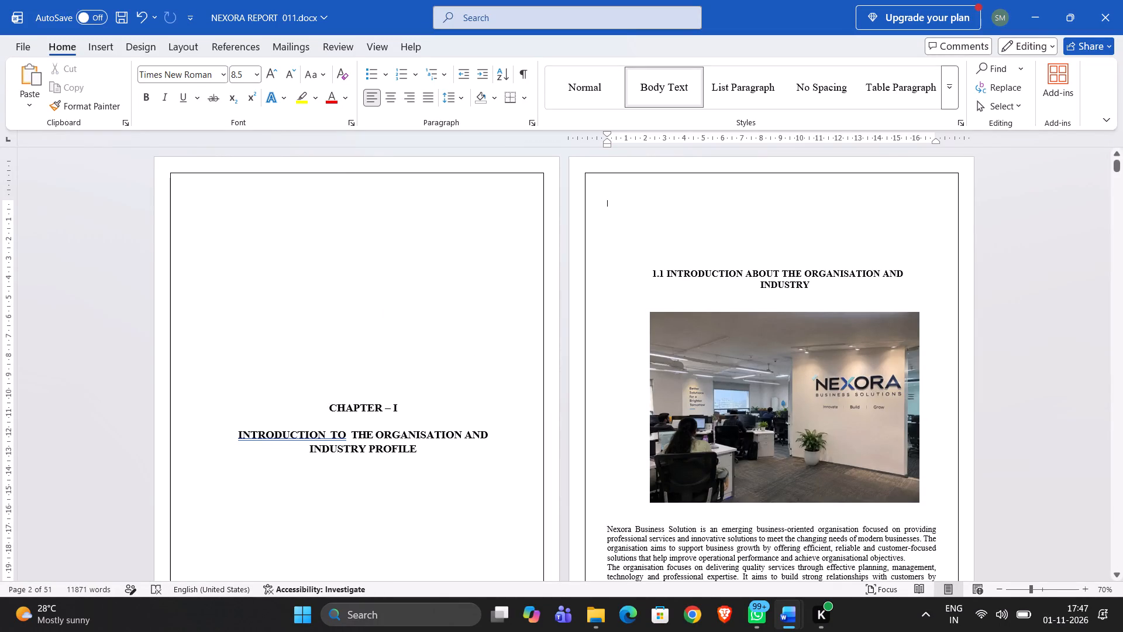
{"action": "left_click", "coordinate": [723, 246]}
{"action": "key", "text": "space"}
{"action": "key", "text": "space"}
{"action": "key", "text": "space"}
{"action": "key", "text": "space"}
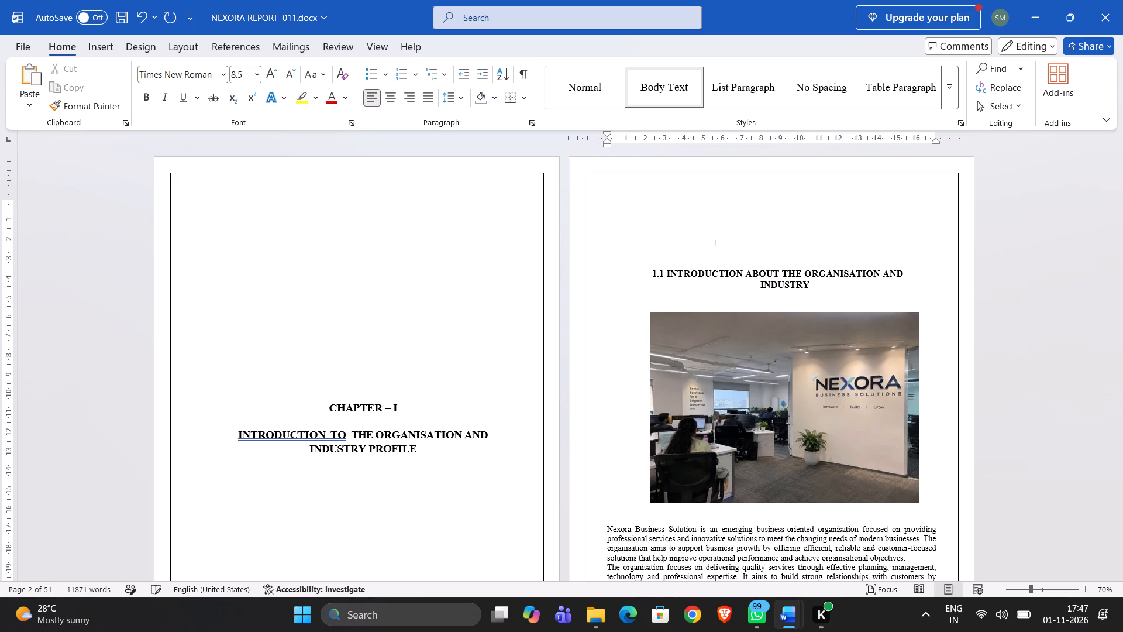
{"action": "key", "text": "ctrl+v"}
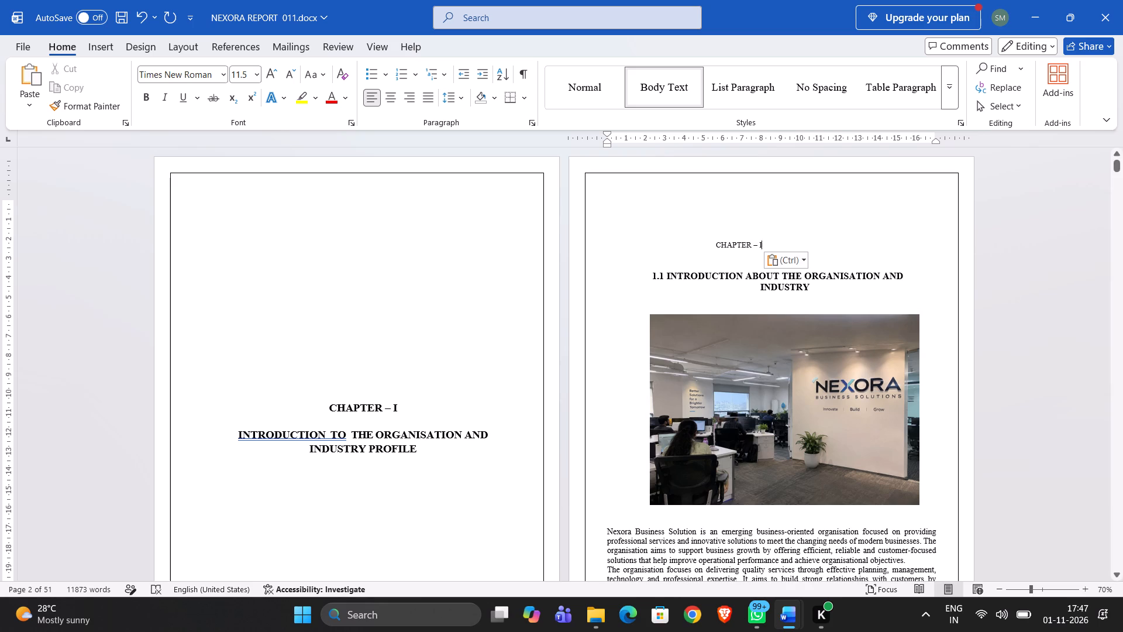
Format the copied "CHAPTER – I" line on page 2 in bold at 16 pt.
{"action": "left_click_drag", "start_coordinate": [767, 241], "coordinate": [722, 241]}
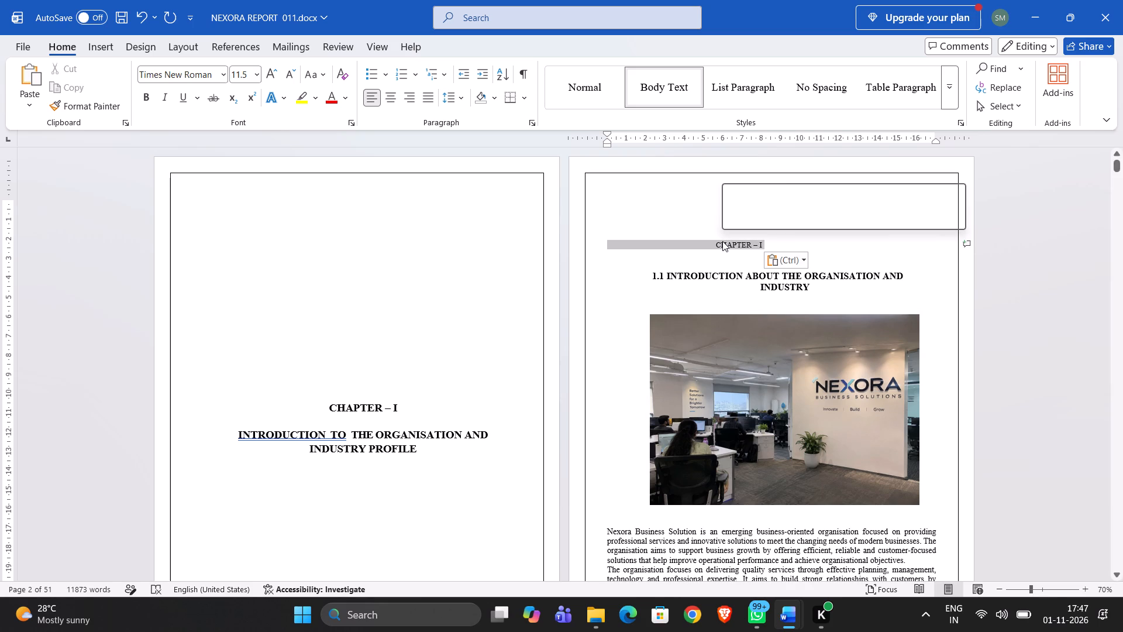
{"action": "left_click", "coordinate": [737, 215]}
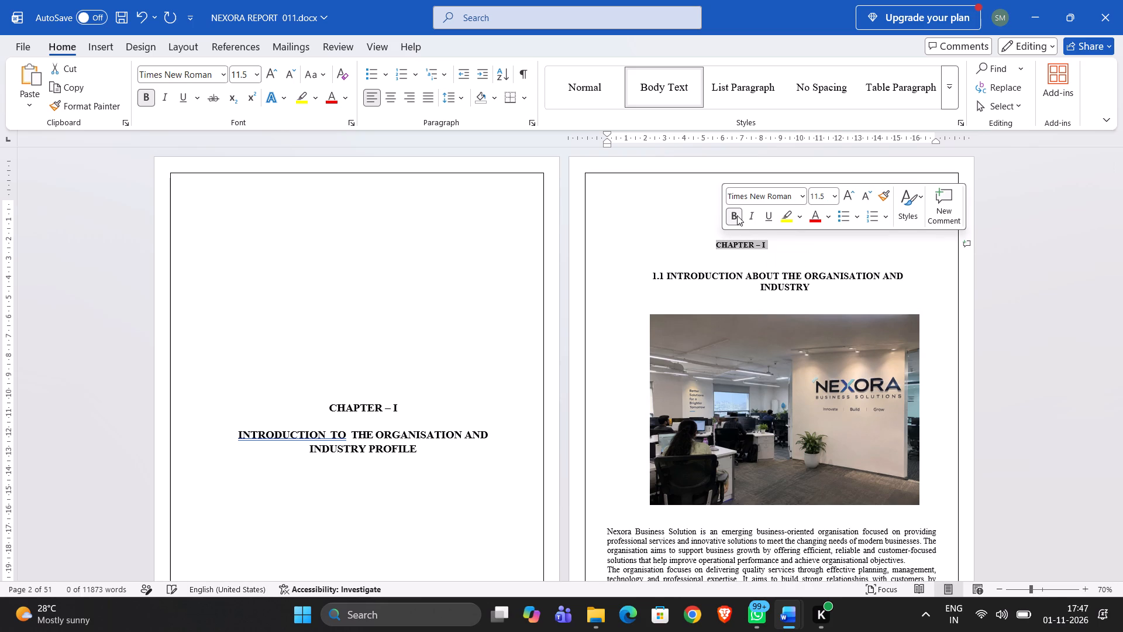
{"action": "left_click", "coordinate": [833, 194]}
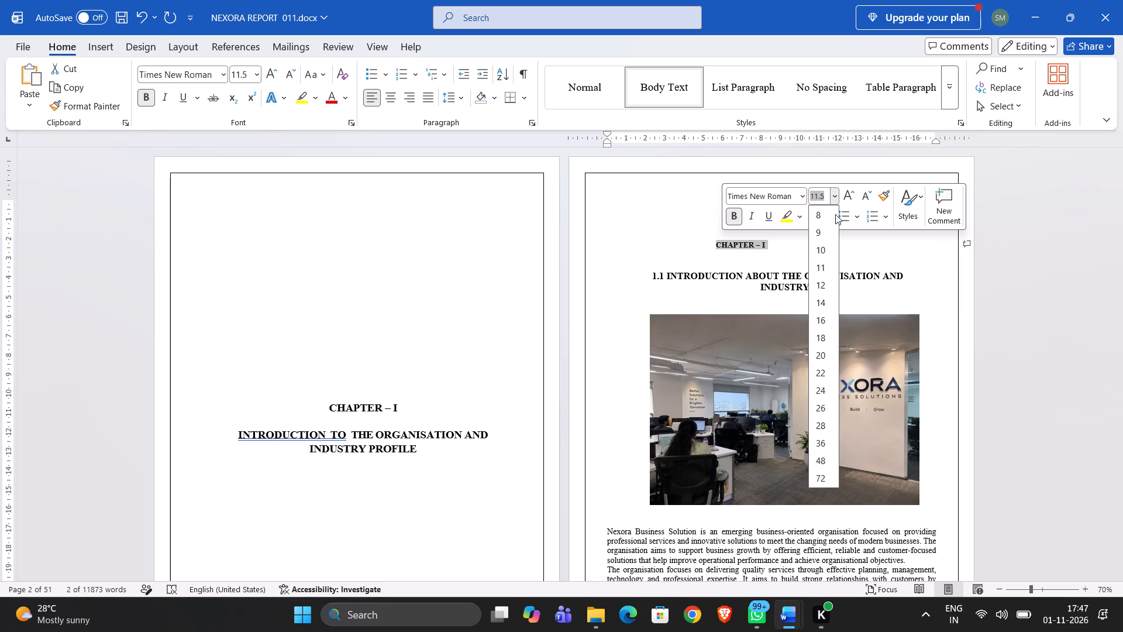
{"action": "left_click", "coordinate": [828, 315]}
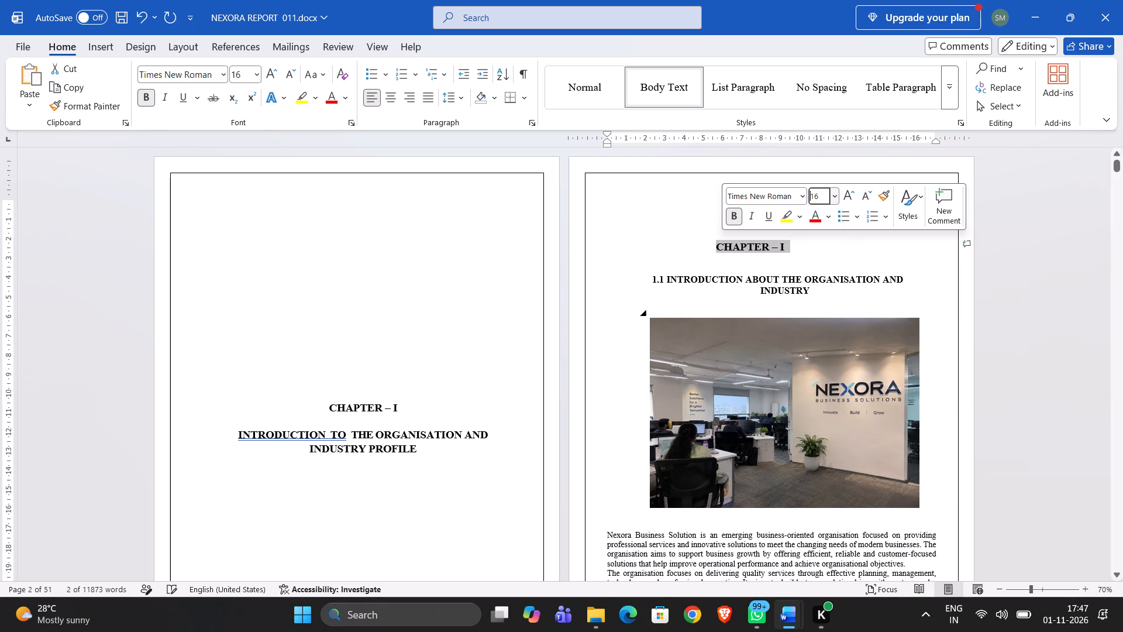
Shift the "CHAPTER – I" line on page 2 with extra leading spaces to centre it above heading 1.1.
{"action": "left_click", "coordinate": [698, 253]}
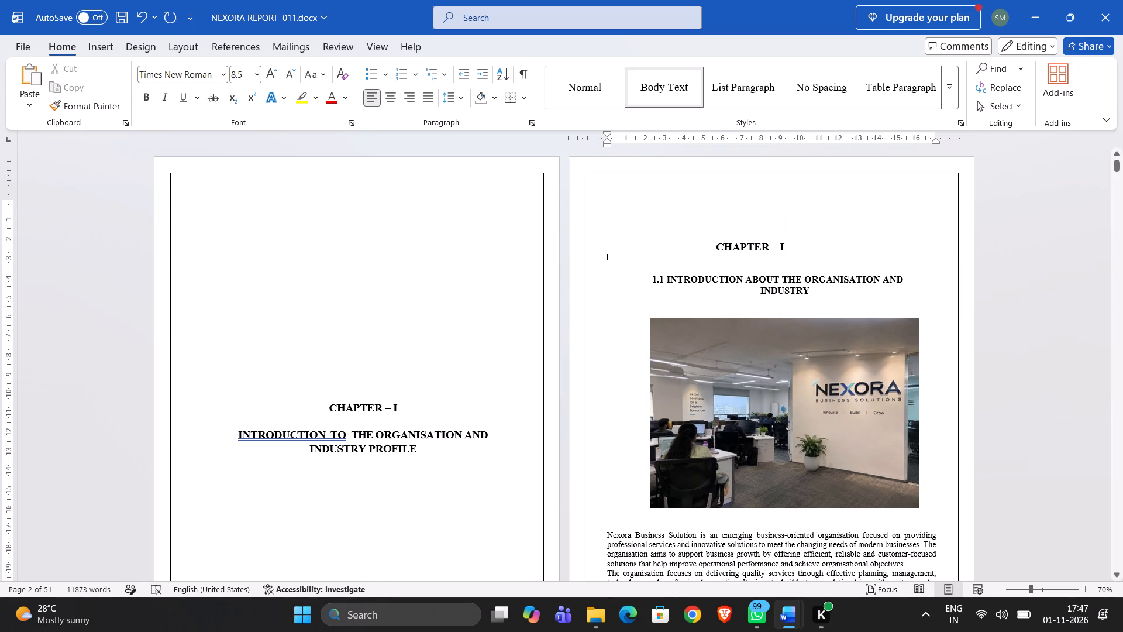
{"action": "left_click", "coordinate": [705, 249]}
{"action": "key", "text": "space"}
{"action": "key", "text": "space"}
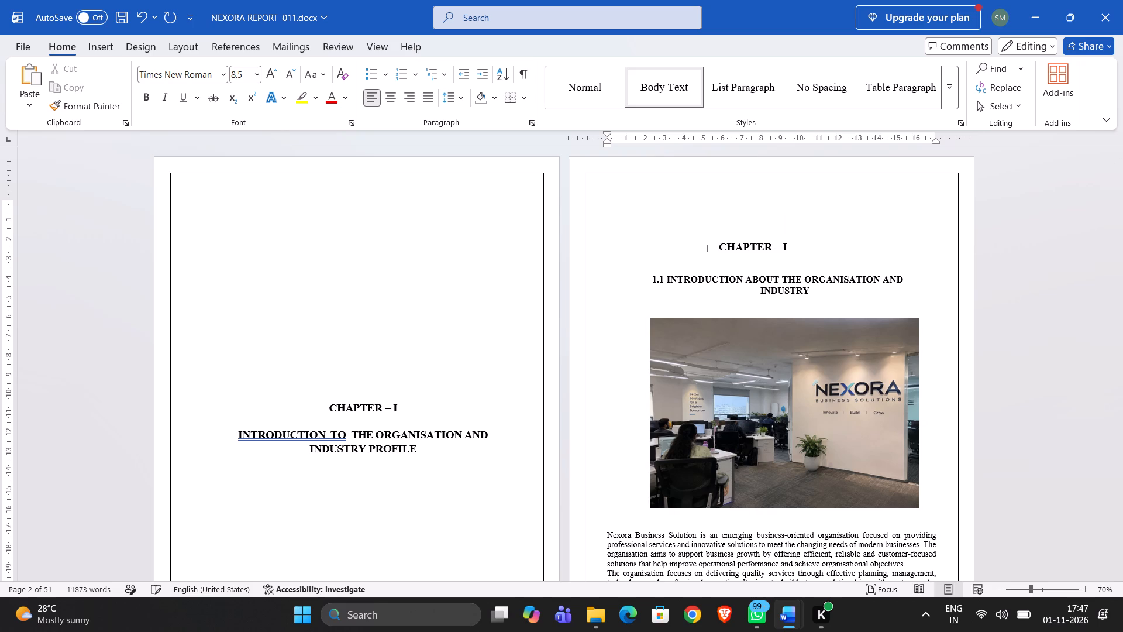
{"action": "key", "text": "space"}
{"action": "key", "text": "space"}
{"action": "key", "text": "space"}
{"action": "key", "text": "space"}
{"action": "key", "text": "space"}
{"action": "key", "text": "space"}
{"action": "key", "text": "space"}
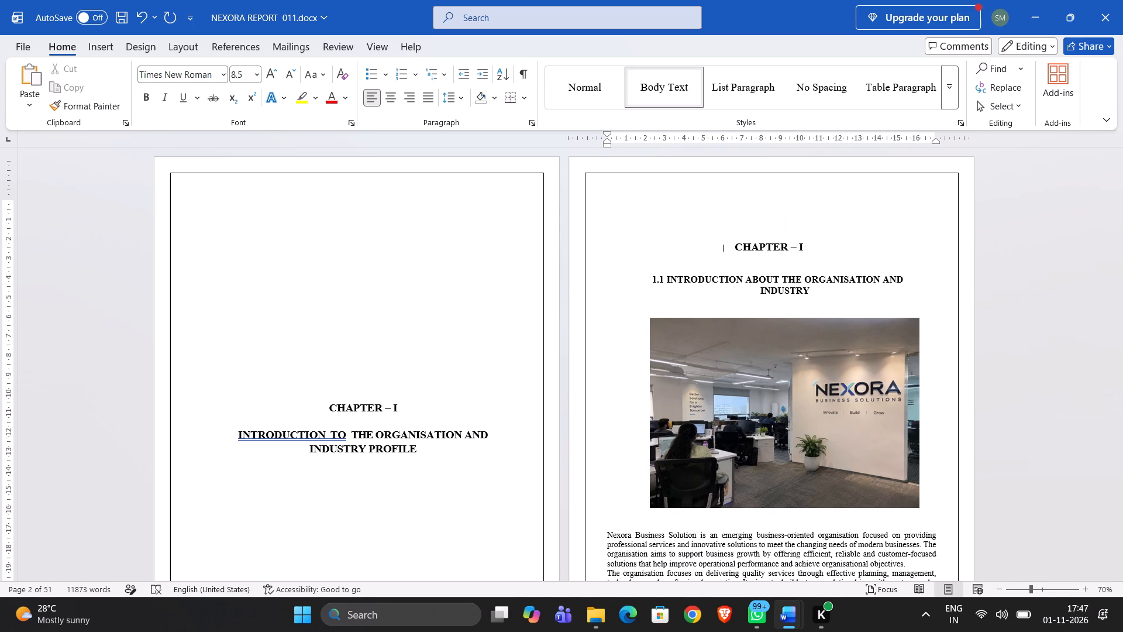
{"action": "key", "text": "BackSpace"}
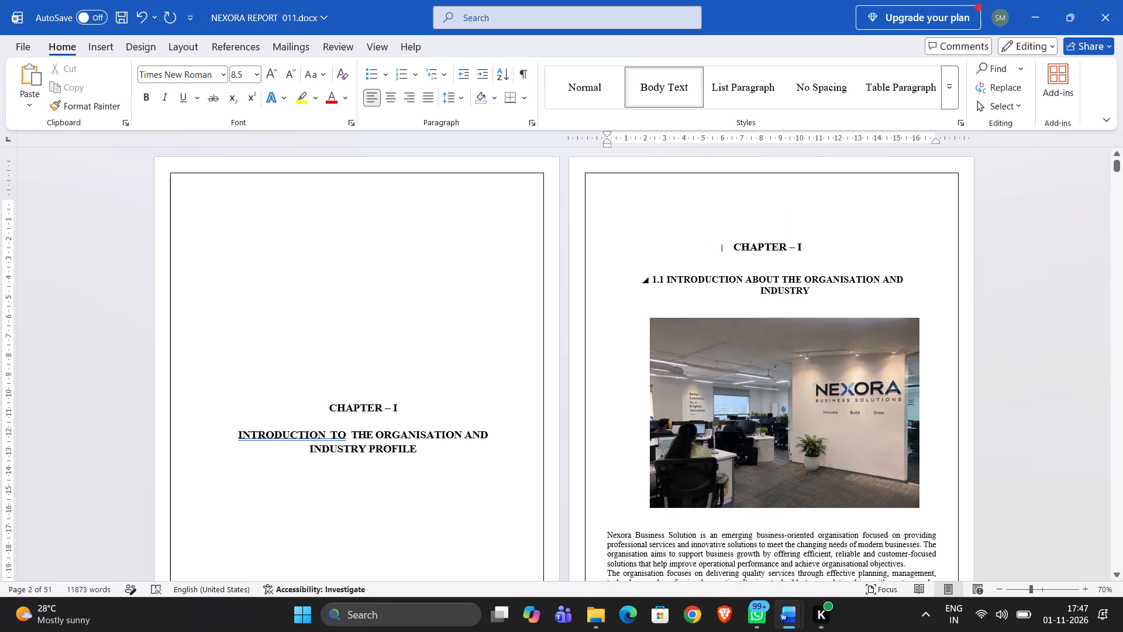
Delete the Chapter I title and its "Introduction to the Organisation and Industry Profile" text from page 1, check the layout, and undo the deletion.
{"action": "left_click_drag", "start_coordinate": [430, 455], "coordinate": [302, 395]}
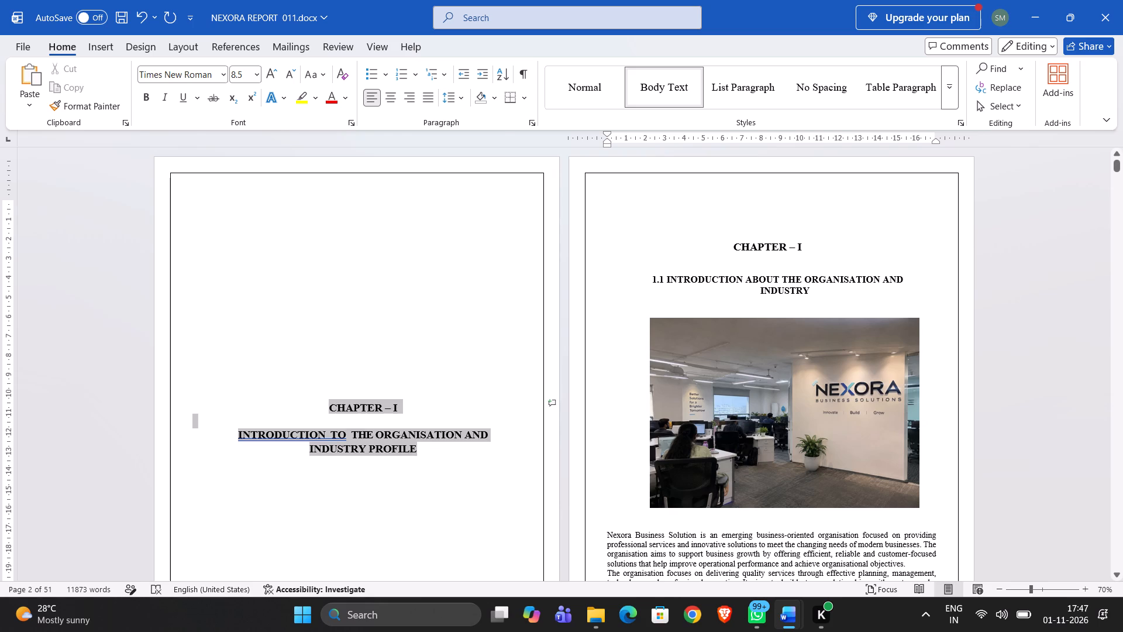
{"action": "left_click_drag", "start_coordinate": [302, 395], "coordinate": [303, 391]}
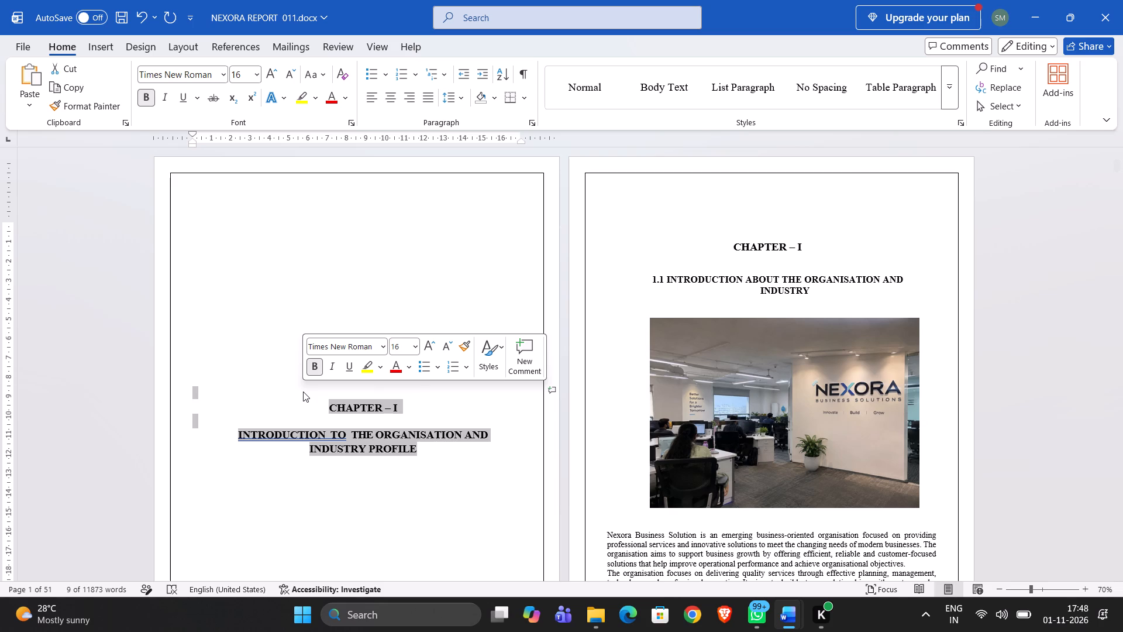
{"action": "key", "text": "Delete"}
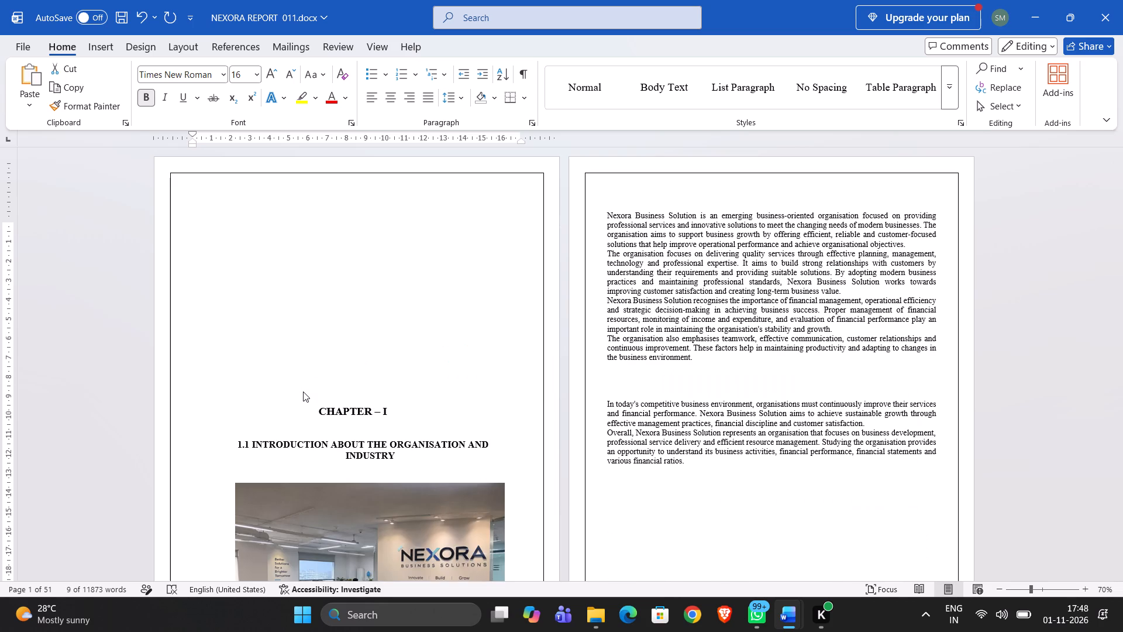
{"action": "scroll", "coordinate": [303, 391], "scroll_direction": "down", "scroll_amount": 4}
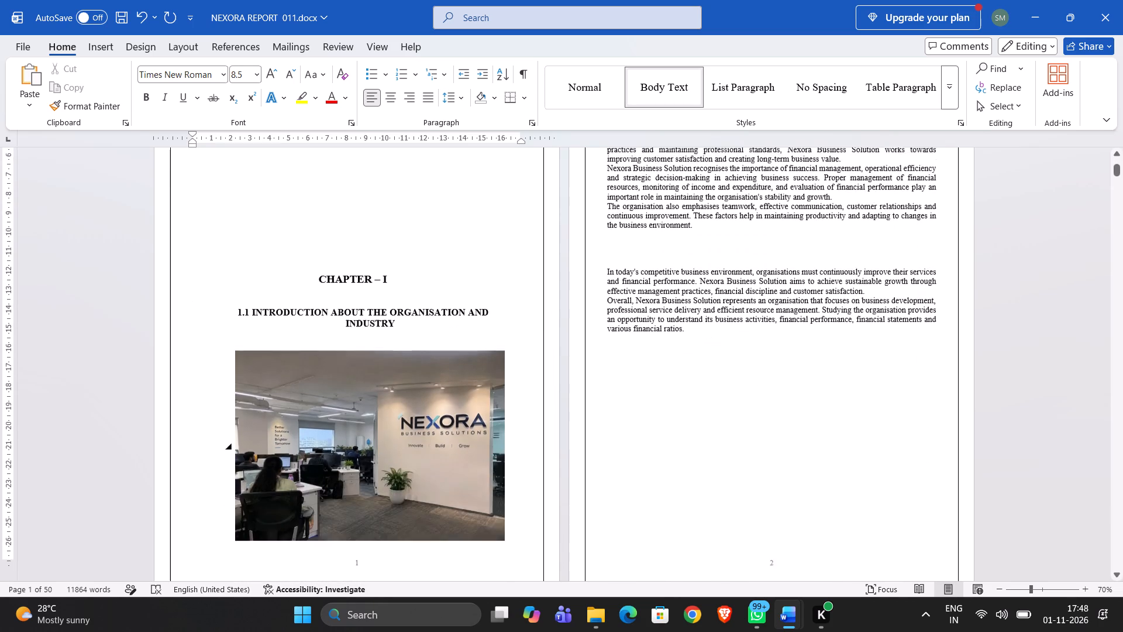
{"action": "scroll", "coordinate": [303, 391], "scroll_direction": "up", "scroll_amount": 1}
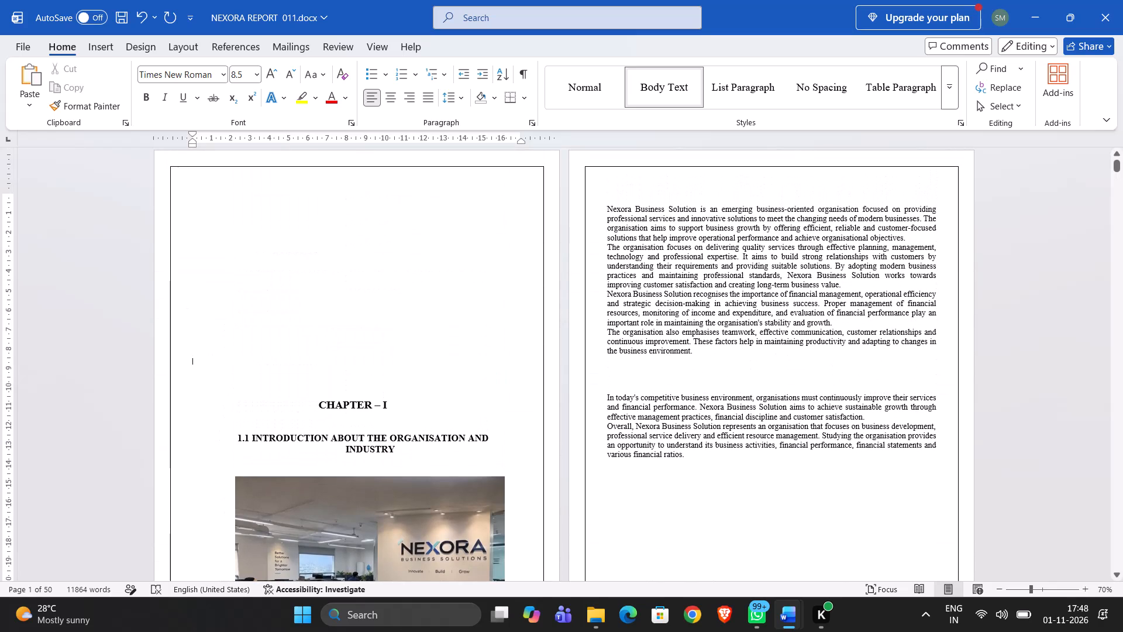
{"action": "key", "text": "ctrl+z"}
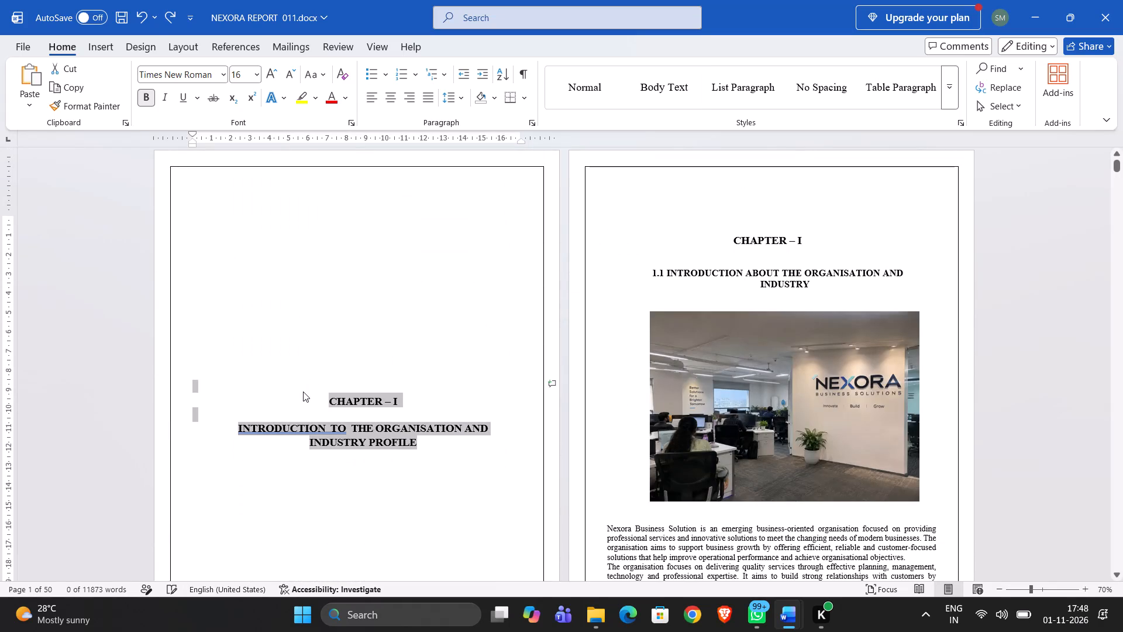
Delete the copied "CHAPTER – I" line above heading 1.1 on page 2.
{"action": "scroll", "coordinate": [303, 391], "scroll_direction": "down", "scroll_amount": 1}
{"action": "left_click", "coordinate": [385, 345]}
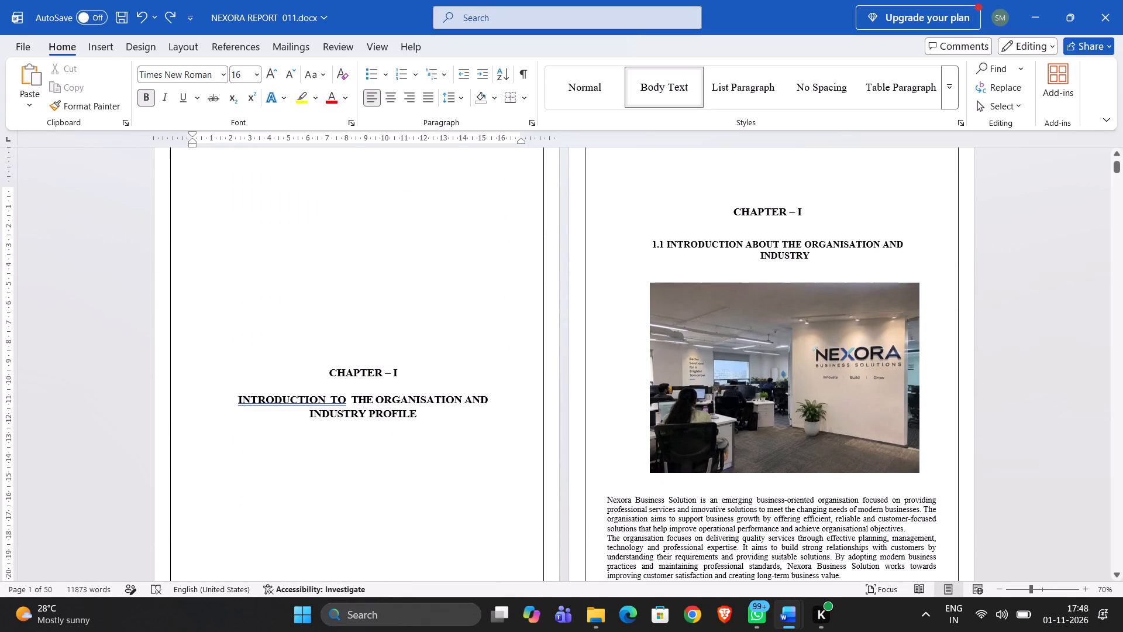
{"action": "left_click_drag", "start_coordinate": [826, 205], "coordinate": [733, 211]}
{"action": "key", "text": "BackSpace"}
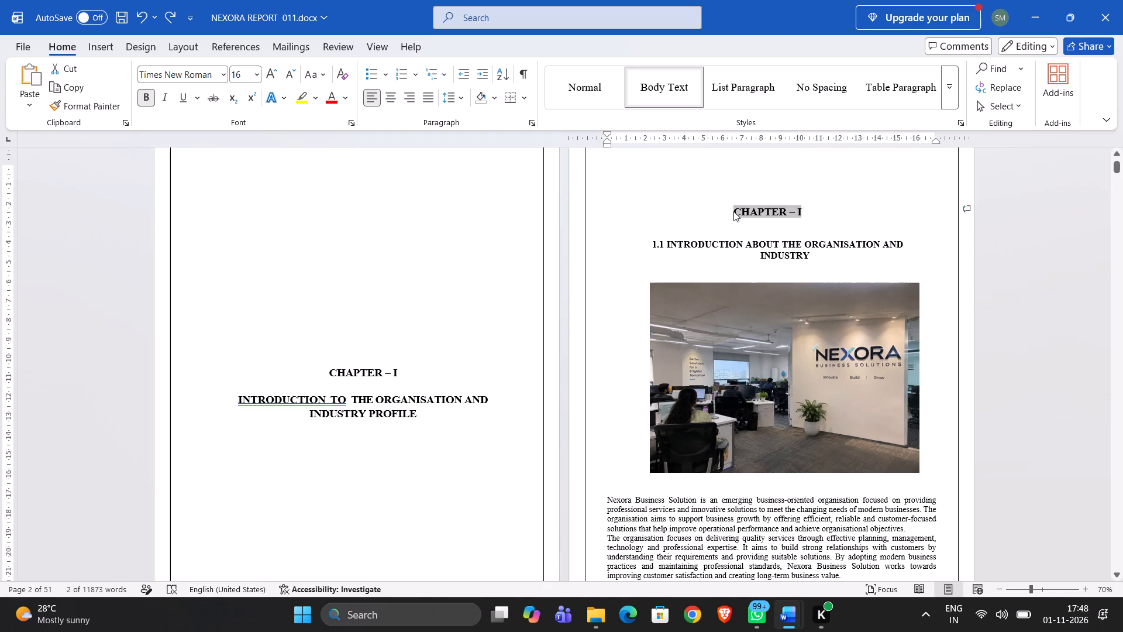
Review the page layout and numbering of the whole report, from the Chapter I title page through to the closing student details page.
{"action": "scroll", "coordinate": [733, 211], "scroll_direction": "up", "scroll_amount": 4}
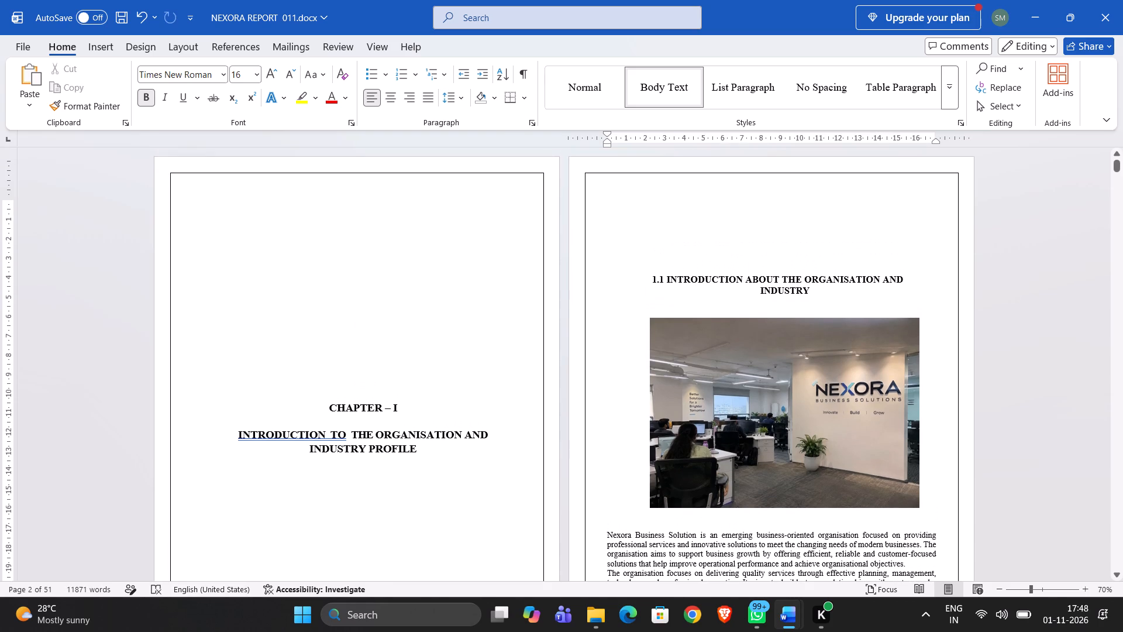
{"action": "scroll", "coordinate": [733, 211], "scroll_direction": "down", "scroll_amount": 4}
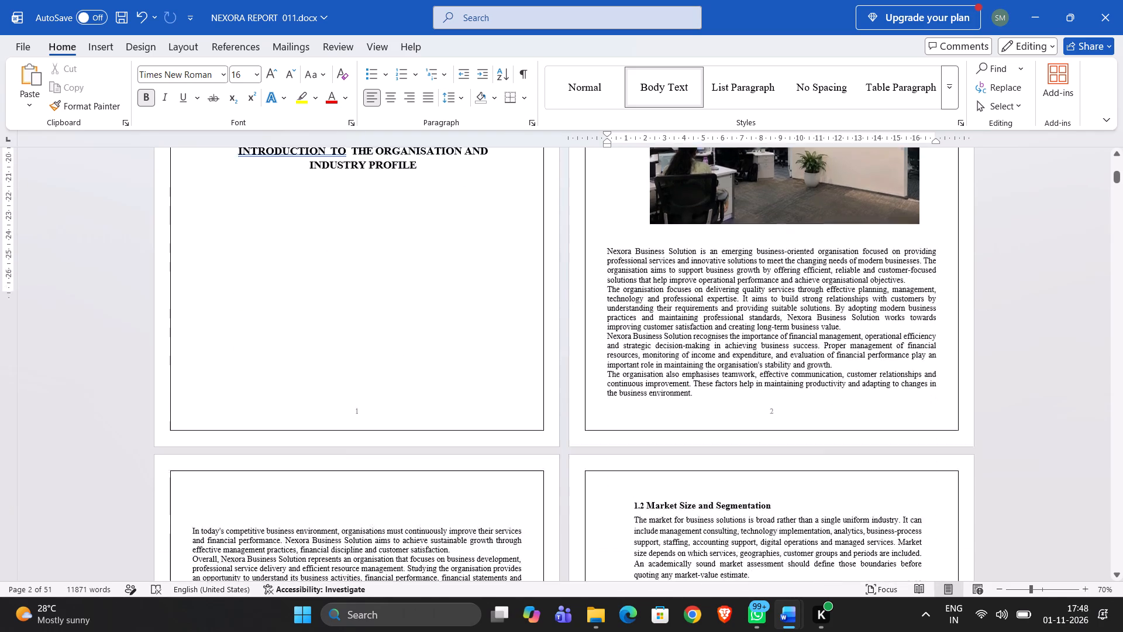
{"action": "scroll", "coordinate": [733, 211], "scroll_direction": "down", "scroll_amount": 10}
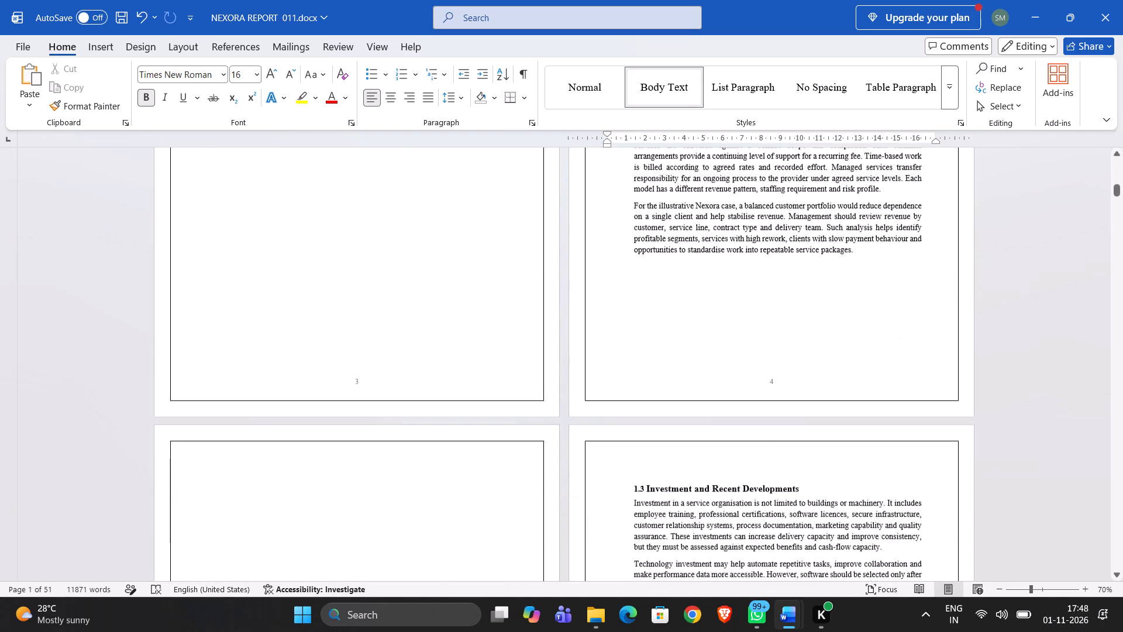
{"action": "scroll", "coordinate": [733, 211], "scroll_direction": "down", "scroll_amount": 12}
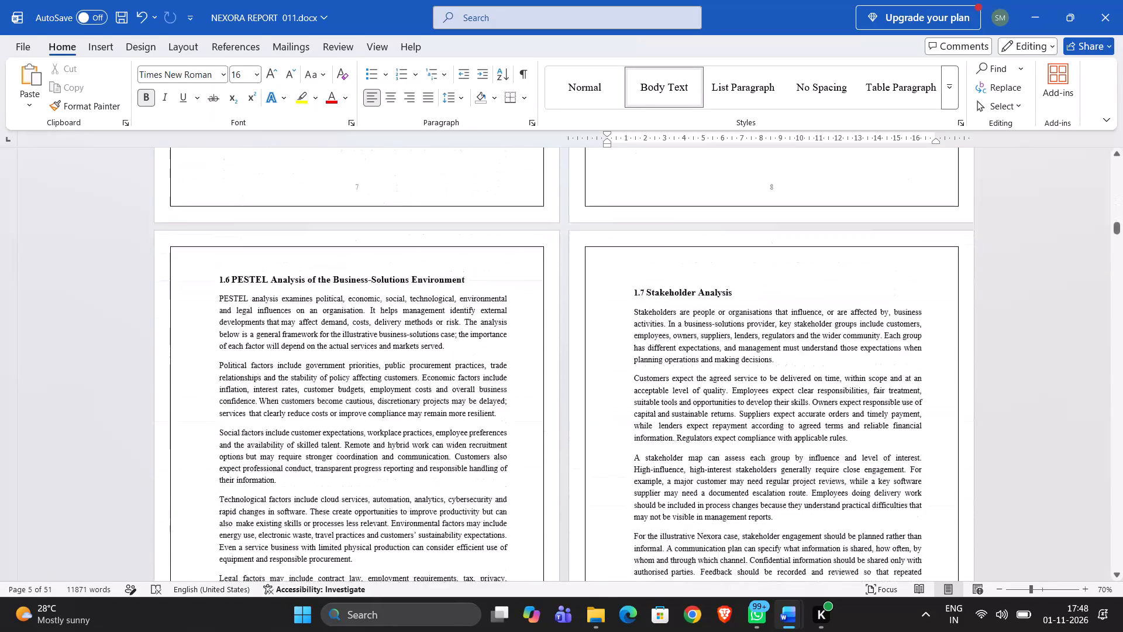
{"action": "scroll", "coordinate": [733, 211], "scroll_direction": "down", "scroll_amount": 19}
{"action": "scroll", "coordinate": [733, 211], "scroll_direction": "down", "scroll_amount": 4}
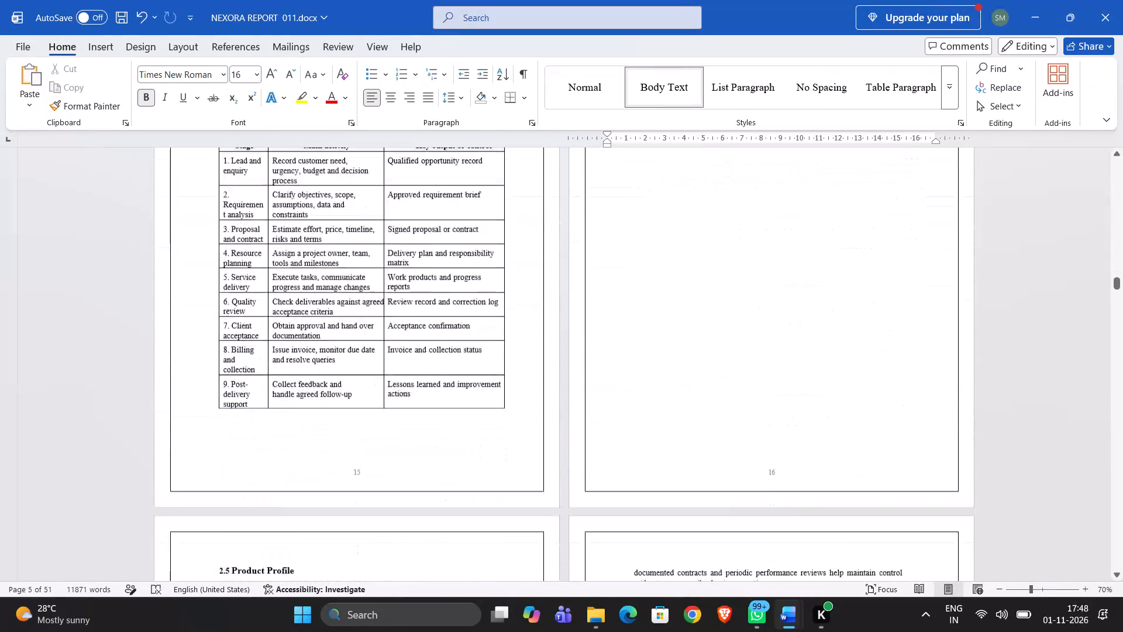
{"action": "scroll", "coordinate": [733, 211], "scroll_direction": "down", "scroll_amount": 15}
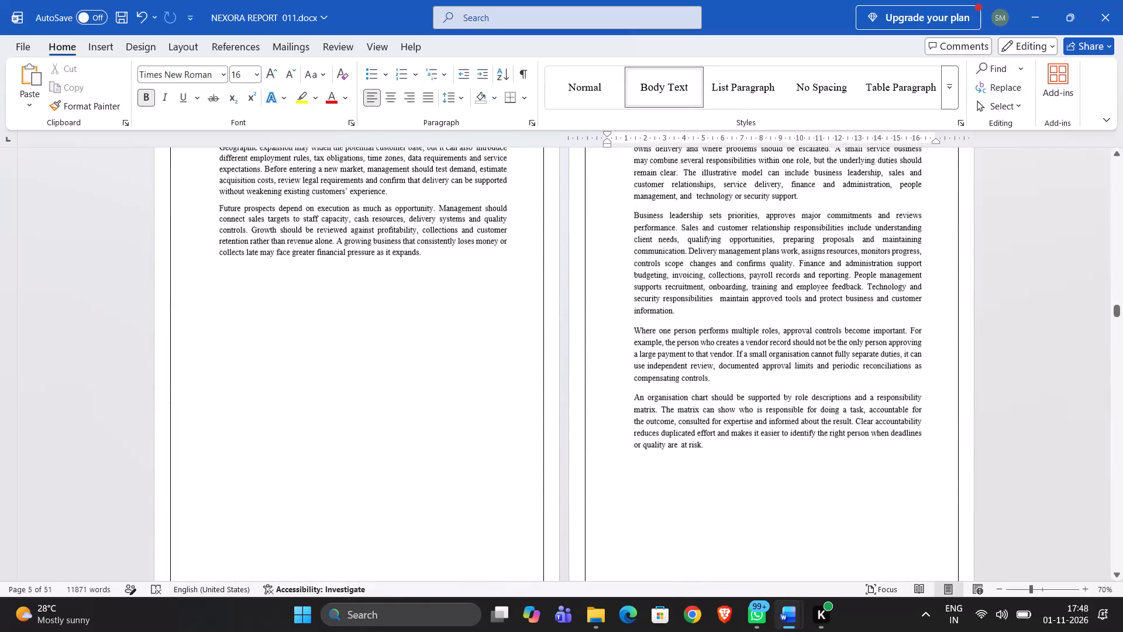
{"action": "scroll", "coordinate": [733, 211], "scroll_direction": "down", "scroll_amount": 6}
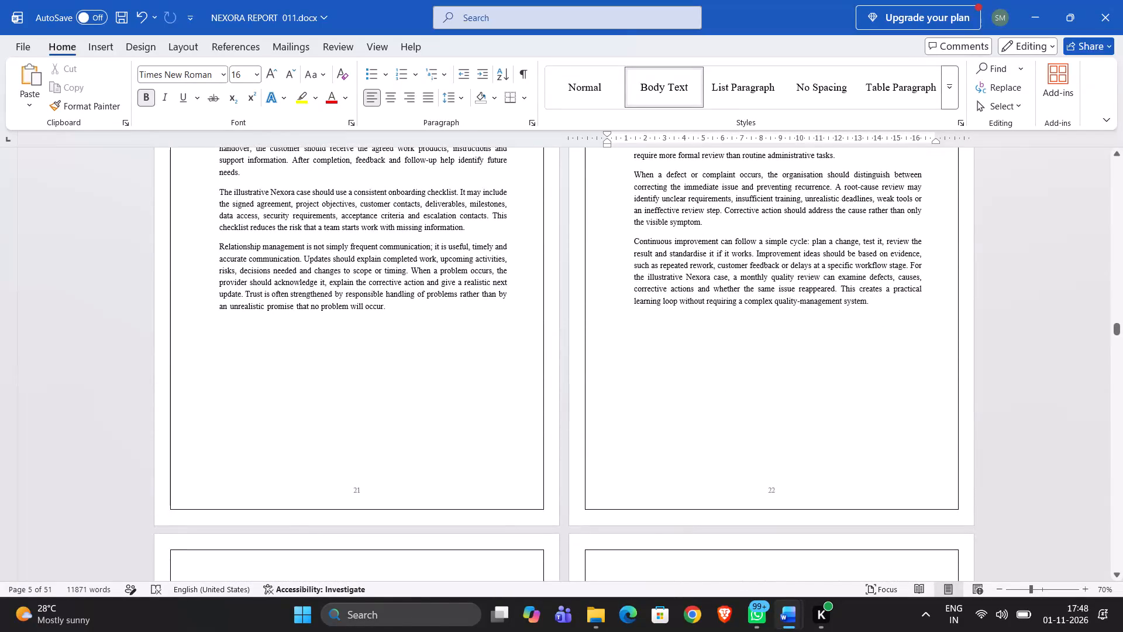
{"action": "scroll", "coordinate": [733, 211], "scroll_direction": "down", "scroll_amount": 5}
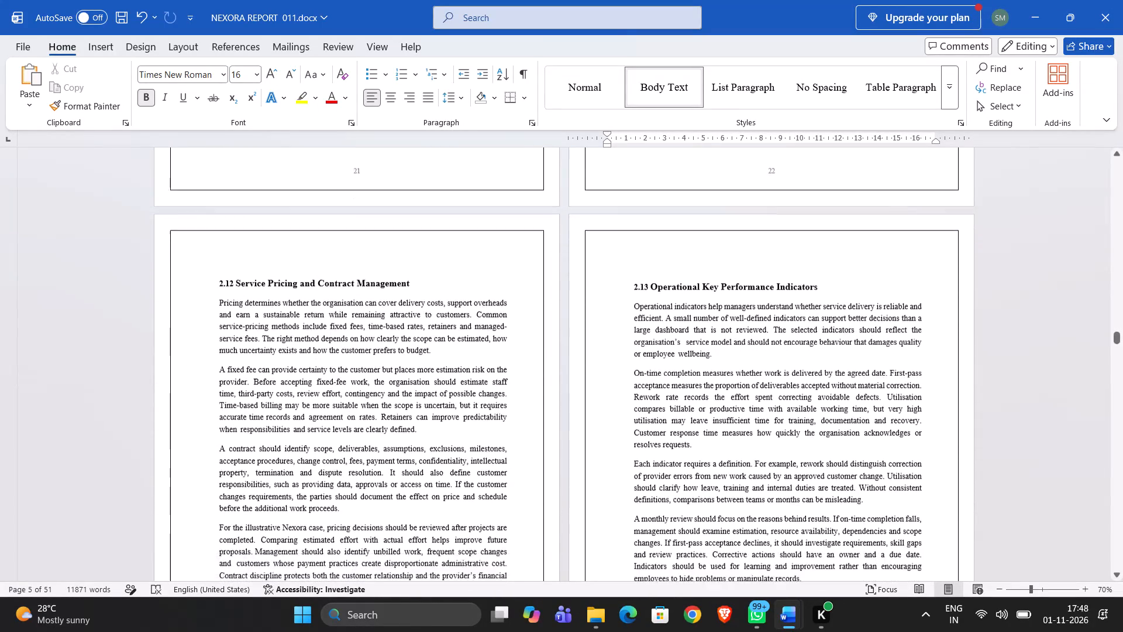
{"action": "scroll", "coordinate": [733, 211], "scroll_direction": "down", "scroll_amount": 9}
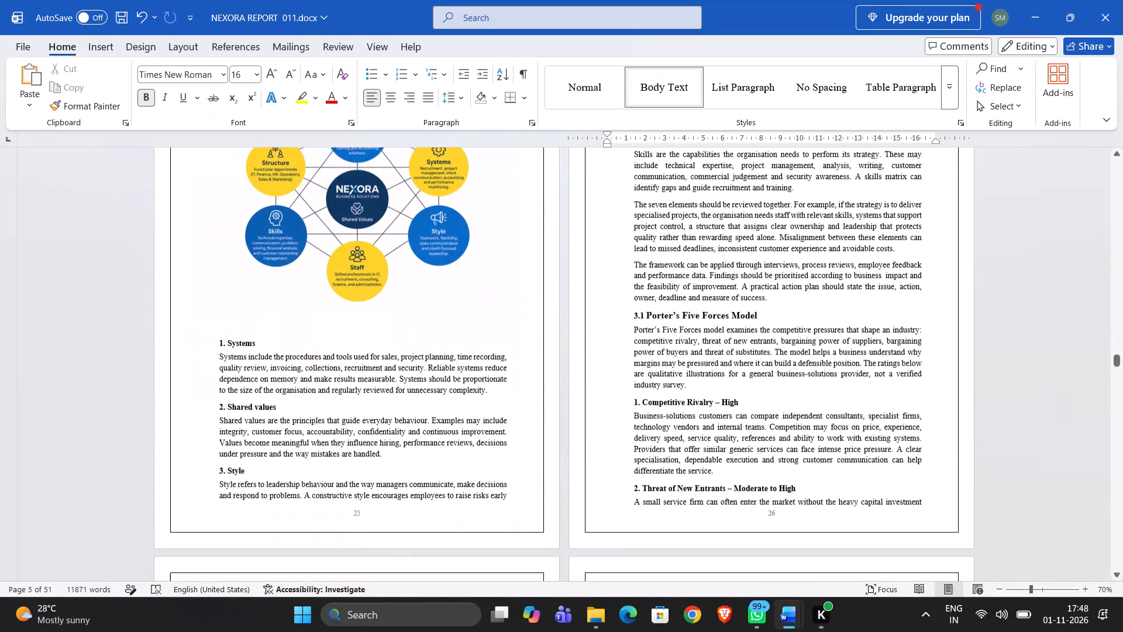
{"action": "scroll", "coordinate": [733, 211], "scroll_direction": "down", "scroll_amount": 2}
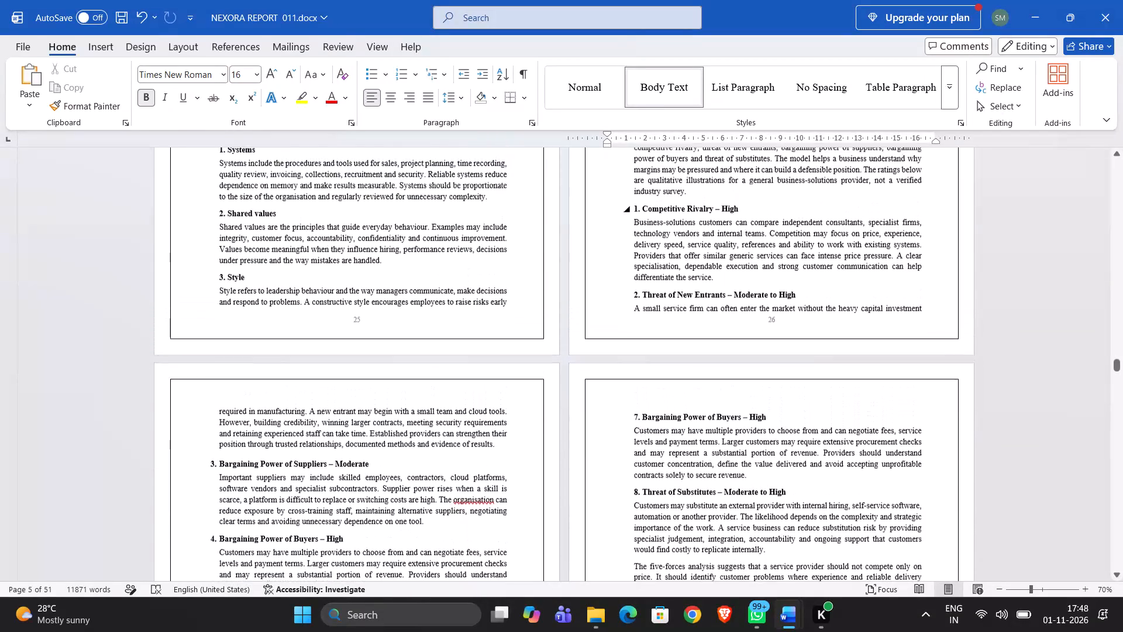
{"action": "scroll", "coordinate": [733, 211], "scroll_direction": "down", "scroll_amount": 13}
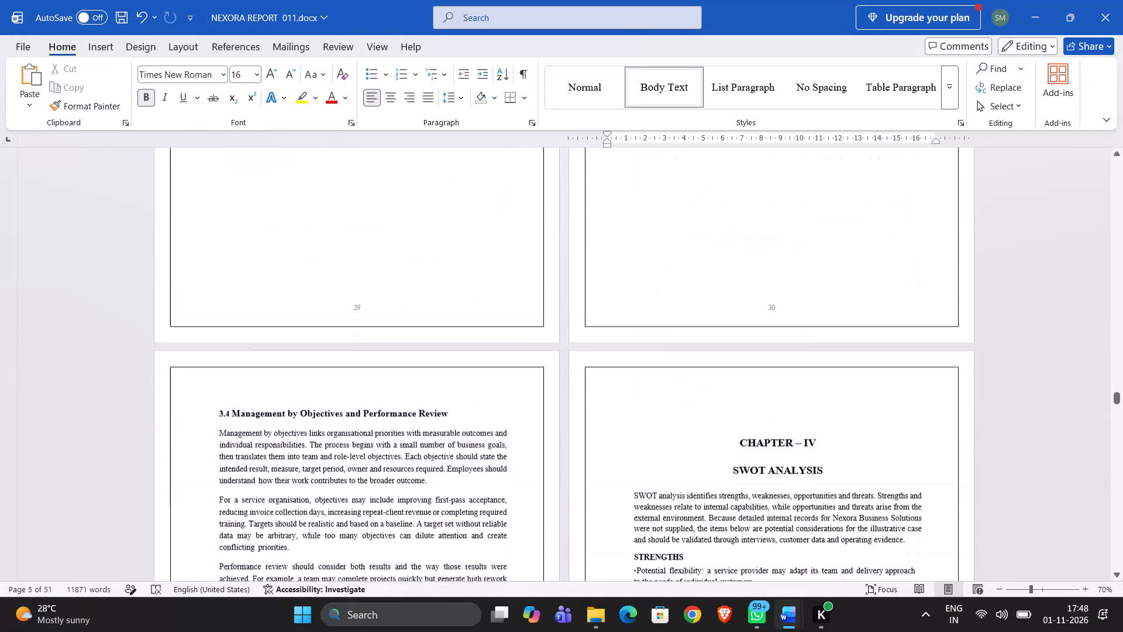
{"action": "scroll", "coordinate": [733, 211], "scroll_direction": "down", "scroll_amount": 7}
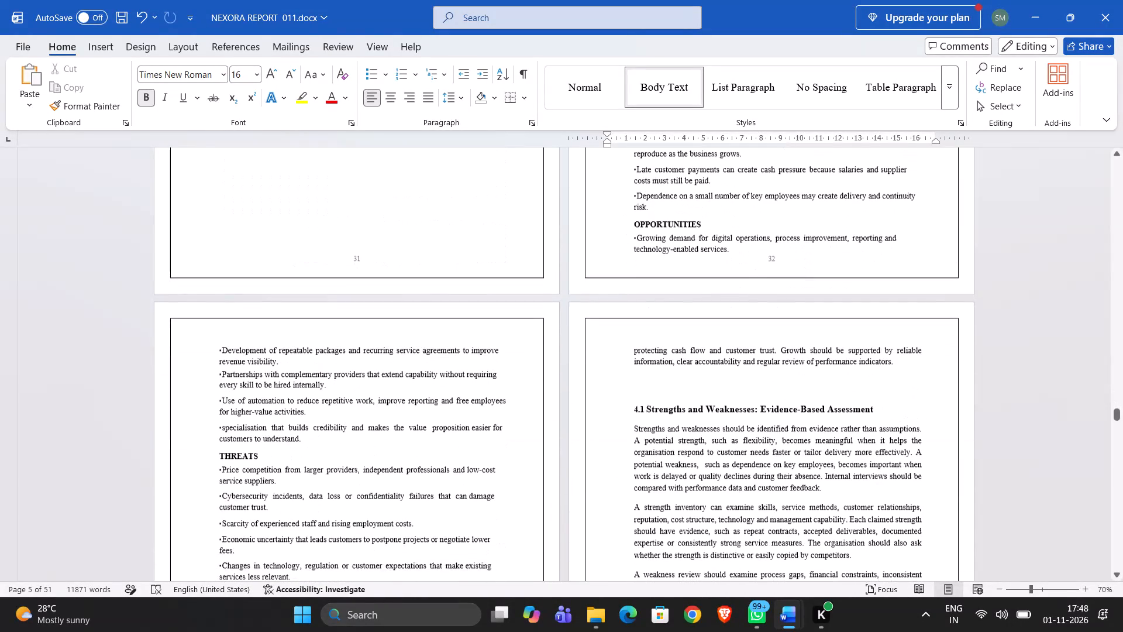
{"action": "scroll", "coordinate": [733, 211], "scroll_direction": "down", "scroll_amount": 11}
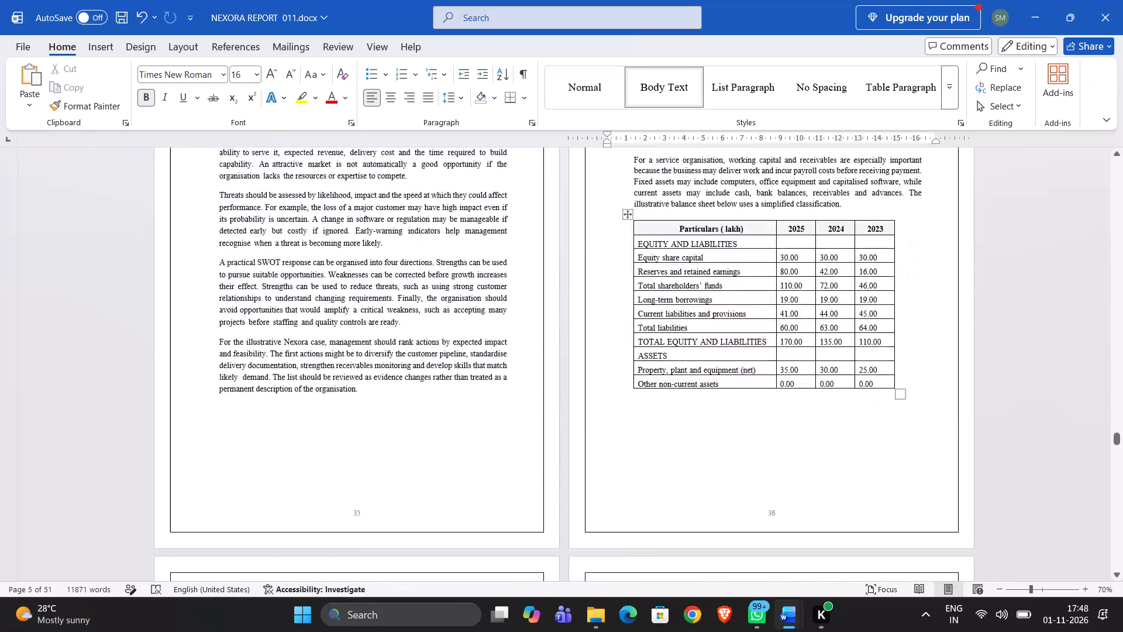
{"action": "scroll", "coordinate": [733, 211], "scroll_direction": "down", "scroll_amount": 7}
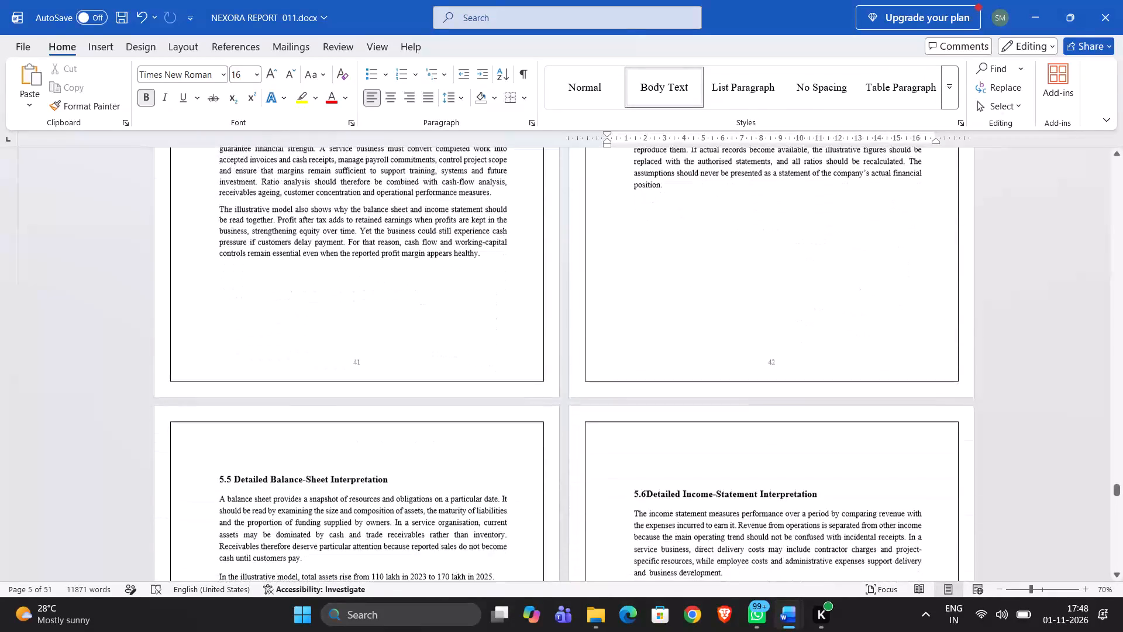
{"action": "scroll", "coordinate": [733, 211], "scroll_direction": "down", "scroll_amount": 10}
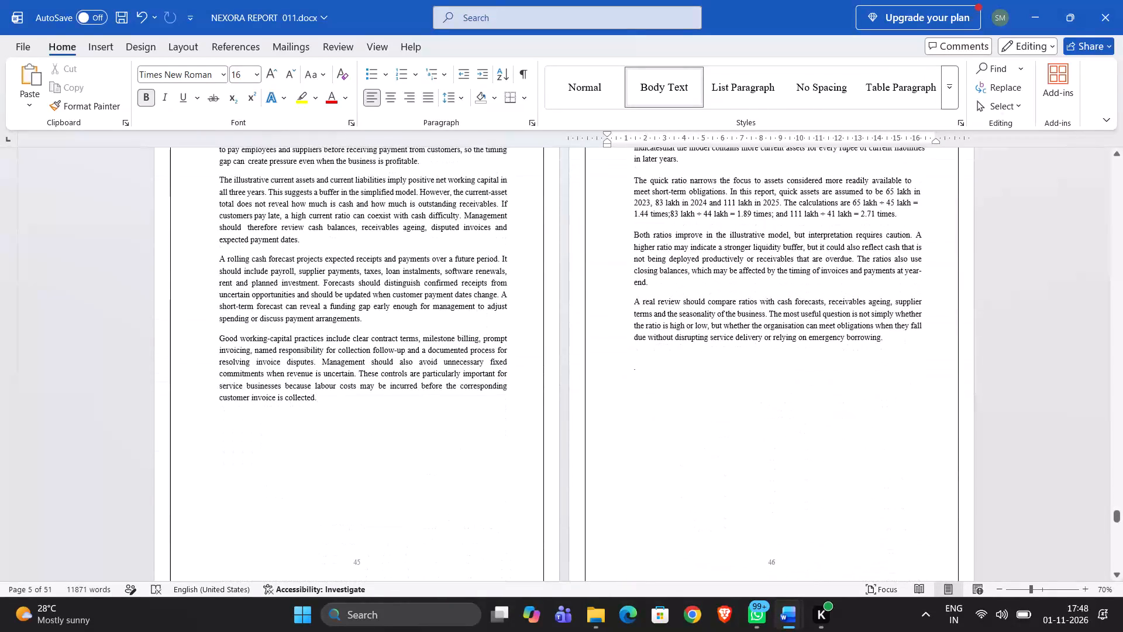
{"action": "scroll", "coordinate": [733, 211], "scroll_direction": "down", "scroll_amount": 16}
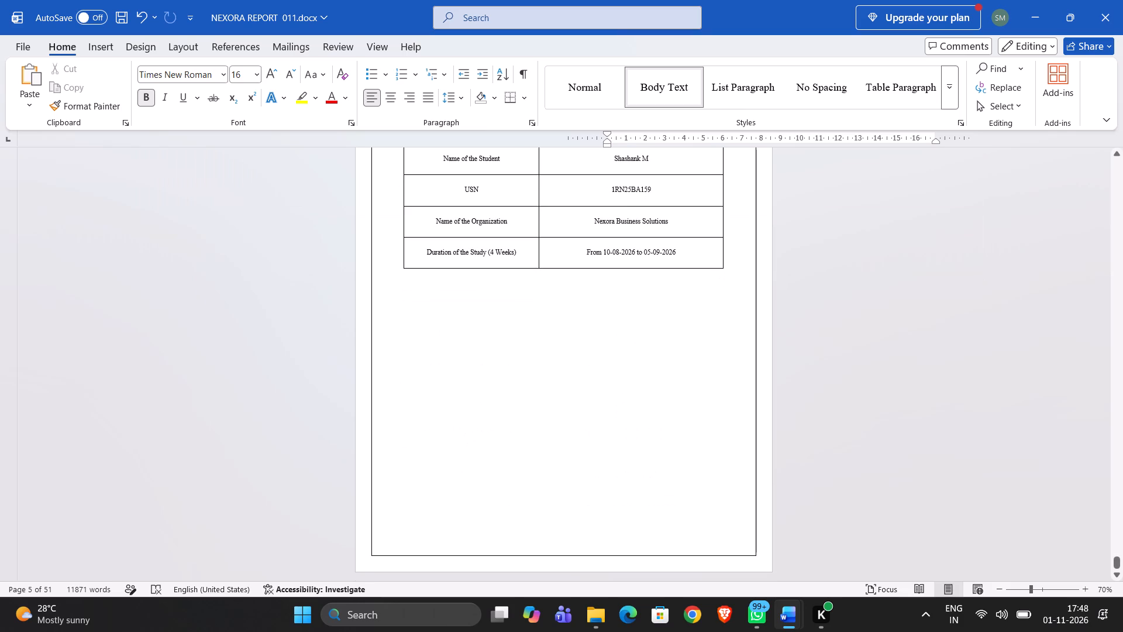
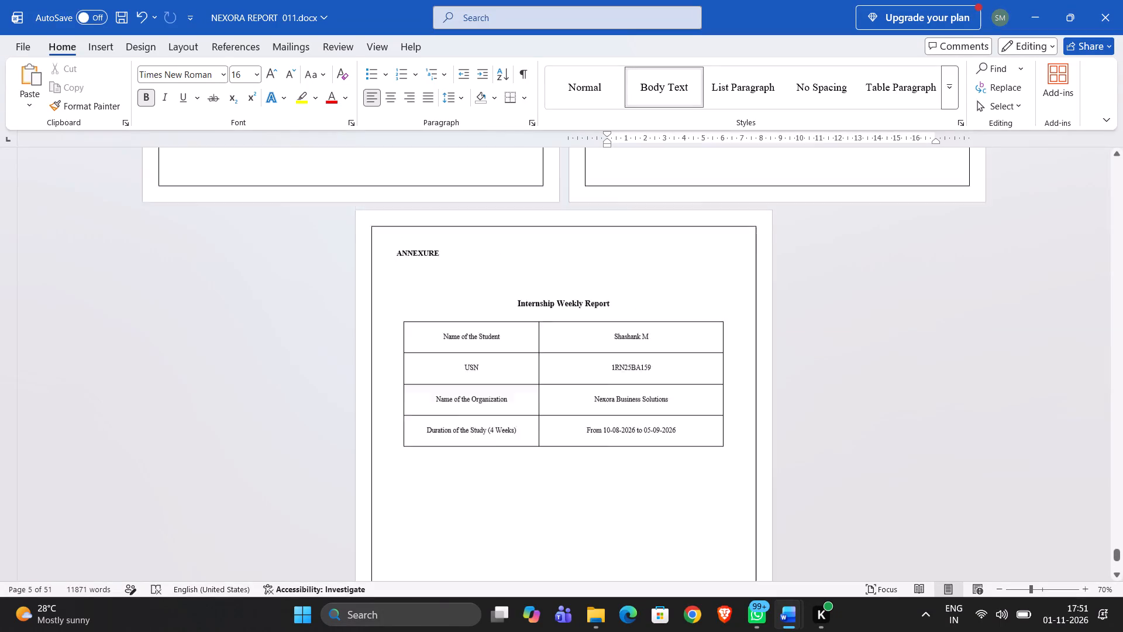
Save a copy of the report in the Documents folder as NEXORA FINAL REPORT, keeping the Word Document format.
{"action": "scroll", "coordinate": [733, 211], "scroll_direction": "up", "scroll_amount": 18}
{"action": "scroll", "coordinate": [733, 211], "scroll_direction": "up", "scroll_amount": 20}
{"action": "scroll", "coordinate": [733, 211], "scroll_direction": "up", "scroll_amount": 20}
{"action": "scroll", "coordinate": [733, 211], "scroll_direction": "up", "scroll_amount": 20}
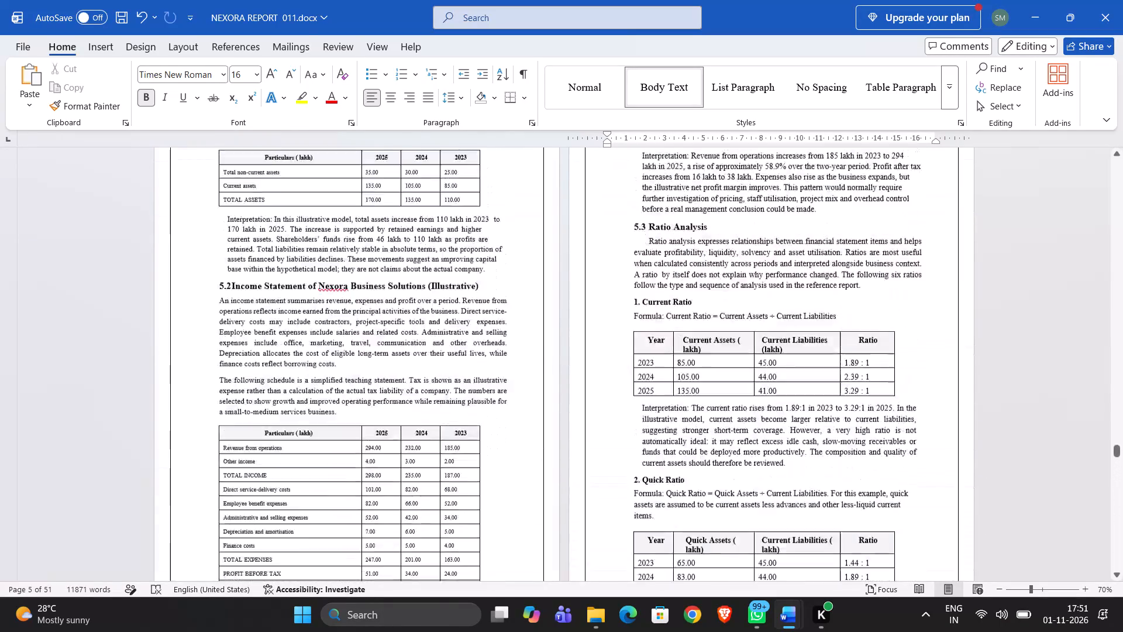
{"action": "scroll", "coordinate": [733, 211], "scroll_direction": "up", "scroll_amount": 20}
{"action": "scroll", "coordinate": [733, 211], "scroll_direction": "up", "scroll_amount": 20}
{"action": "scroll", "coordinate": [733, 211], "scroll_direction": "up", "scroll_amount": 20}
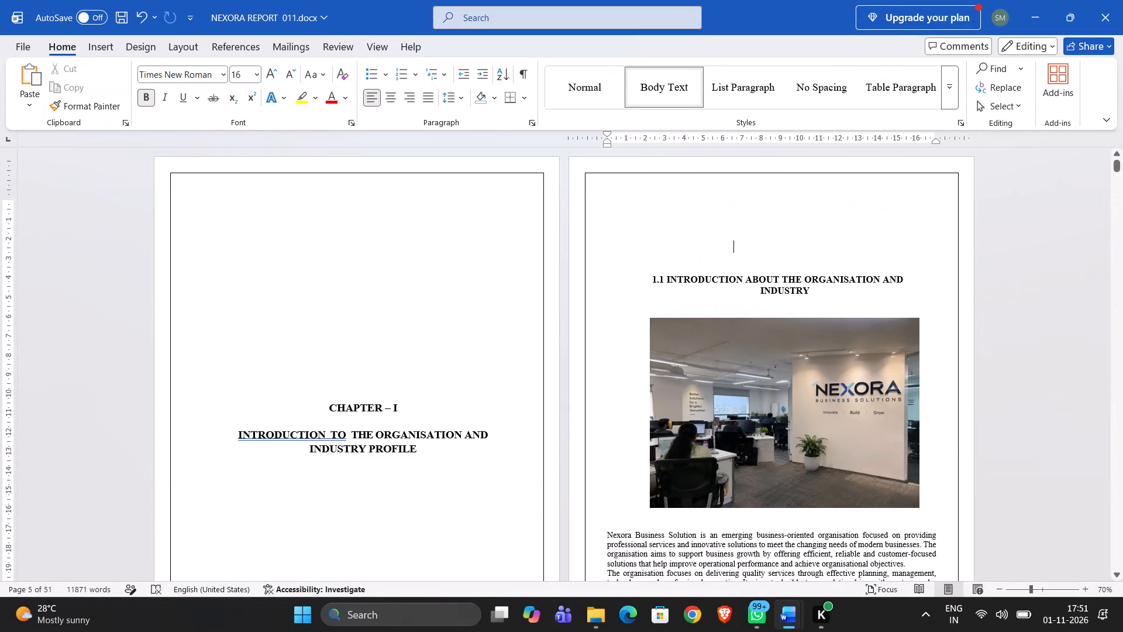
{"action": "left_click", "coordinate": [21, 40]}
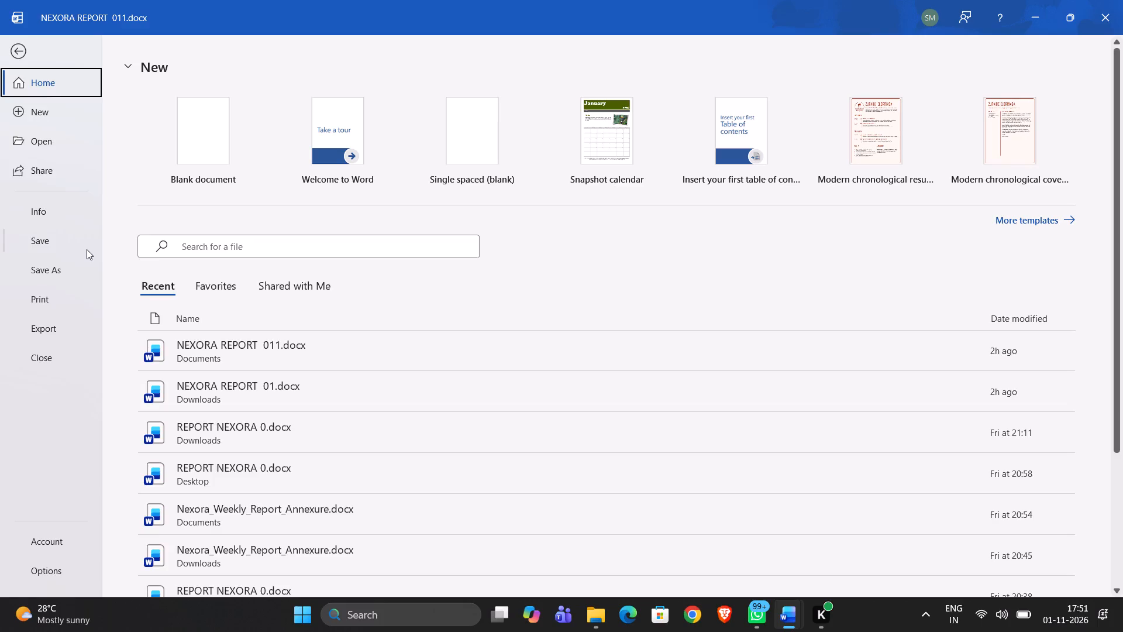
{"action": "left_click", "coordinate": [45, 278]}
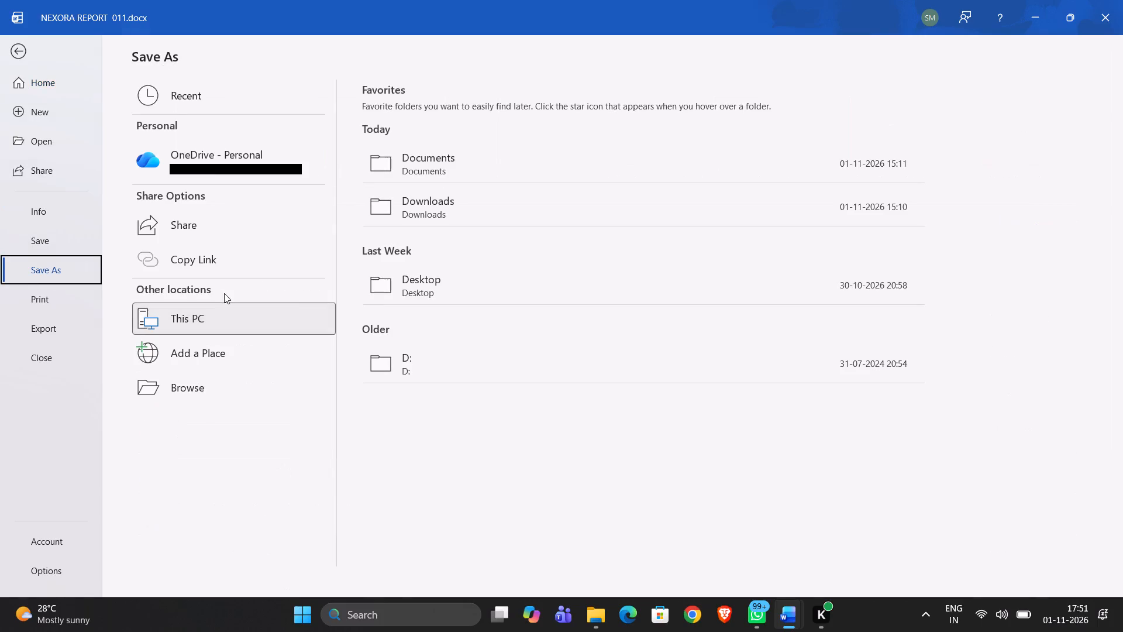
{"action": "left_click", "coordinate": [483, 156]}
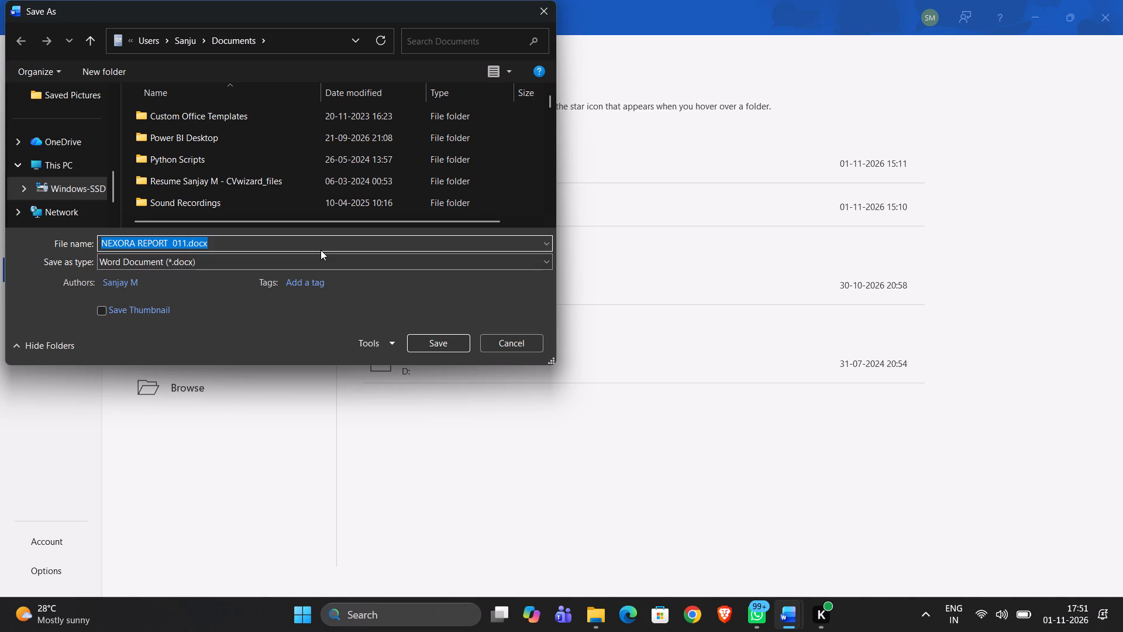
{"action": "key", "text": "BackSpace"}
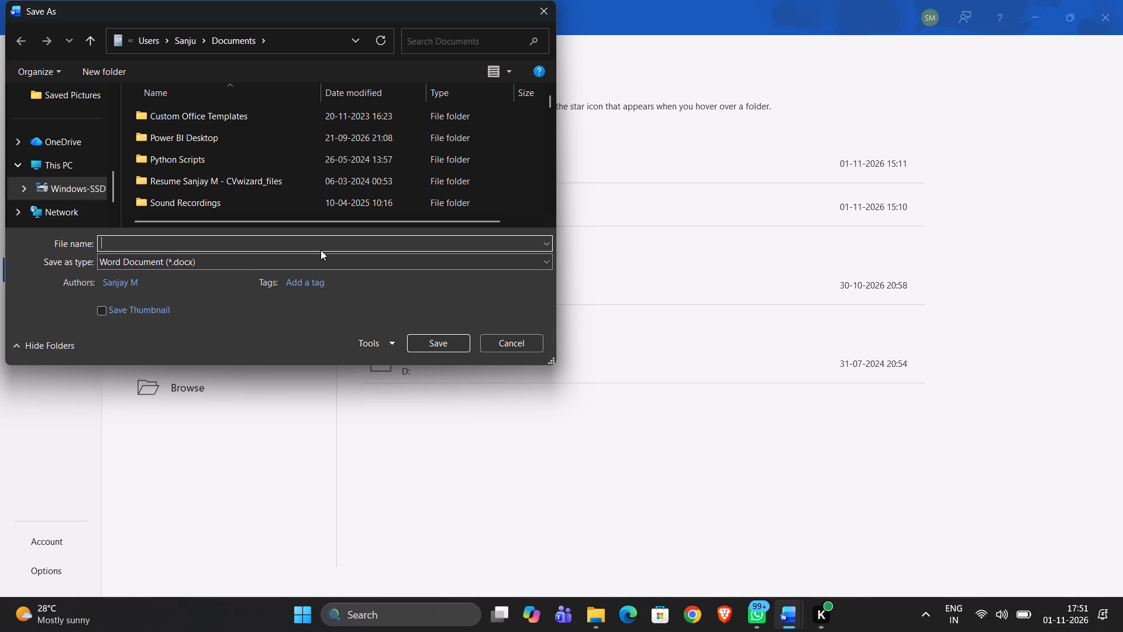
{"action": "type", "text": "ne"}
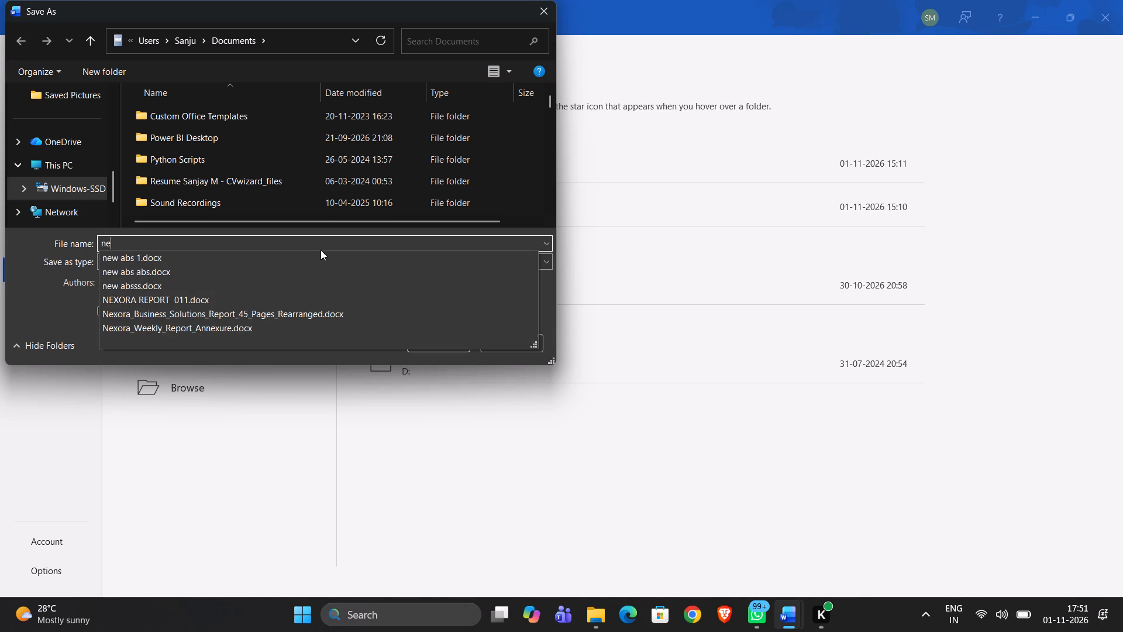
{"action": "key", "text": "BackSpace"}
{"action": "key", "text": "BackSpace"}
{"action": "type", "text": "NEX"}
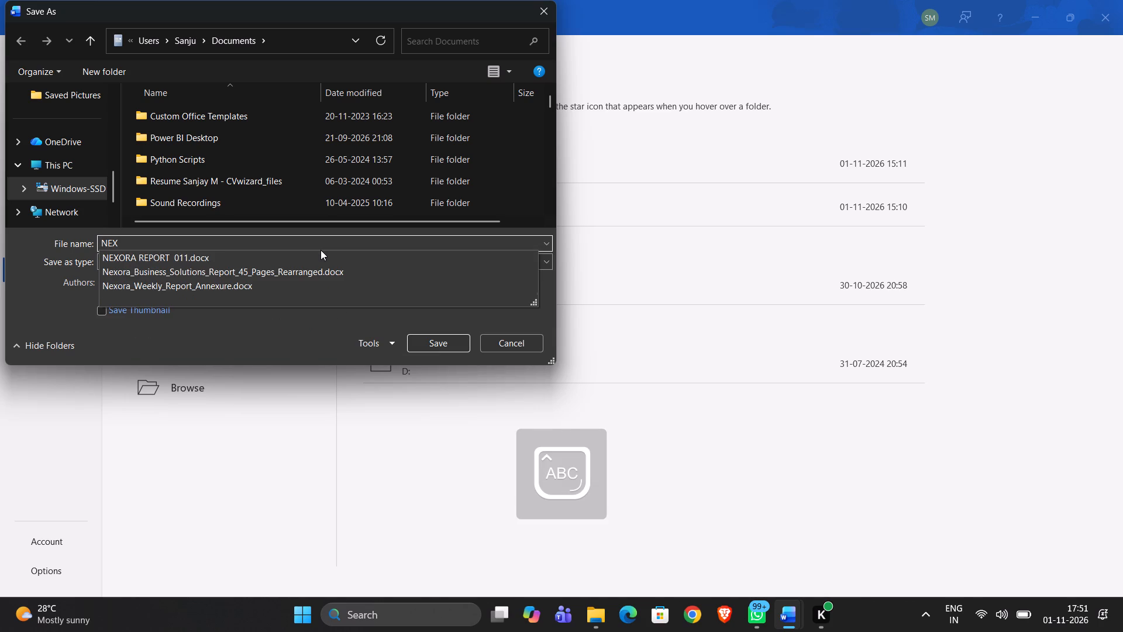
{"action": "type", "text": "ORA"}
{"action": "key", "text": "space"}
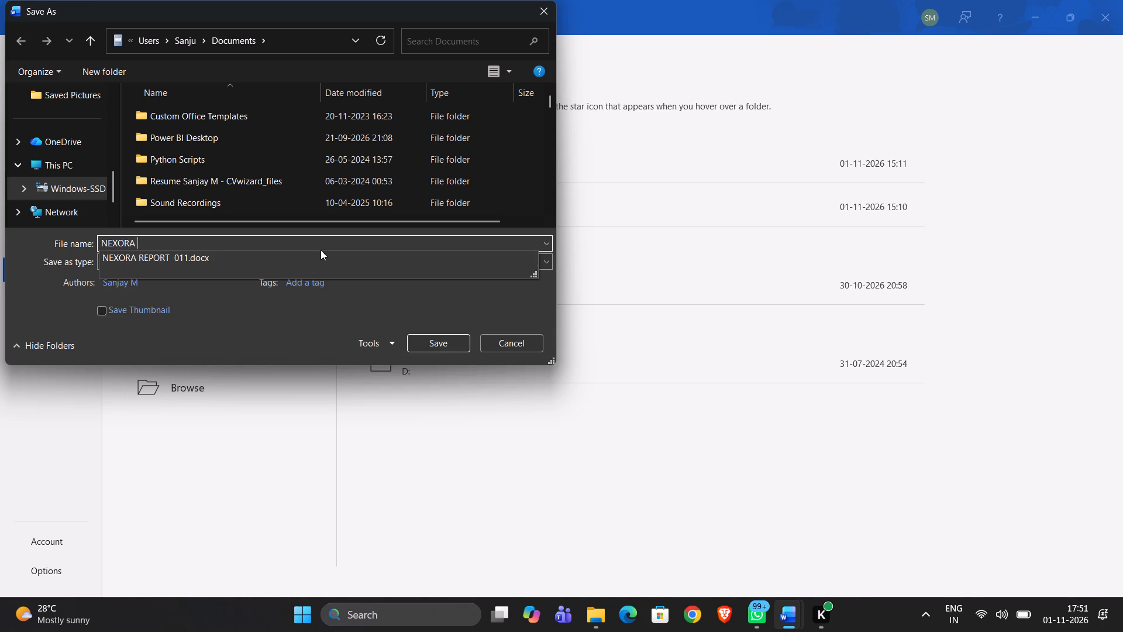
{"action": "type", "text": "FINAL"}
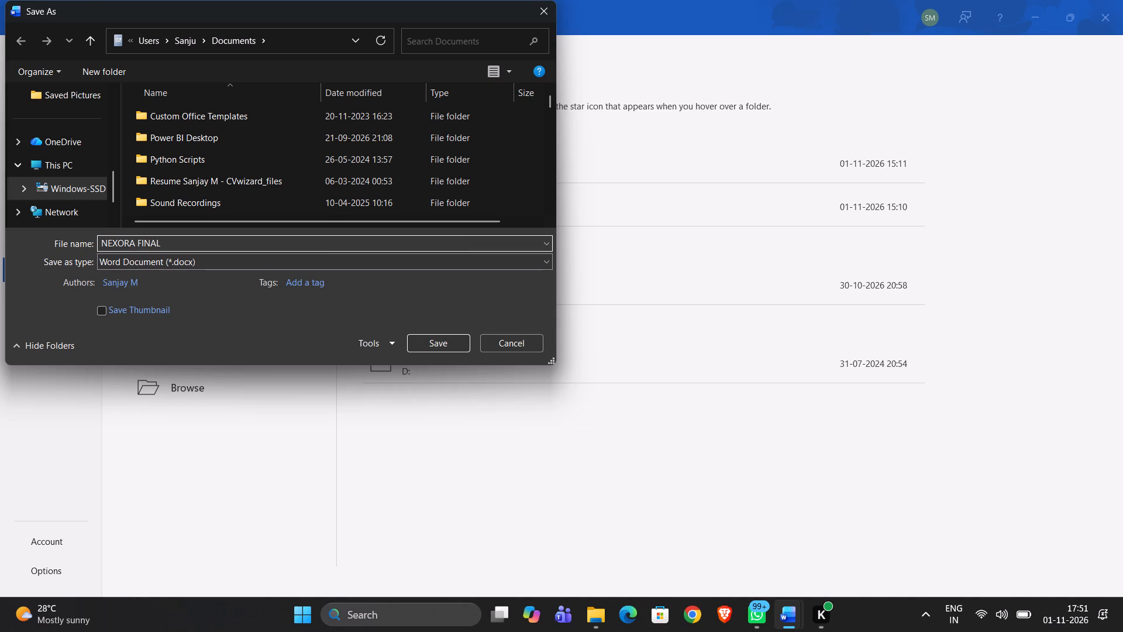
{"action": "key", "text": "space"}
{"action": "type", "text": "REPORT"}
{"action": "left_click", "coordinate": [439, 342]}
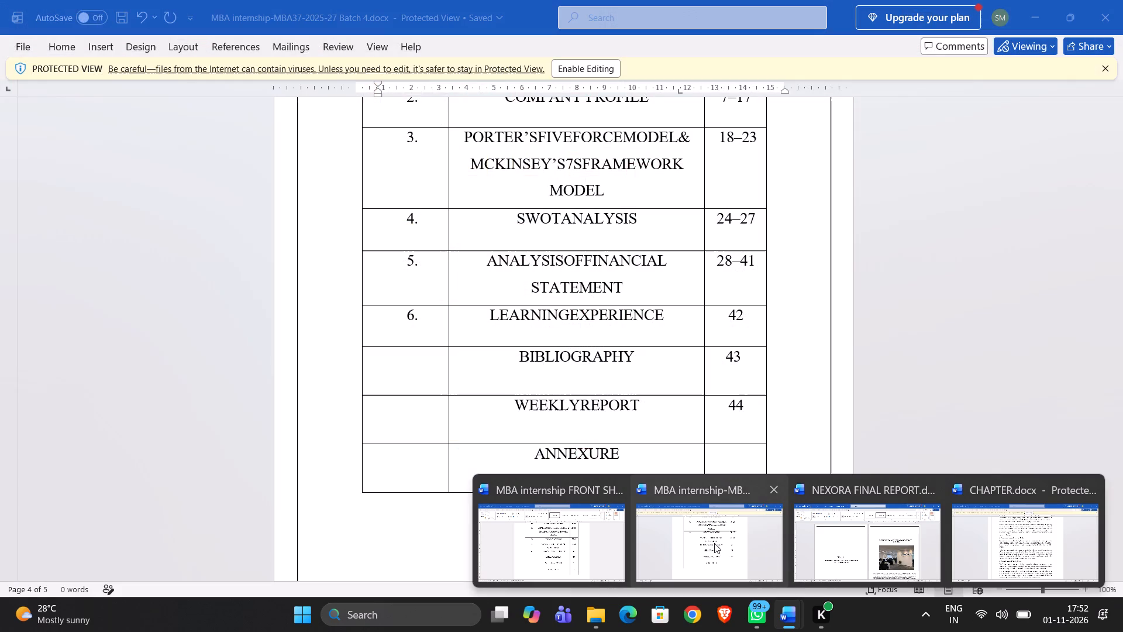
Switch to the MBA internship-MBA37-2025-27 Batch 4 document, look over its contents table and declaration, and close it.
{"action": "left_click", "coordinate": [714, 543]}
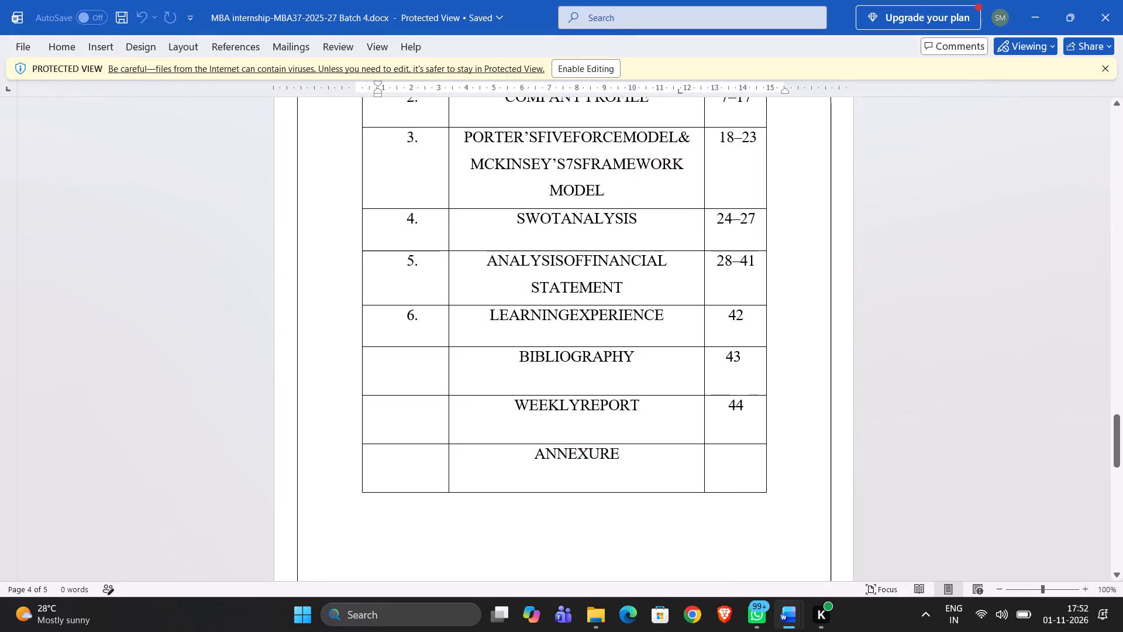
{"action": "scroll", "coordinate": [722, 487], "scroll_direction": "up", "scroll_amount": 20}
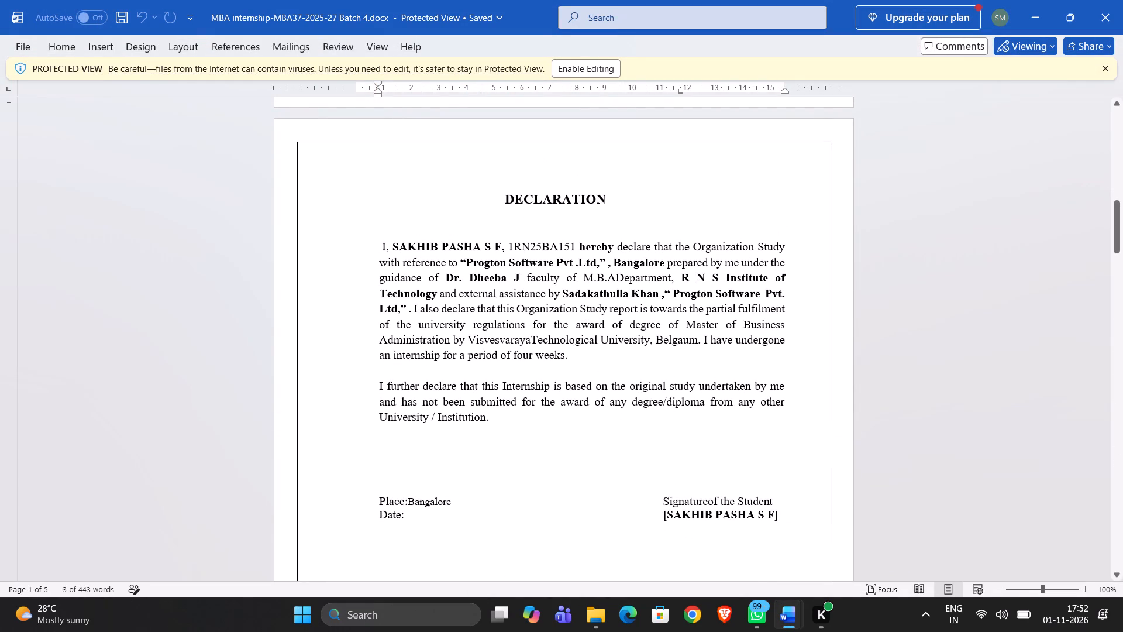
{"action": "left_click", "coordinate": [1104, 12]}
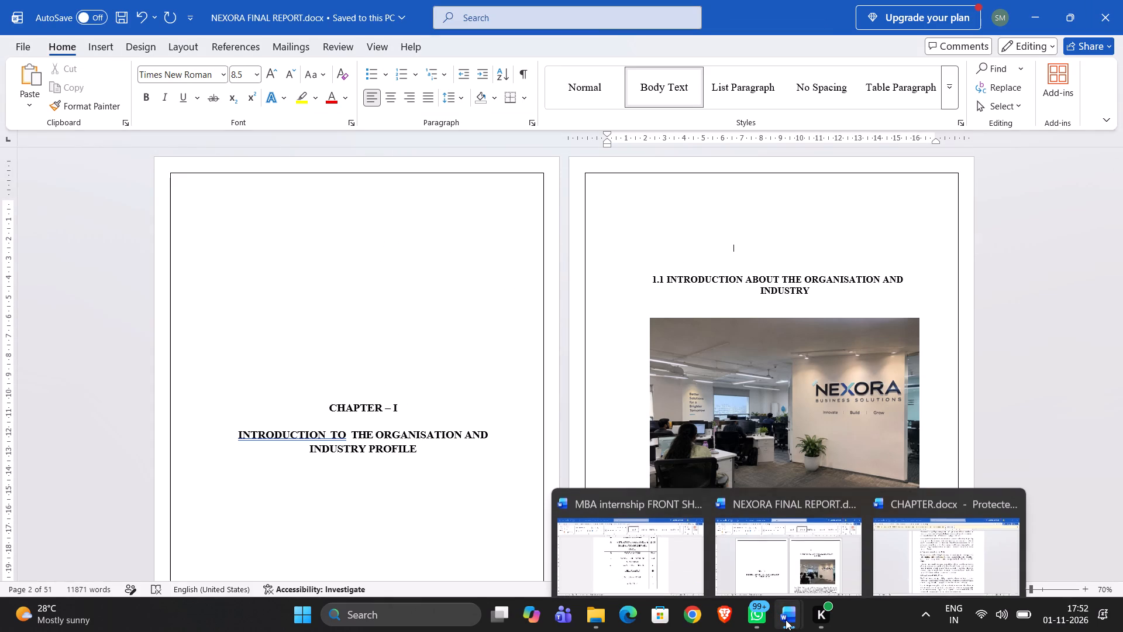
Switch to the MBA internship FRONT SHEET document and examine its table of contents, cover page, certificates and declaration.
{"action": "left_click", "coordinate": [668, 564]}
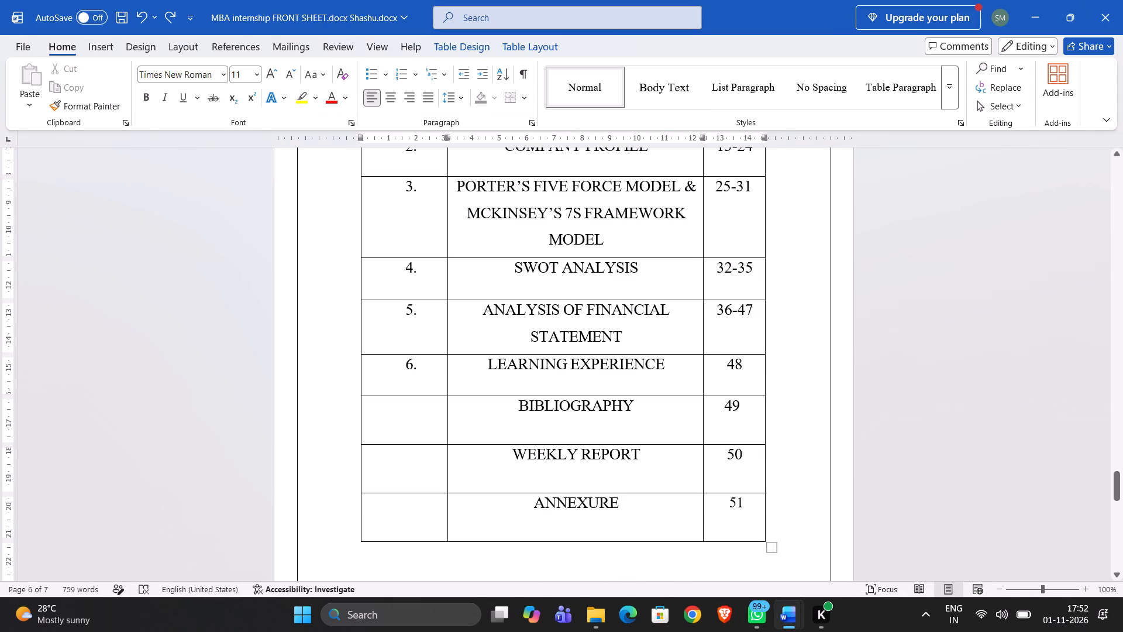
{"action": "scroll", "coordinate": [790, 370], "scroll_direction": "up", "scroll_amount": 5}
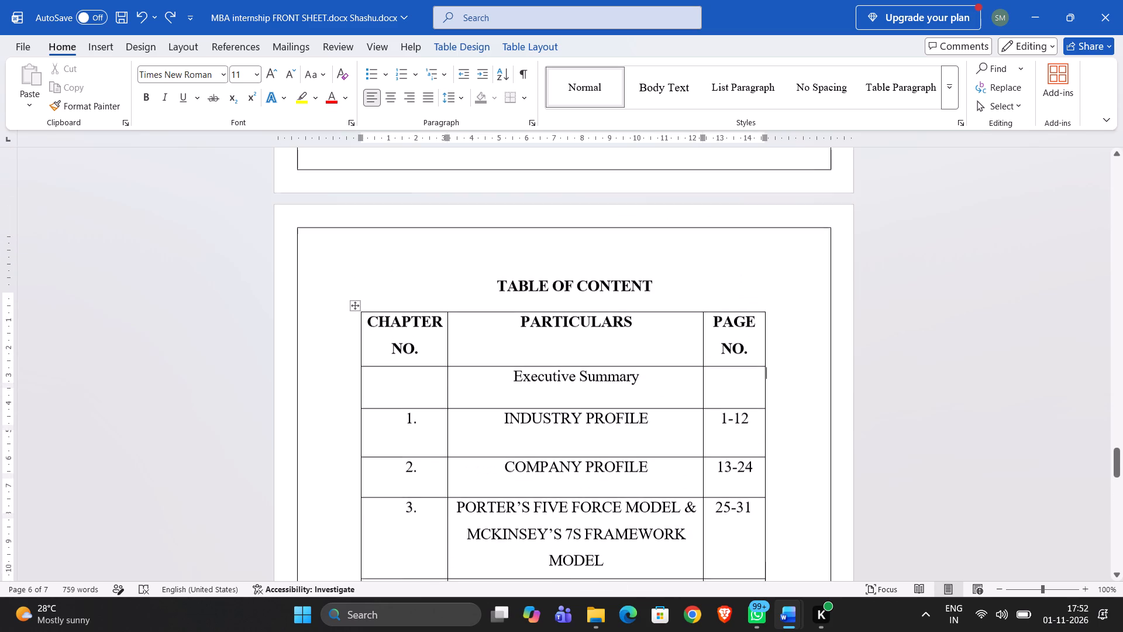
{"action": "scroll", "coordinate": [790, 370], "scroll_direction": "up", "scroll_amount": 7}
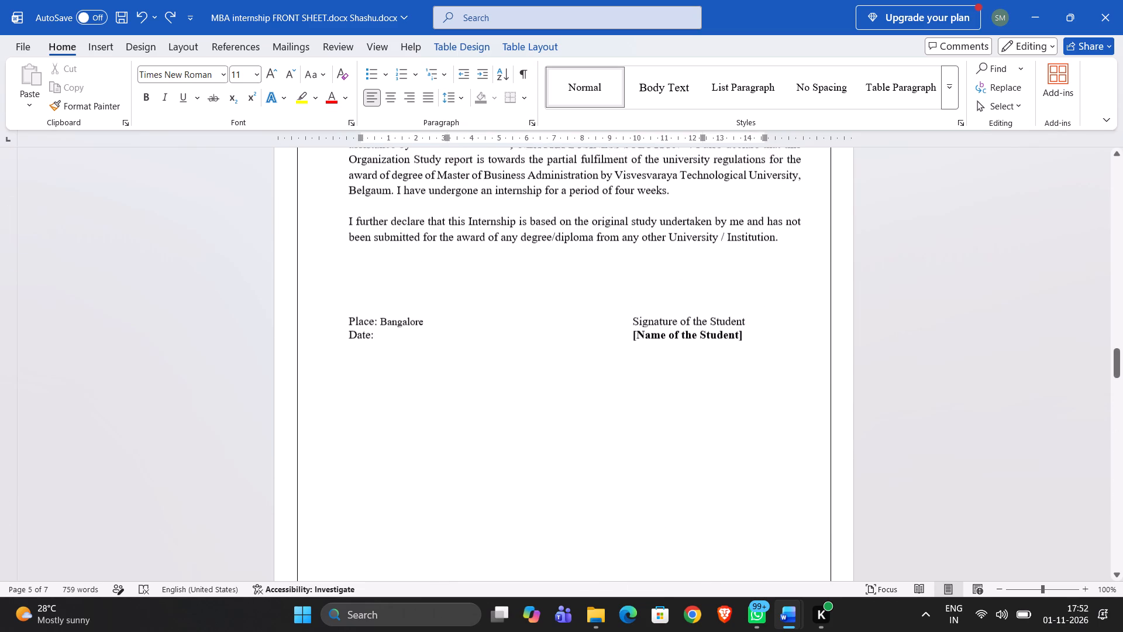
{"action": "scroll", "coordinate": [790, 370], "scroll_direction": "up", "scroll_amount": 13}
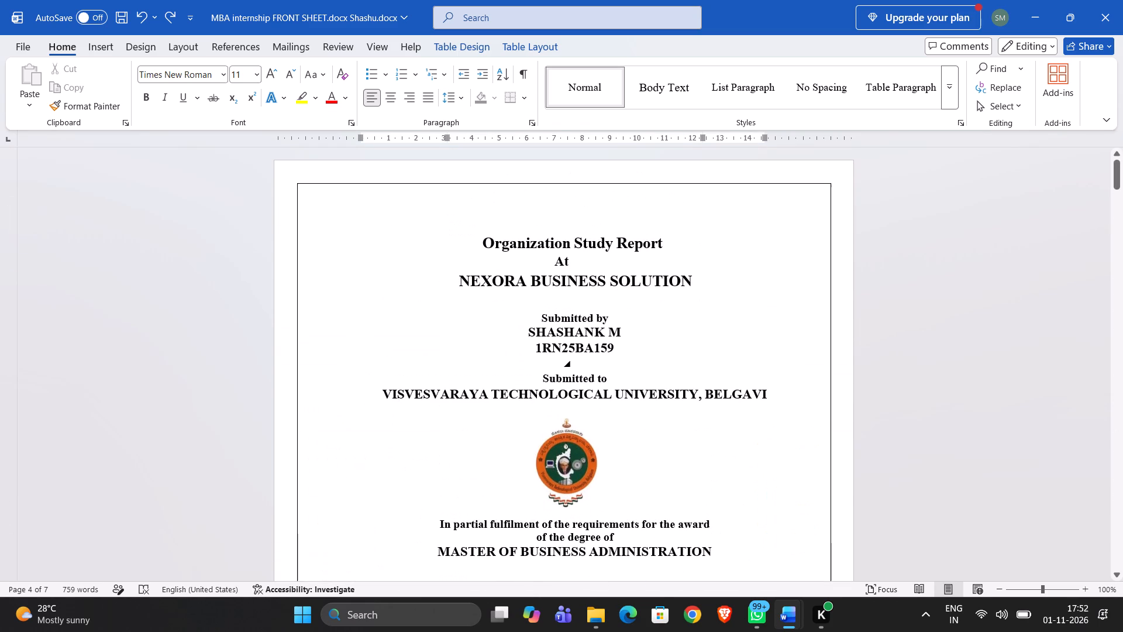
{"action": "scroll", "coordinate": [790, 370], "scroll_direction": "up", "scroll_amount": 17}
{"action": "scroll", "coordinate": [790, 370], "scroll_direction": "down", "scroll_amount": 1}
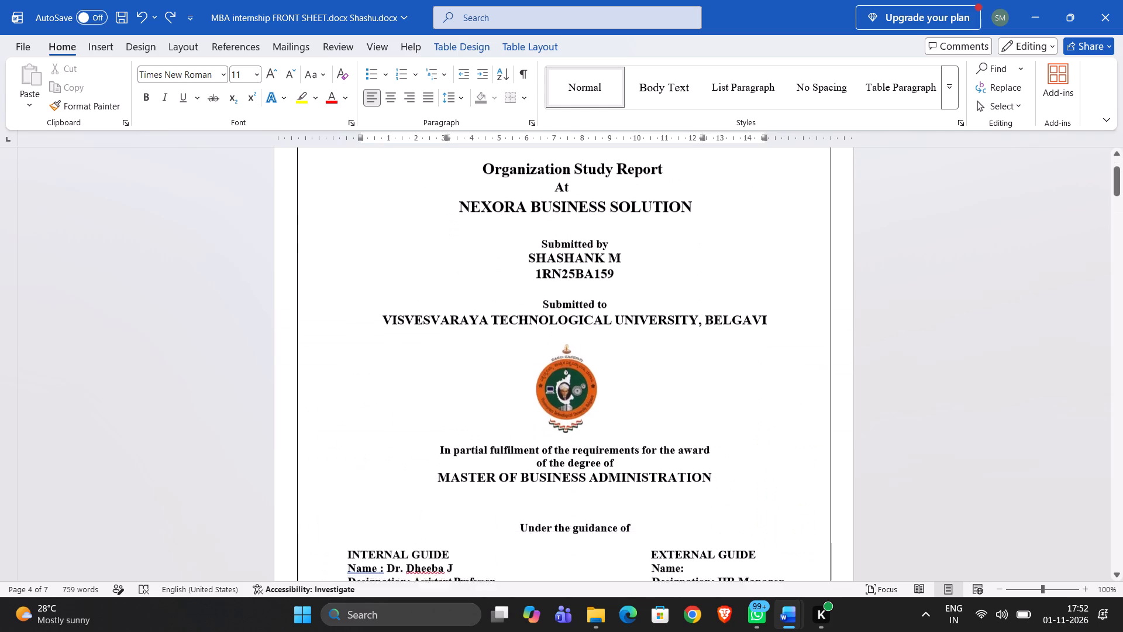
{"action": "scroll", "coordinate": [790, 370], "scroll_direction": "down", "scroll_amount": 1}
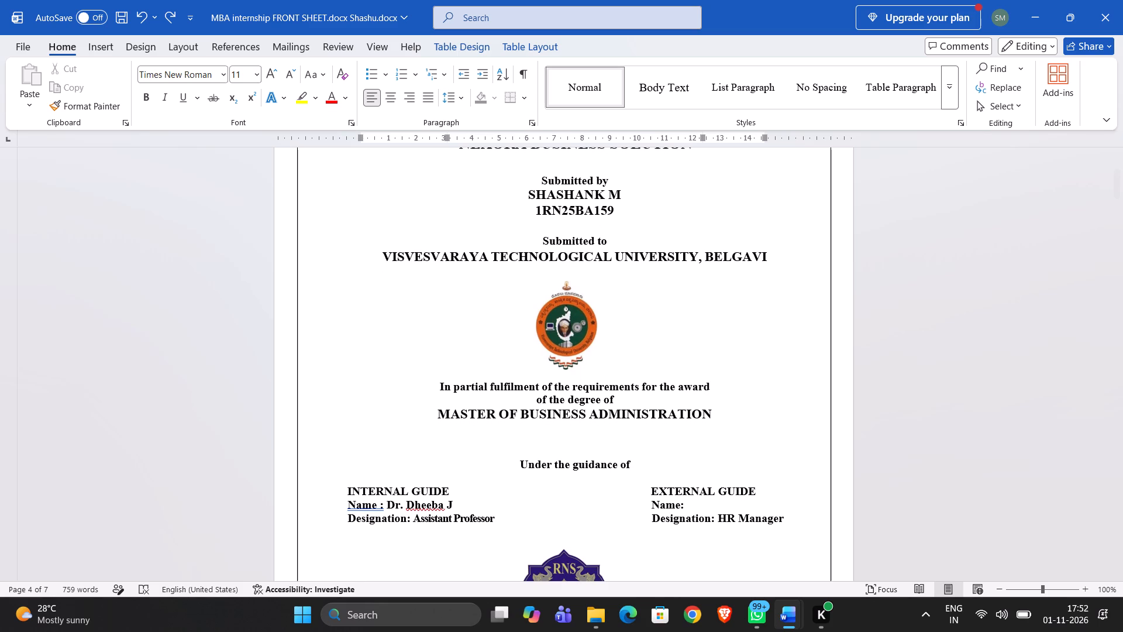
{"action": "scroll", "coordinate": [790, 370], "scroll_direction": "down", "scroll_amount": 1}
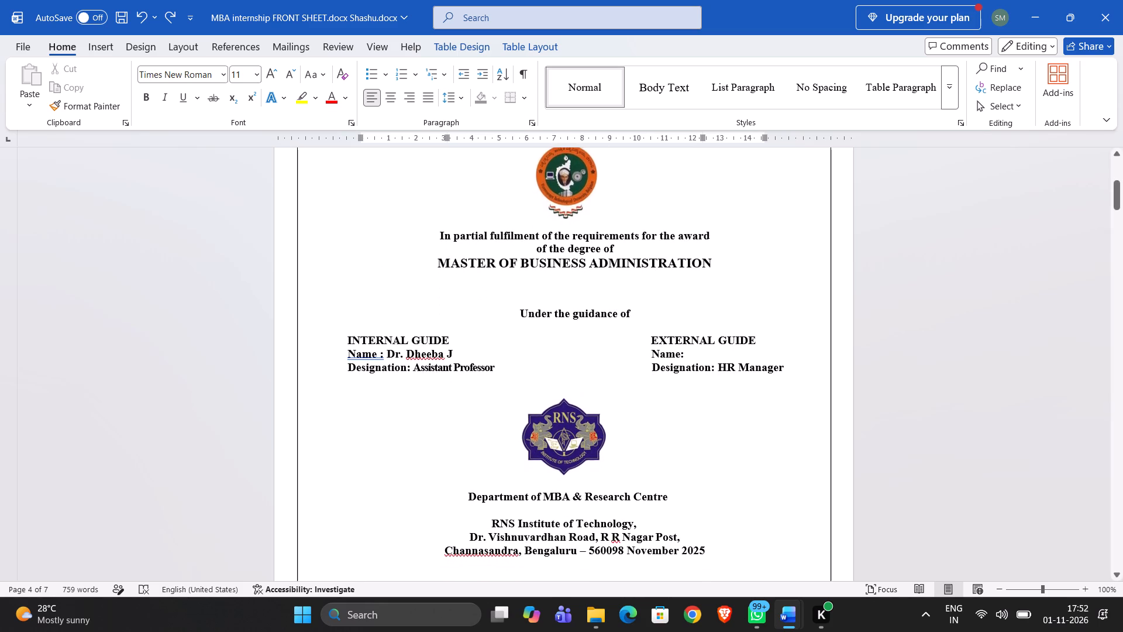
{"action": "scroll", "coordinate": [790, 370], "scroll_direction": "down", "scroll_amount": 4}
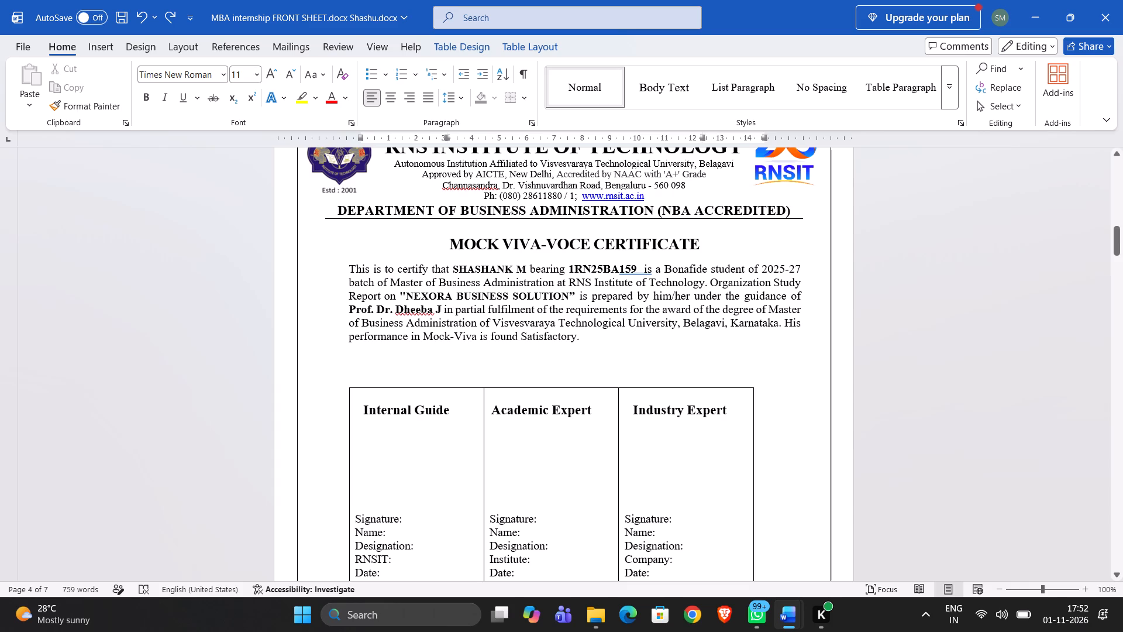
{"action": "scroll", "coordinate": [790, 370], "scroll_direction": "down", "scroll_amount": 5}
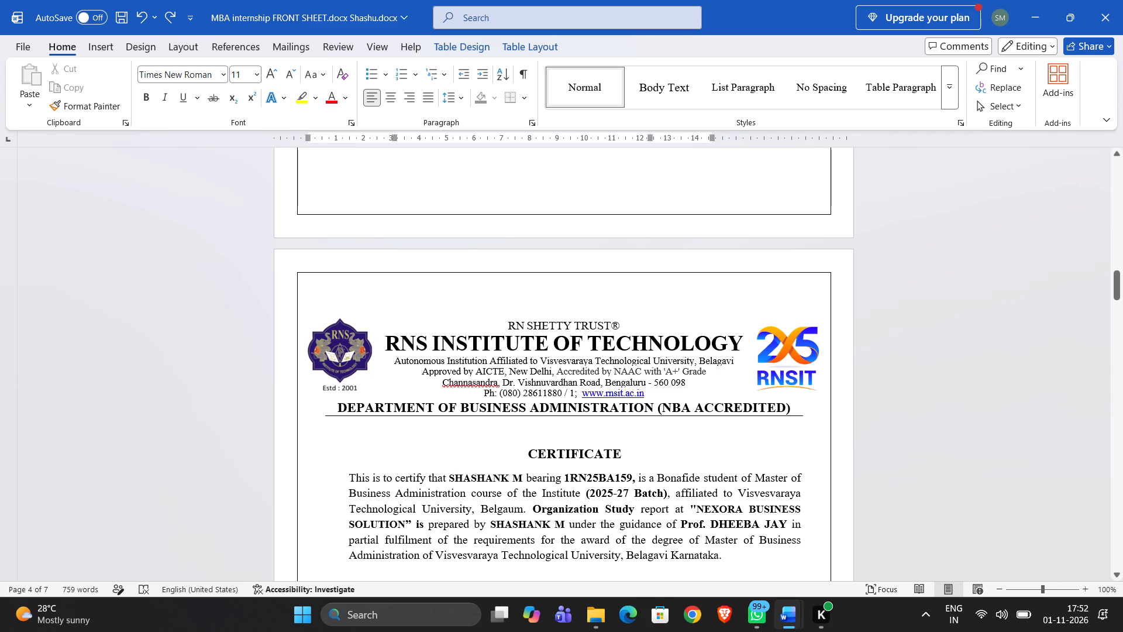
{"action": "scroll", "coordinate": [743, 424], "scroll_direction": "down", "scroll_amount": 1}
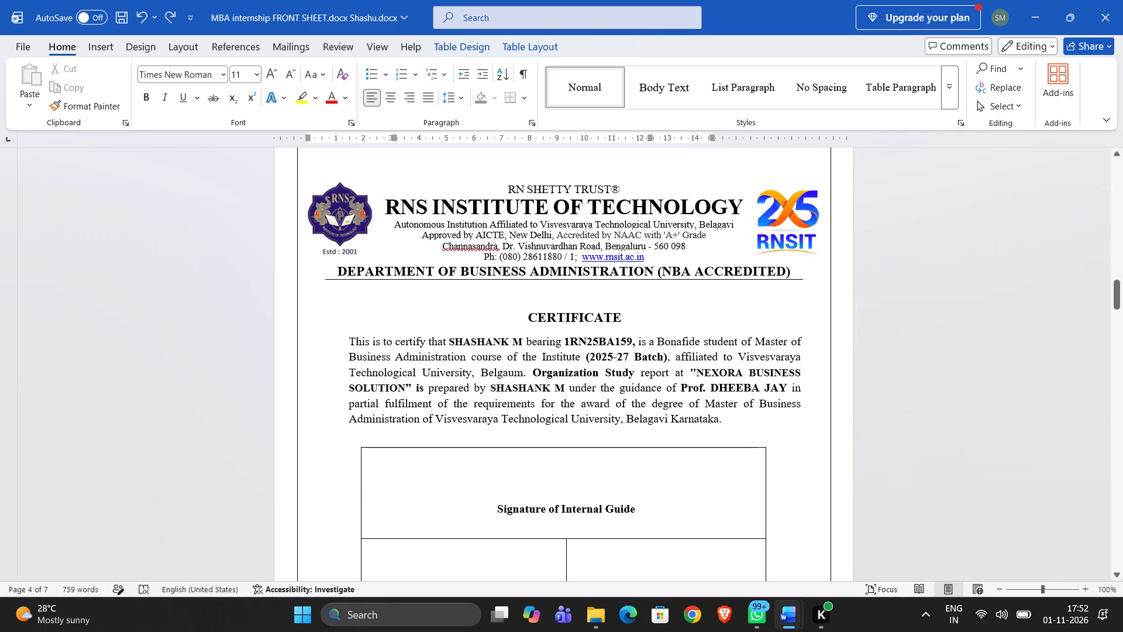
{"action": "scroll", "coordinate": [743, 424], "scroll_direction": "down", "scroll_amount": 6}
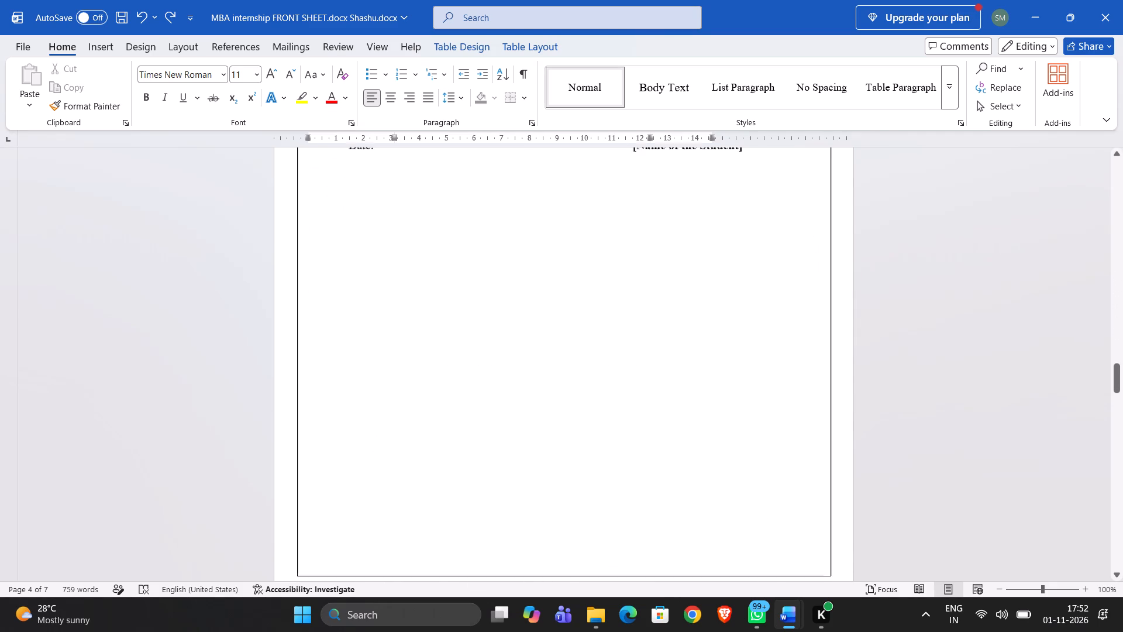
Recheck the front sheet from the cover page through the guide details and both certificates to the declaration page.
{"action": "scroll", "coordinate": [743, 424], "scroll_direction": "up", "scroll_amount": 20}
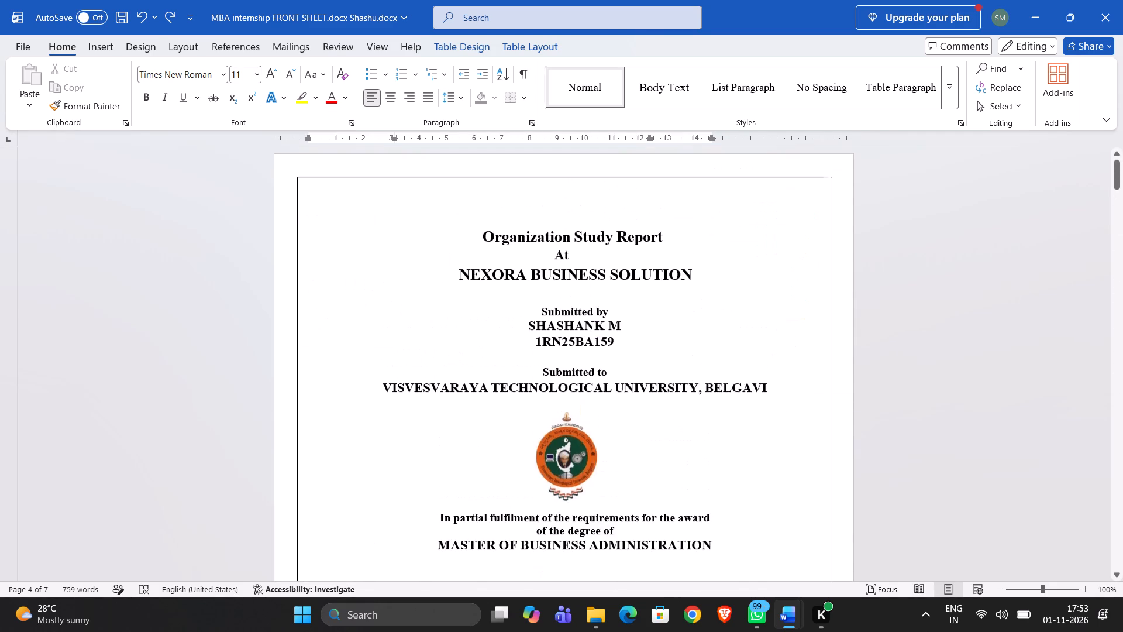
{"action": "scroll", "coordinate": [743, 424], "scroll_direction": "up", "scroll_amount": 3}
{"action": "scroll", "coordinate": [743, 424], "scroll_direction": "down", "scroll_amount": 2}
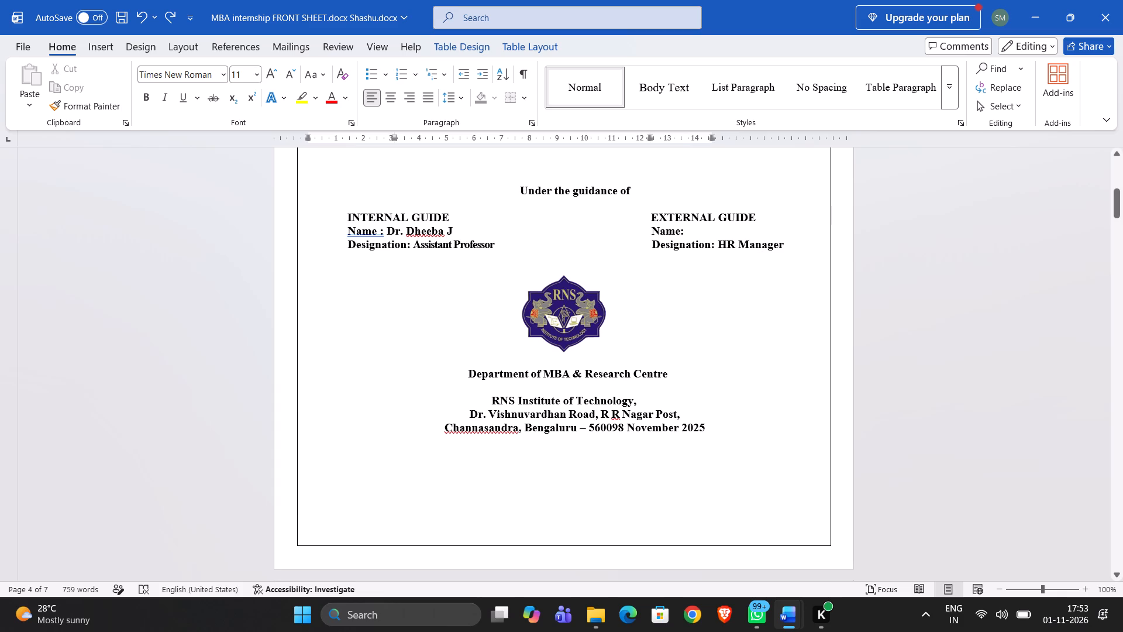
{"action": "scroll", "coordinate": [744, 323], "scroll_direction": "down", "scroll_amount": 3}
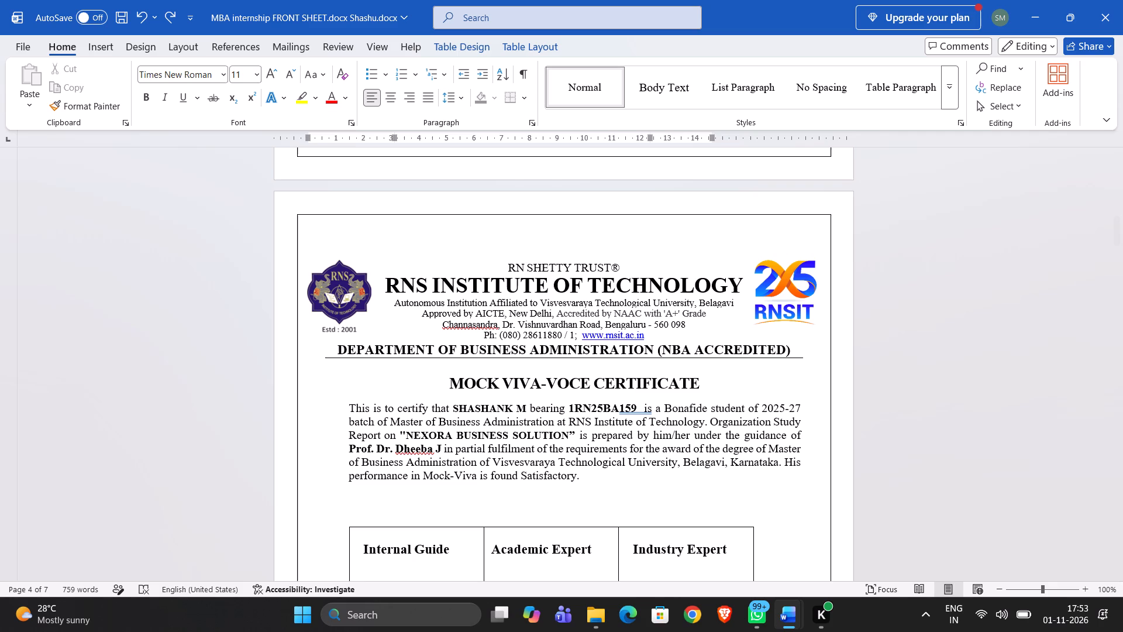
{"action": "scroll", "coordinate": [643, 494], "scroll_direction": "down", "scroll_amount": 7}
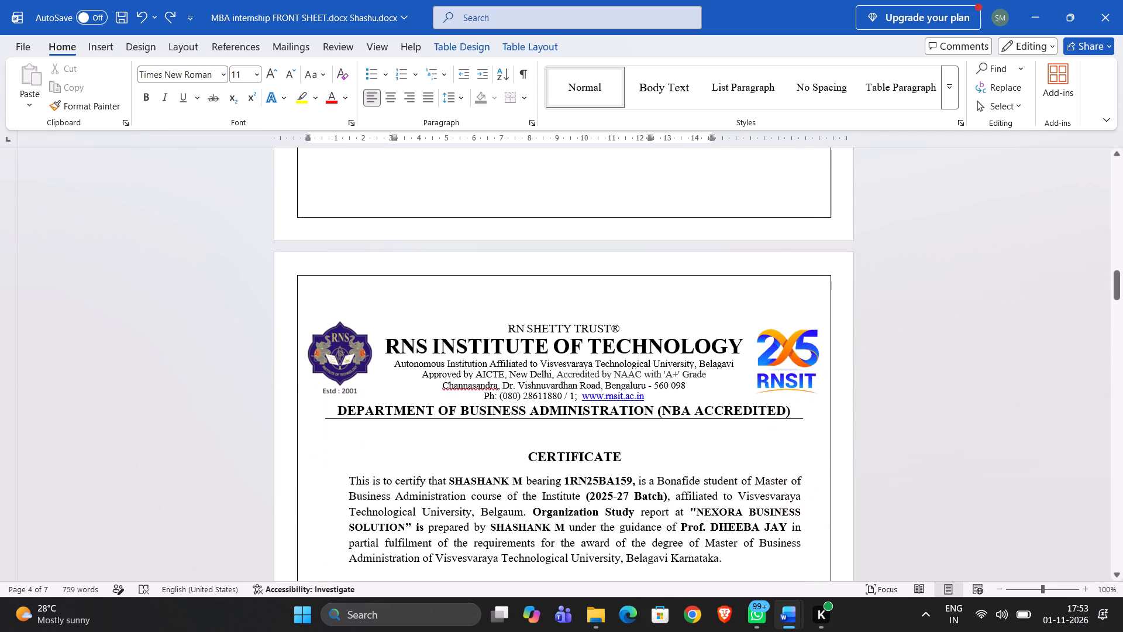
{"action": "scroll", "coordinate": [643, 494], "scroll_direction": "down", "scroll_amount": 2}
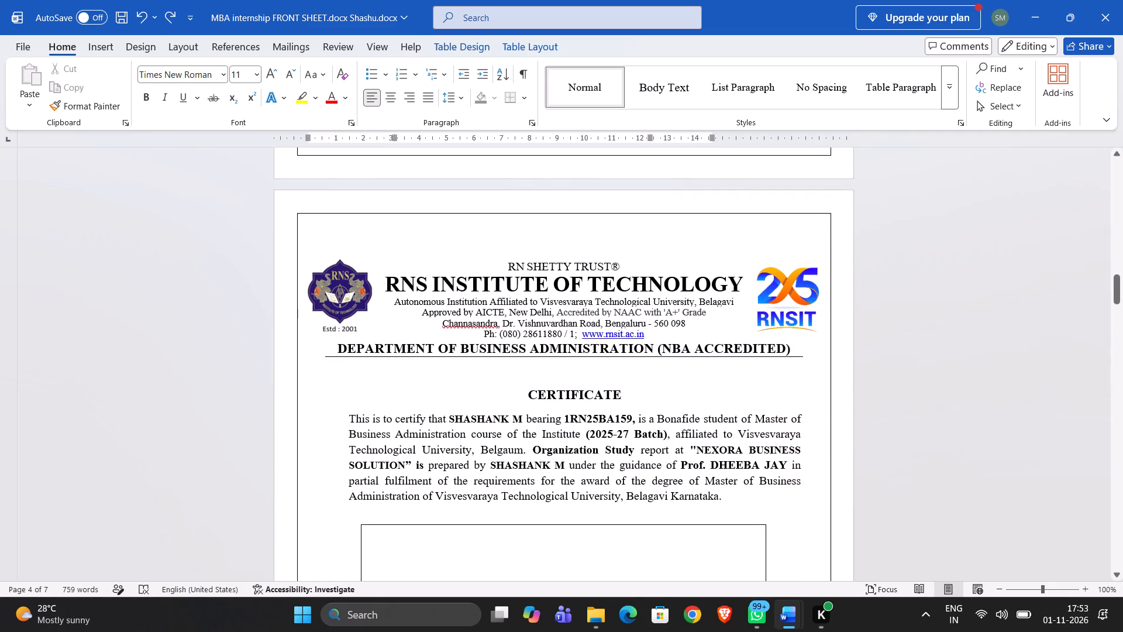
{"action": "scroll", "coordinate": [643, 494], "scroll_direction": "down", "scroll_amount": 1}
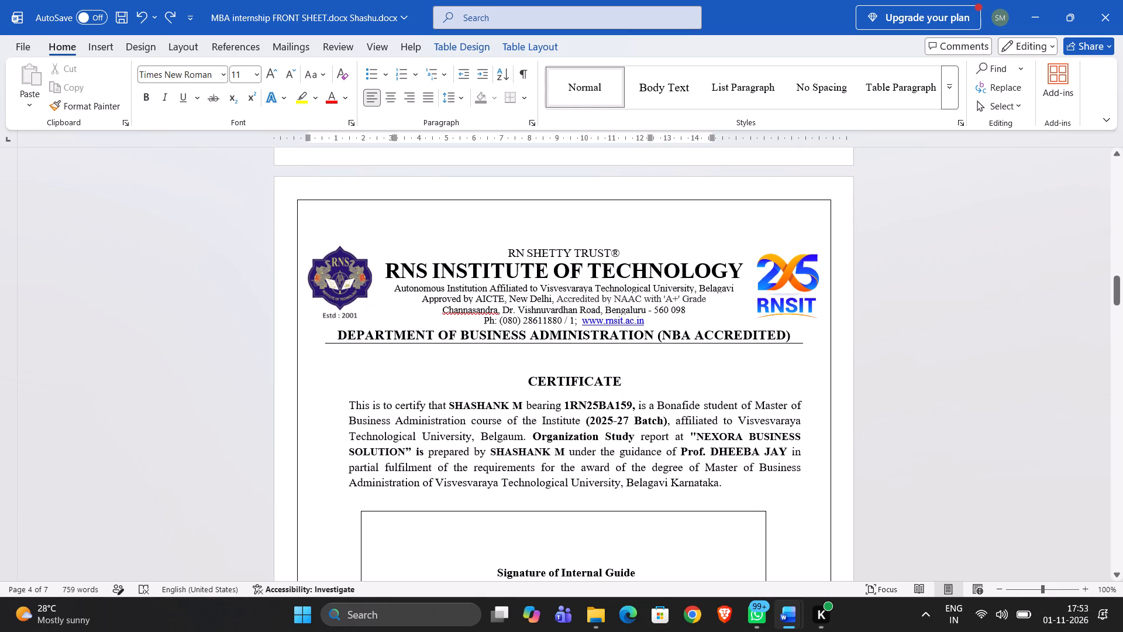
{"action": "scroll", "coordinate": [643, 494], "scroll_direction": "down", "scroll_amount": 6}
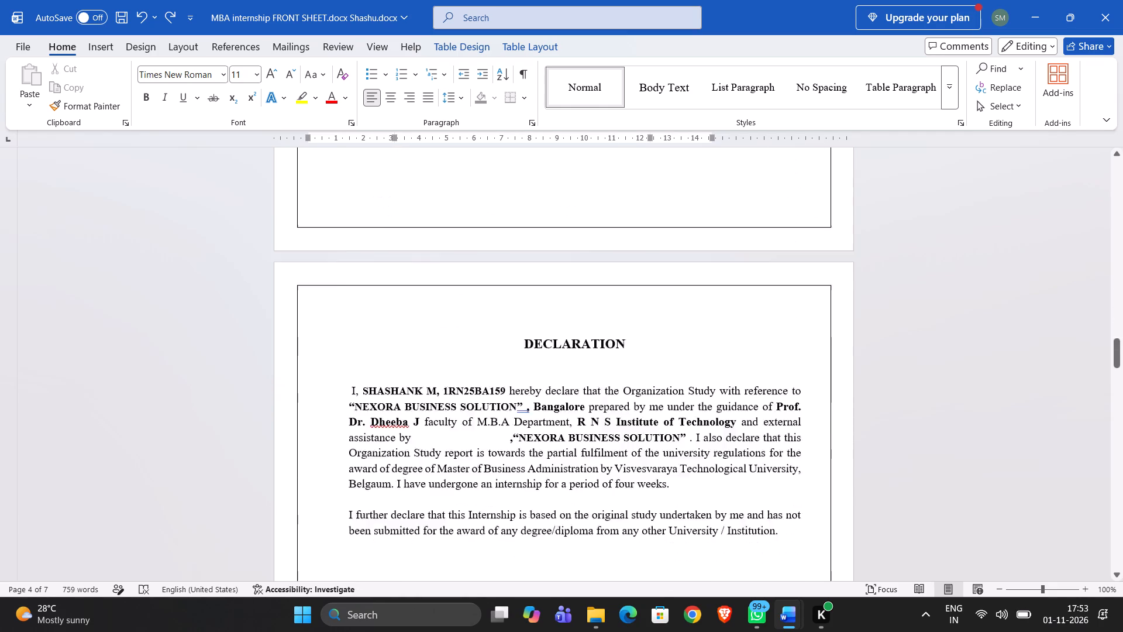
{"action": "scroll", "coordinate": [643, 494], "scroll_direction": "down", "scroll_amount": 1}
{"action": "scroll", "coordinate": [643, 494], "scroll_direction": "up", "scroll_amount": 2}
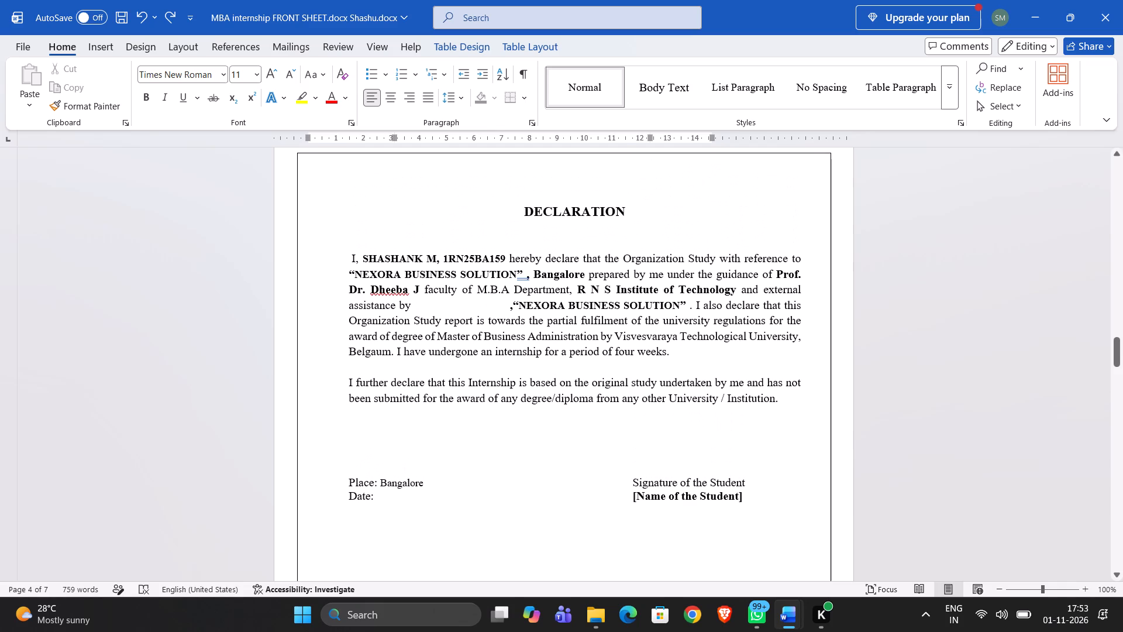
Switch to Google Chrome, open a profile and search Google for nexora business solutions bangalore.
{"action": "left_click", "coordinate": [643, 494]}
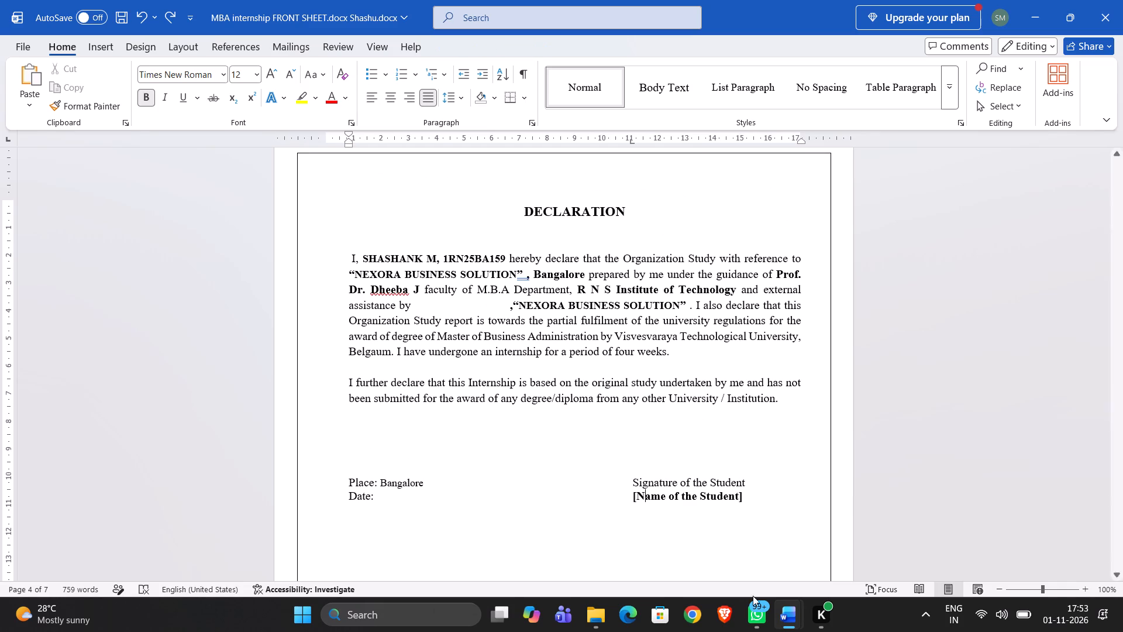
{"action": "double_click", "coordinate": [699, 616]}
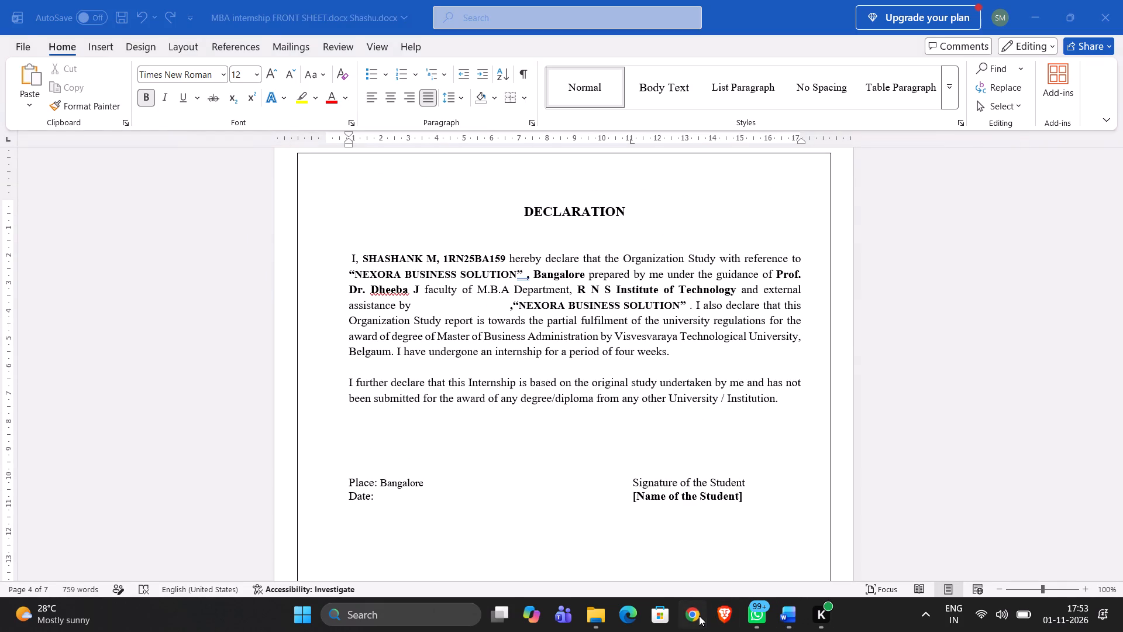
{"action": "double_click", "coordinate": [623, 384]}
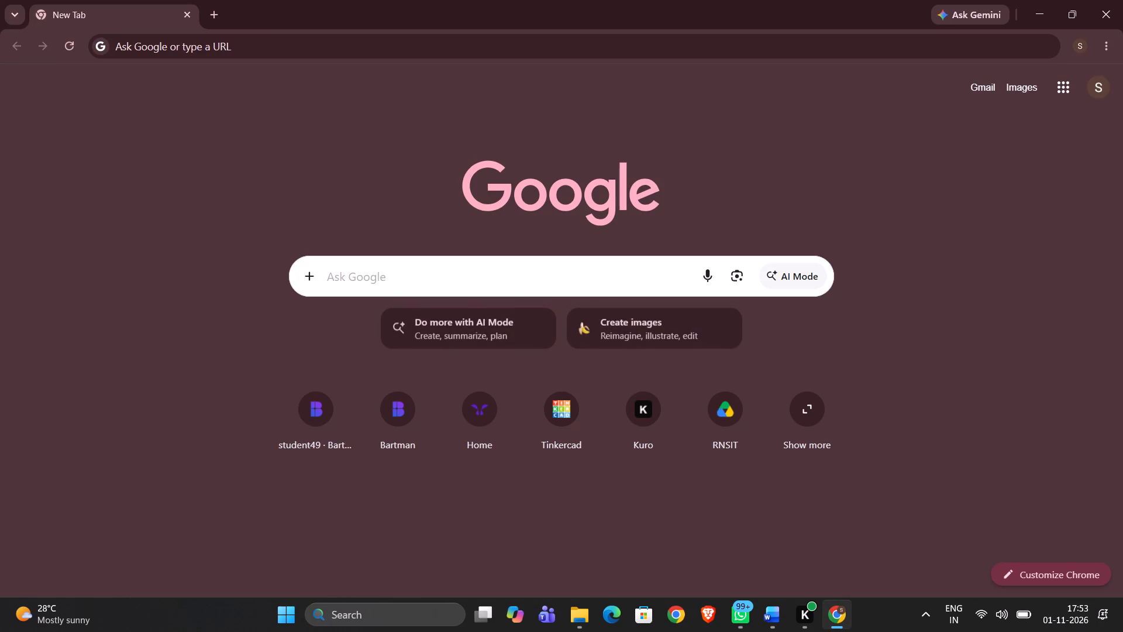
{"action": "left_click", "coordinate": [498, 277]}
{"action": "type", "text": "NEXORA"}
{"action": "key", "text": "space"}
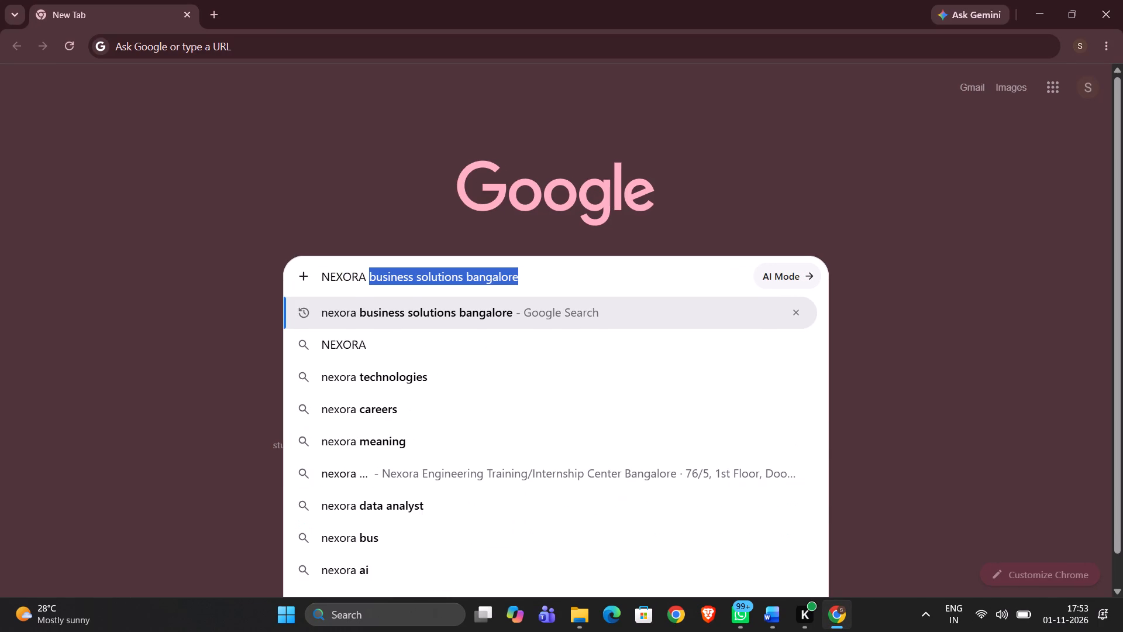
{"action": "key", "text": "b"}
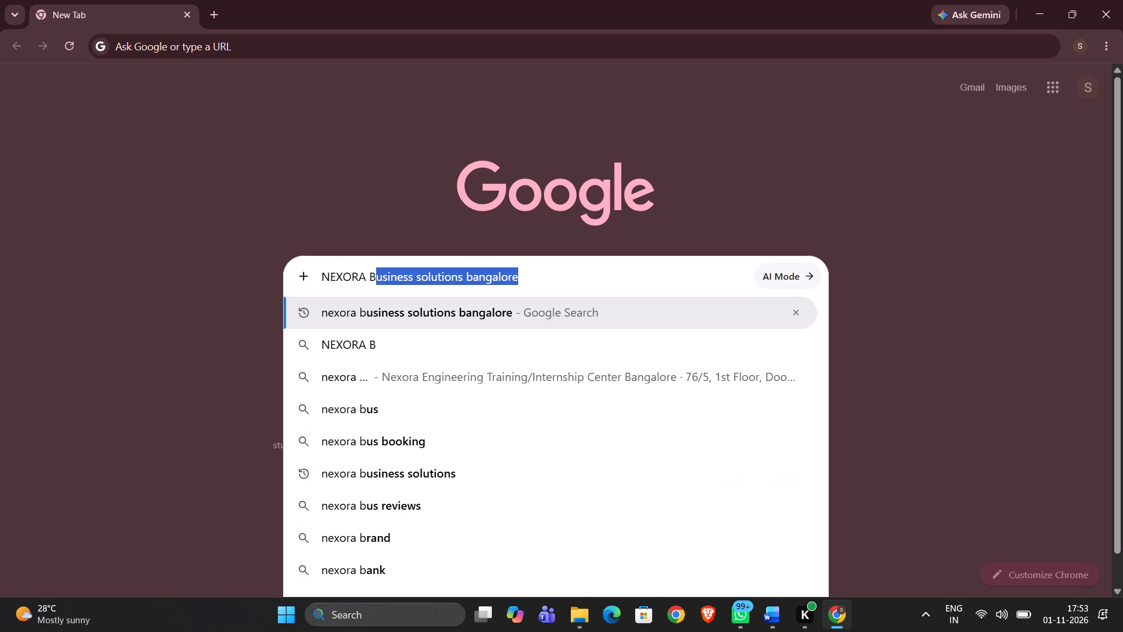
{"action": "key", "text": "Return"}
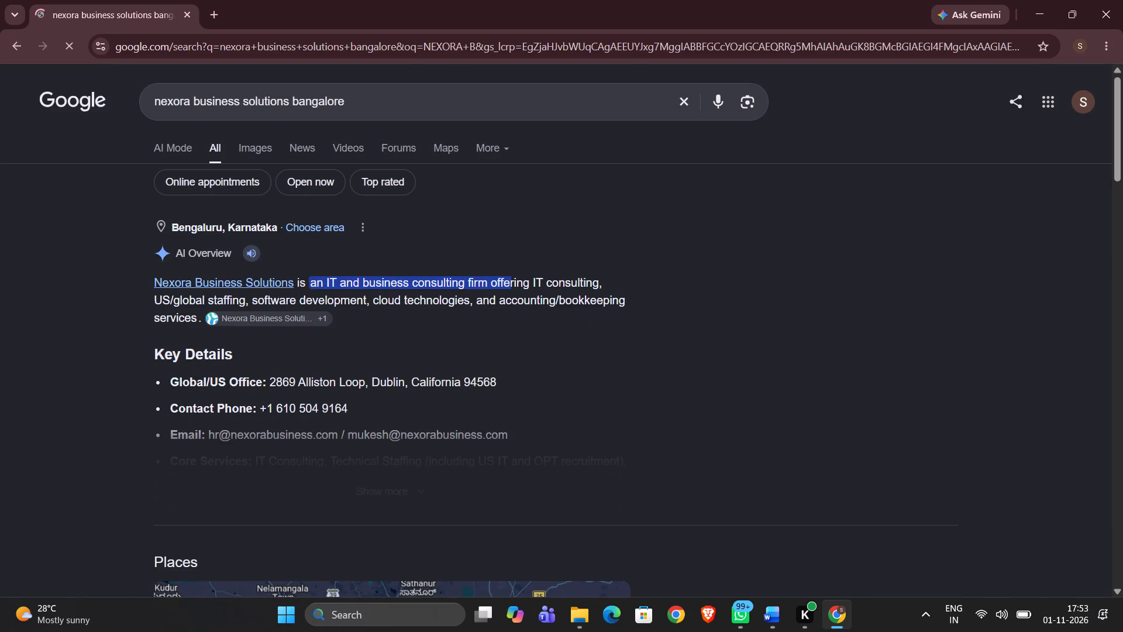
Extend the search to nexora business solutions bangalore HR NAME and read the expanded AI Overview's recruiting contacts.
{"action": "left_click", "coordinate": [433, 104]}
{"action": "key", "text": "space"}
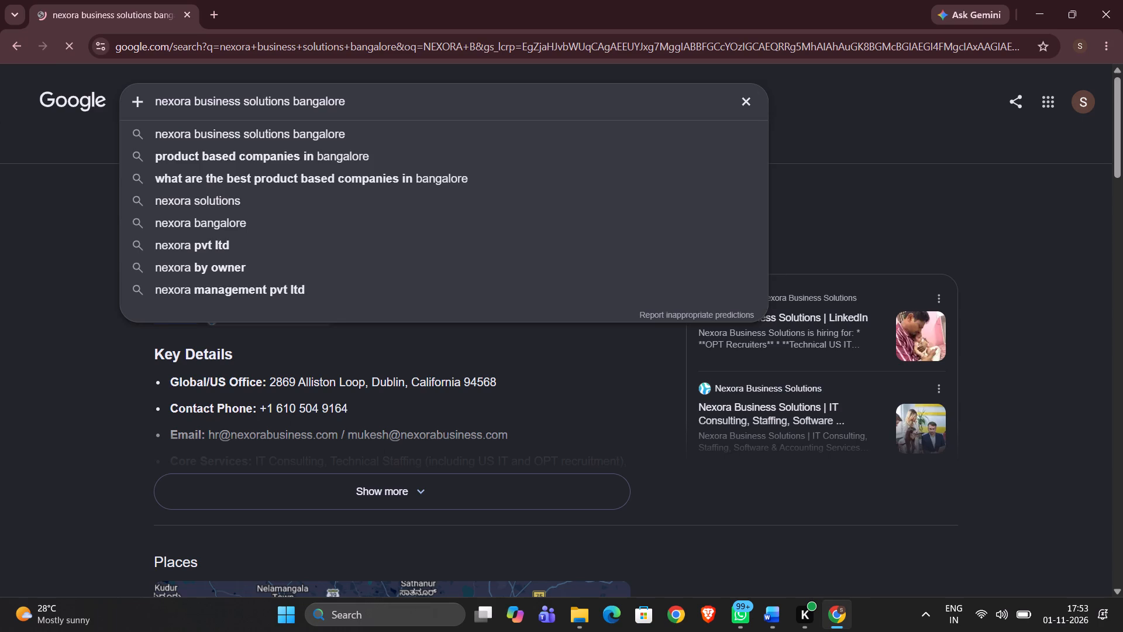
{"action": "key", "text": "h"}
{"action": "type", "text": "R NAME"}
{"action": "key", "text": "Return"}
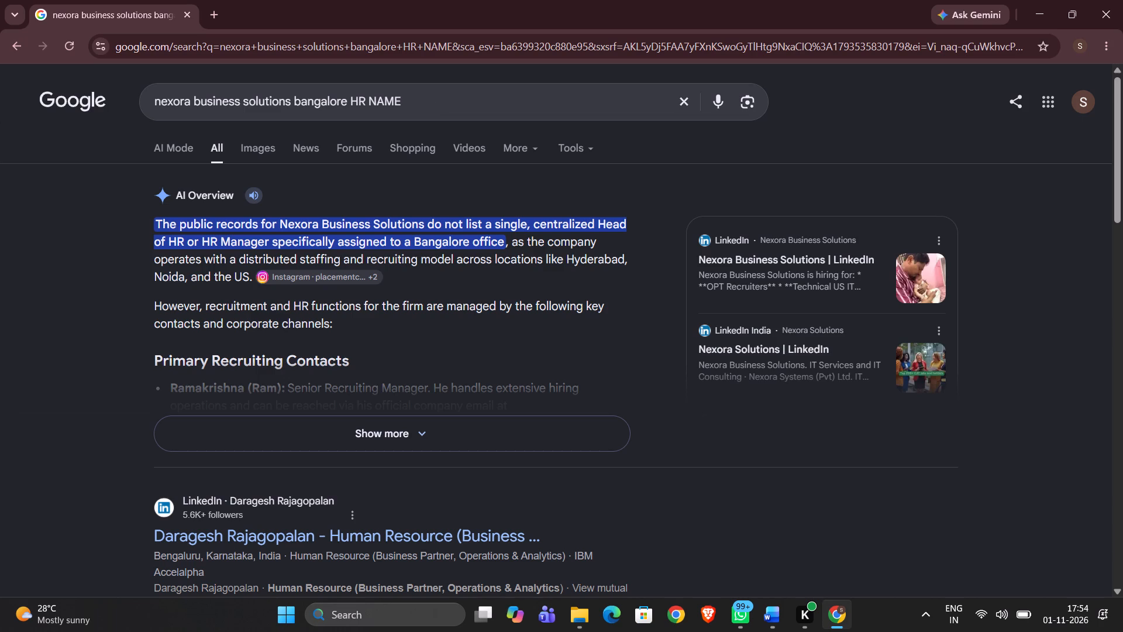
{"action": "left_click", "coordinate": [440, 432]}
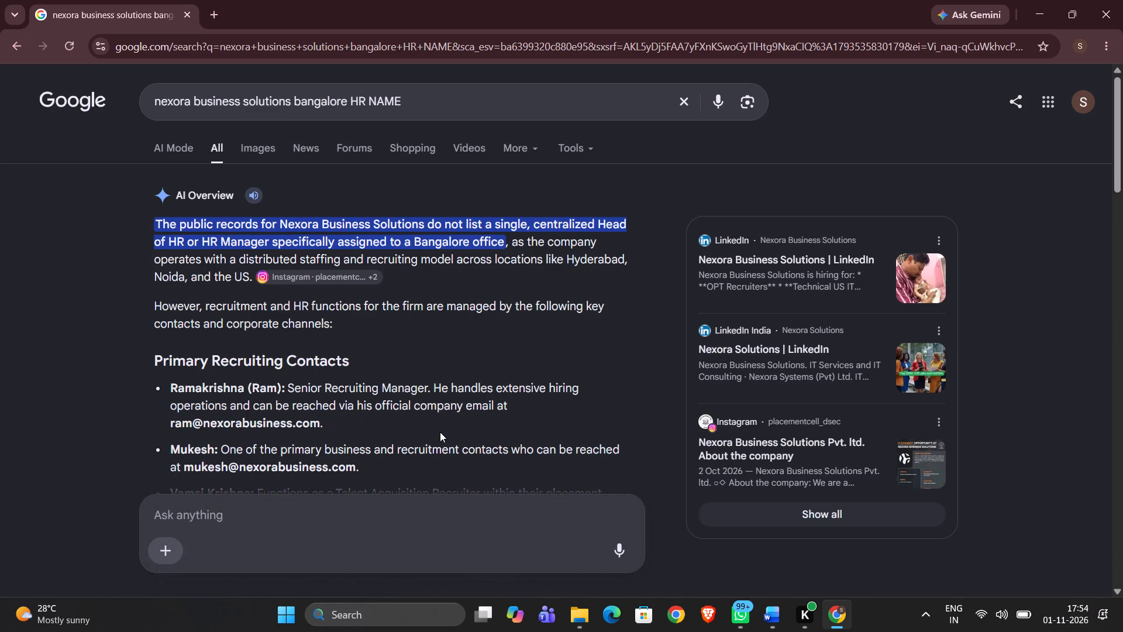
{"action": "scroll", "coordinate": [440, 432], "scroll_direction": "down", "scroll_amount": 1}
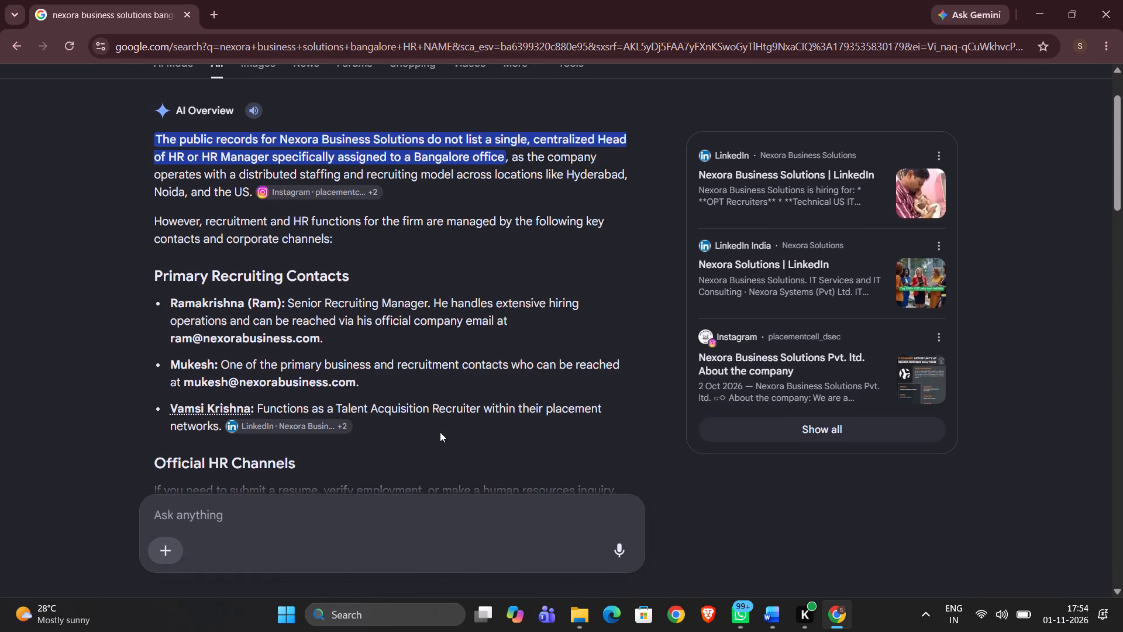
{"action": "scroll", "coordinate": [440, 432], "scroll_direction": "down", "scroll_amount": 1}
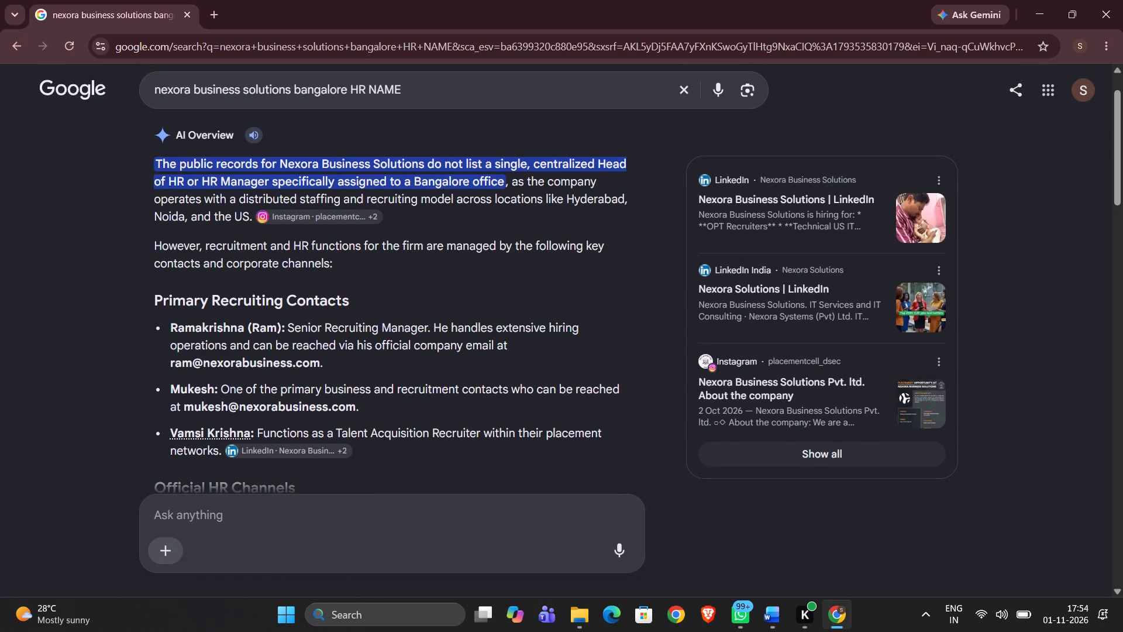
Copy the Senior Recruiting Manager's name without the bracketed nickname and paste it after "external assistance by" in the Word front sheet's declaration.
{"action": "left_click_drag", "start_coordinate": [246, 325], "coordinate": [172, 318]}
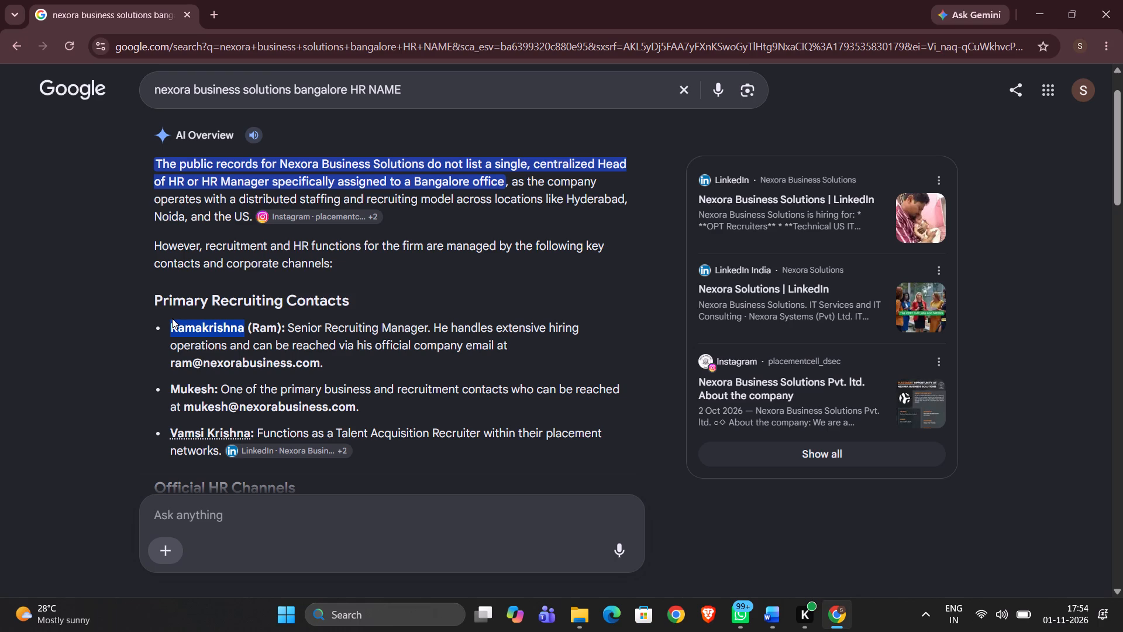
{"action": "key", "text": "ctrl+c"}
{"action": "key", "text": "alt+Tab"}
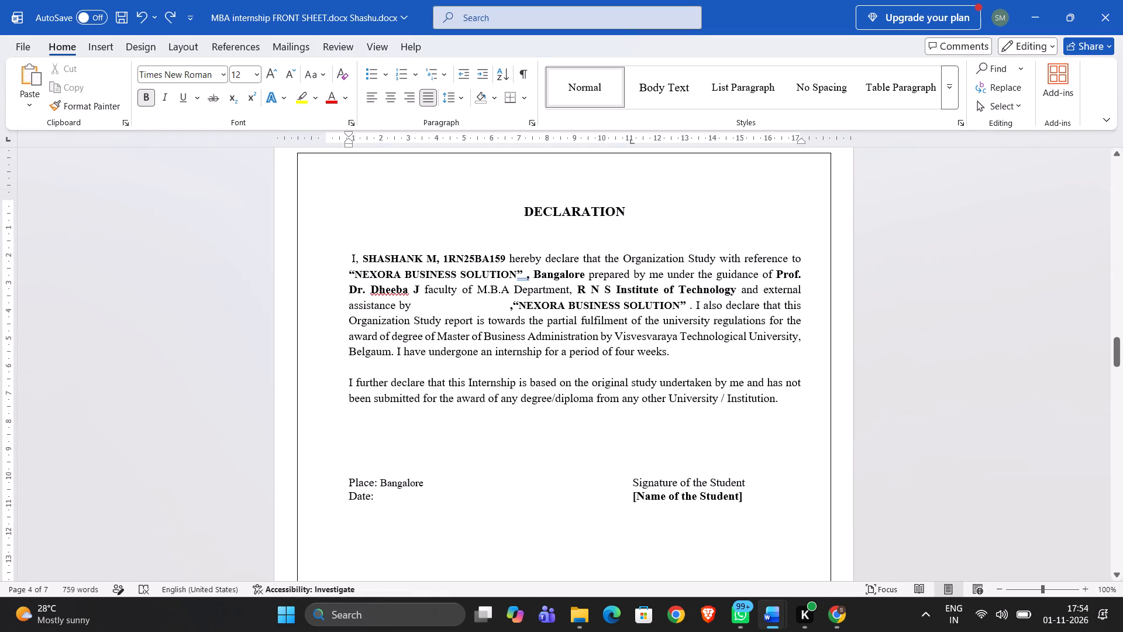
{"action": "left_click", "coordinate": [444, 306]}
{"action": "key", "text": "ctrl+v"}
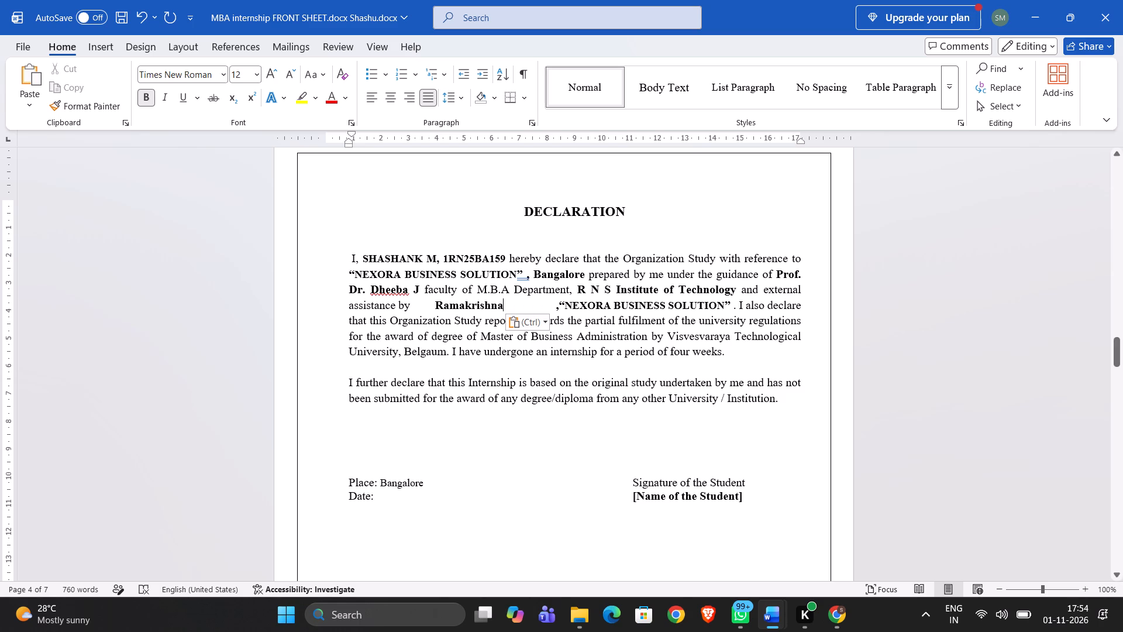
Delete the surplus spaces between the pasted name and the comma before "NEXORA BUSINESS SOLUTION" in the declaration.
{"action": "left_click", "coordinate": [539, 306]}
{"action": "key", "text": "BackSpace"}
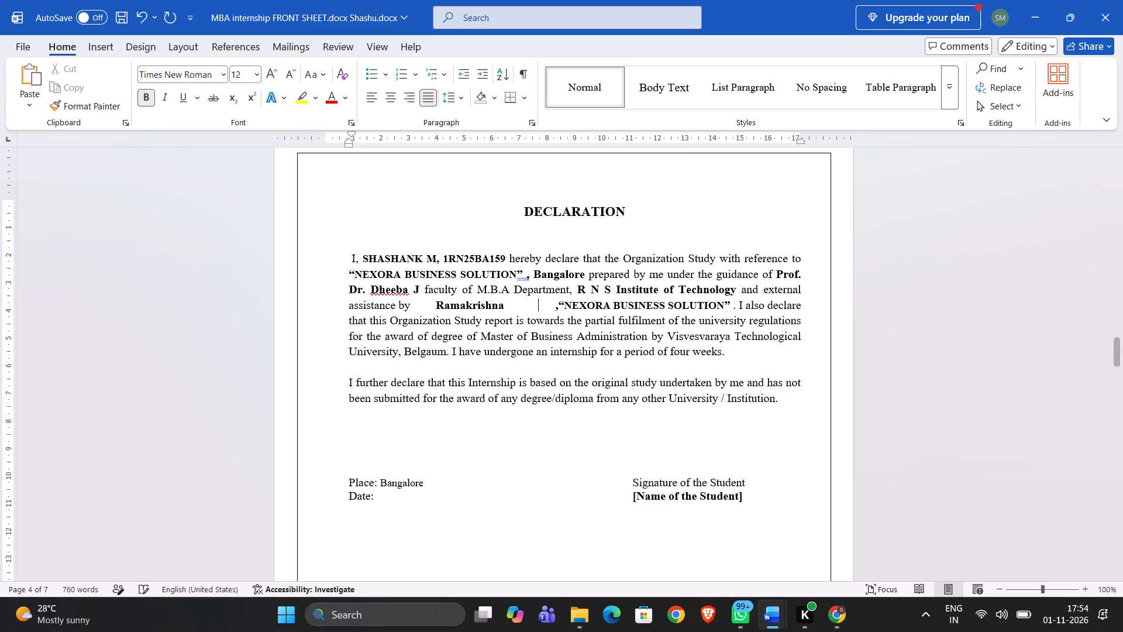
{"action": "key", "text": "BackSpace"}
{"action": "key", "text": "BackSpace"}
{"action": "key", "text": "BackSpace"}
{"action": "key", "text": "BackSpace"}
{"action": "key", "text": "BackSpace"}
{"action": "key", "text": "BackSpace"}
{"action": "key", "text": "BackSpace"}
{"action": "key", "text": "BackSpace"}
{"action": "key", "text": "BackSpace"}
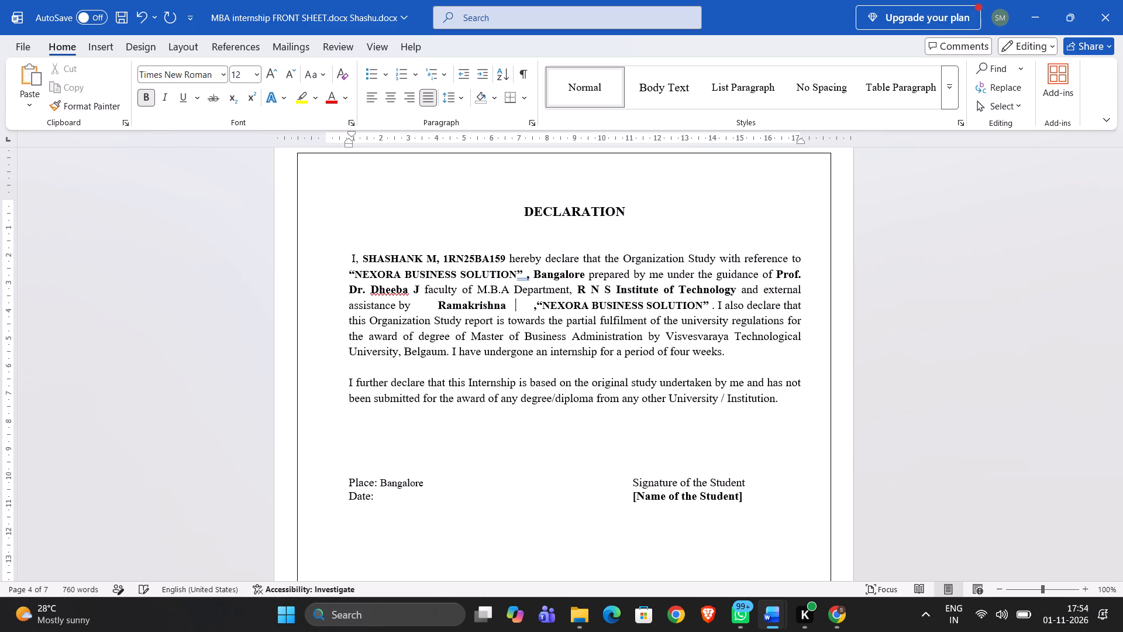
{"action": "key", "text": "BackSpace"}
{"action": "key", "text": "BackSpace"}
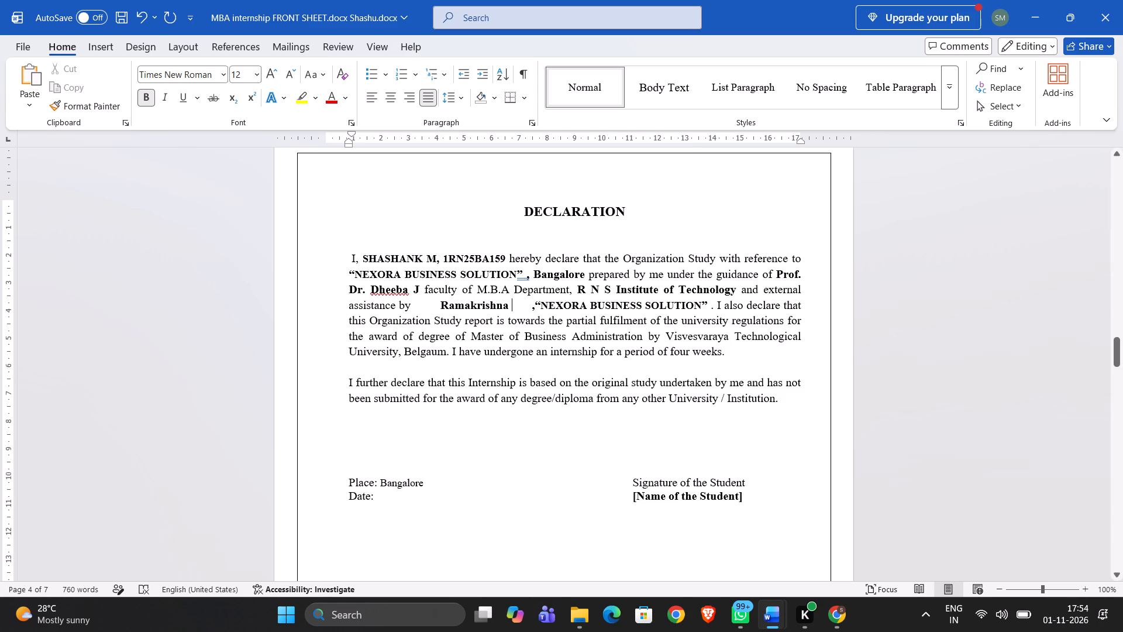
{"action": "left_click", "coordinate": [531, 305]}
{"action": "key", "text": "BackSpace"}
{"action": "key", "text": "BackSpace"}
{"action": "key", "text": "BackSpace"}
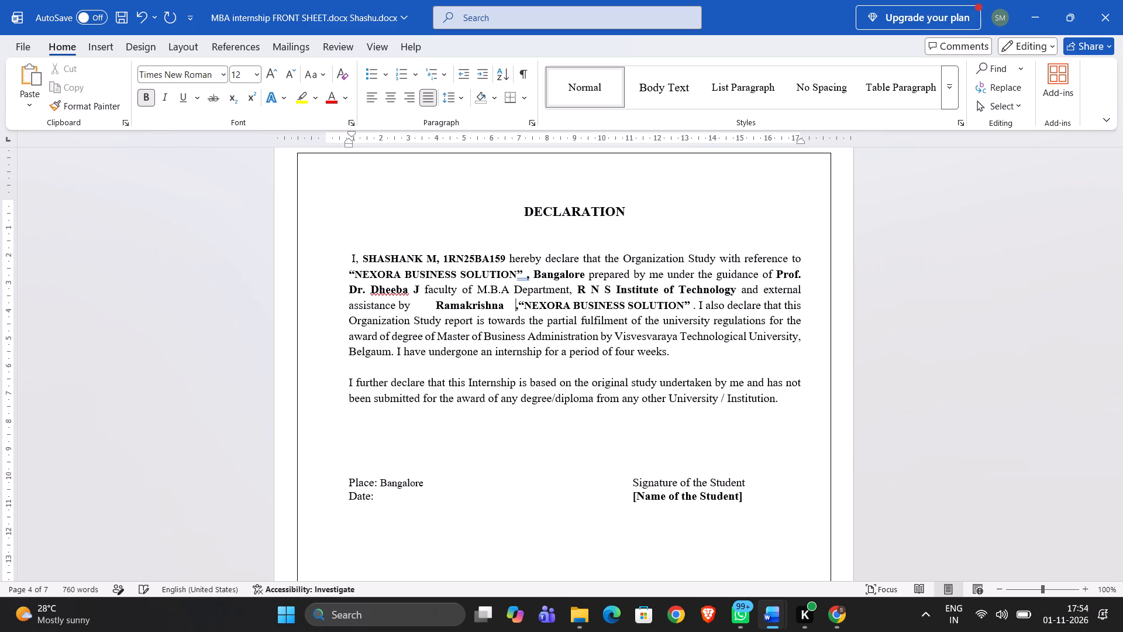
{"action": "key", "text": "BackSpace"}
{"action": "key", "text": "BackSpace"}
{"action": "key", "text": "BackSpace"}
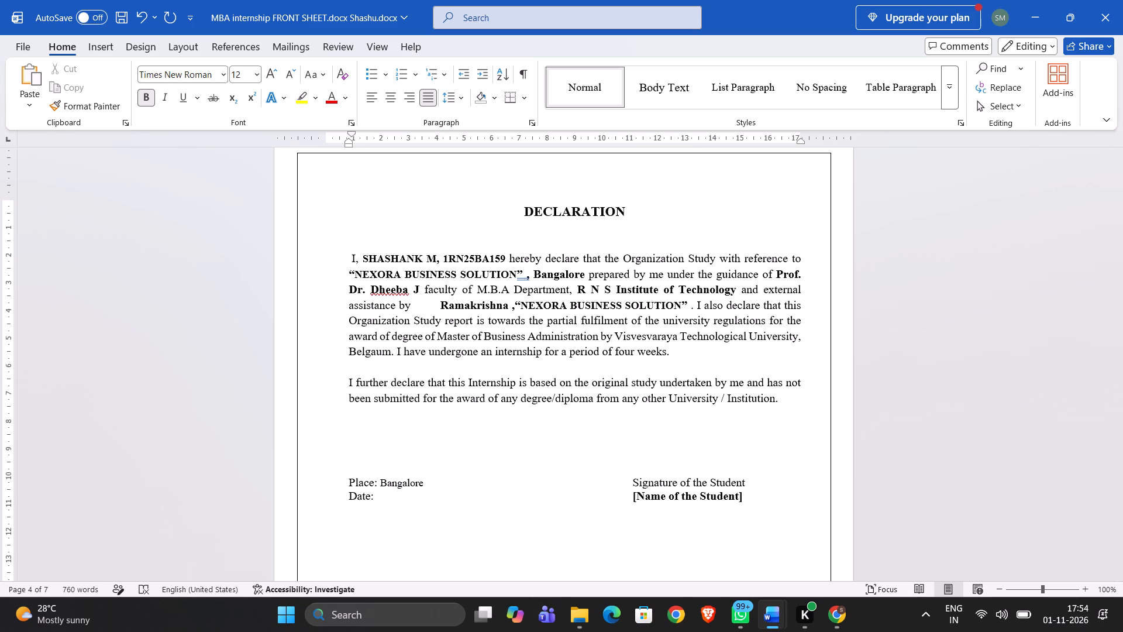
Close the wide gap between "assistance by" and the pasted name in the declaration to a single space.
{"action": "left_click", "coordinate": [439, 306]}
{"action": "key", "text": "BackSpace"}
{"action": "key", "text": "BackSpace"}
{"action": "key", "text": "BackSpace"}
{"action": "key", "text": "BackSpace"}
{"action": "key", "text": "BackSpace"}
{"action": "key", "text": "BackSpace"}
{"action": "key", "text": "BackSpace"}
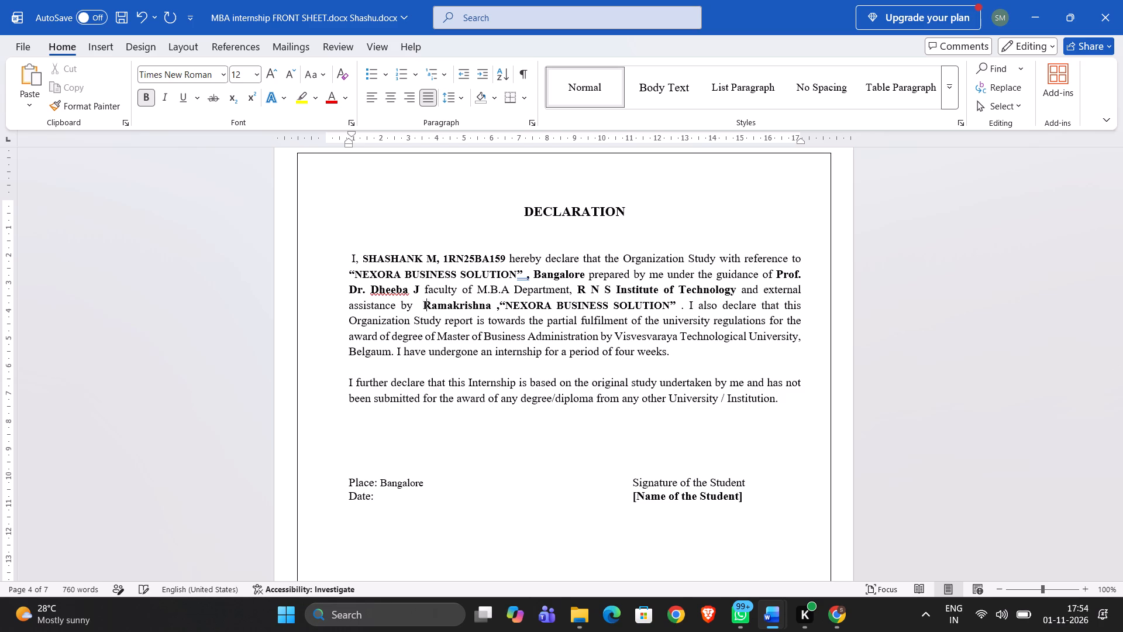
{"action": "key", "text": "BackSpace"}
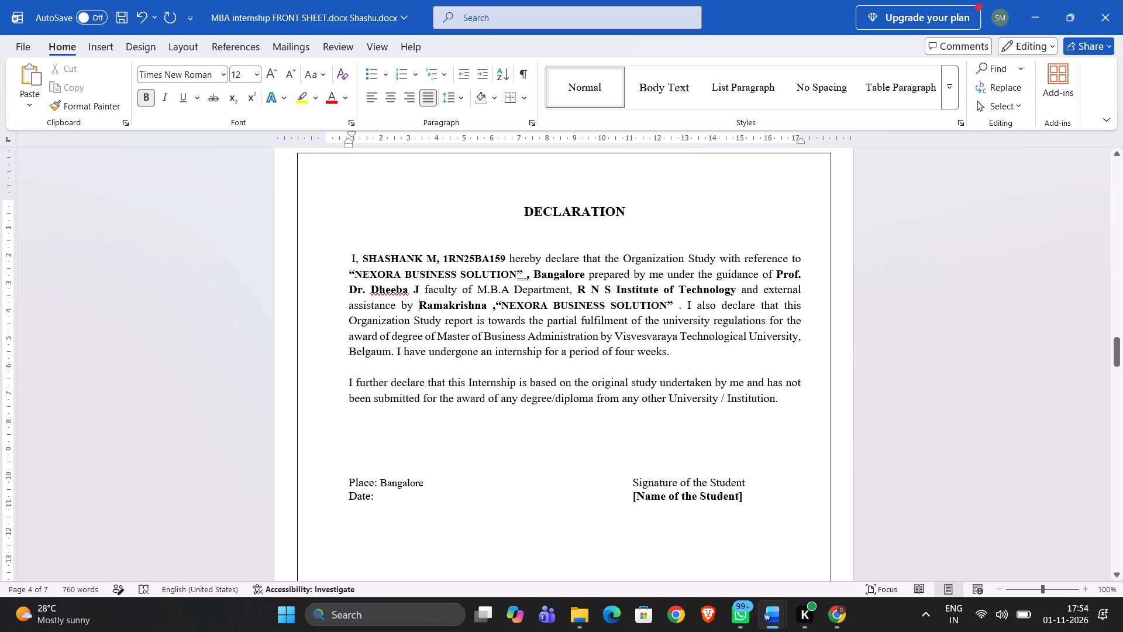
Paste the copied recruiting manager's name after "Name:" under EXTERNAL GUIDE on the cover page, preceded by a space.
{"action": "scroll", "coordinate": [529, 262], "scroll_direction": "up", "scroll_amount": 2}
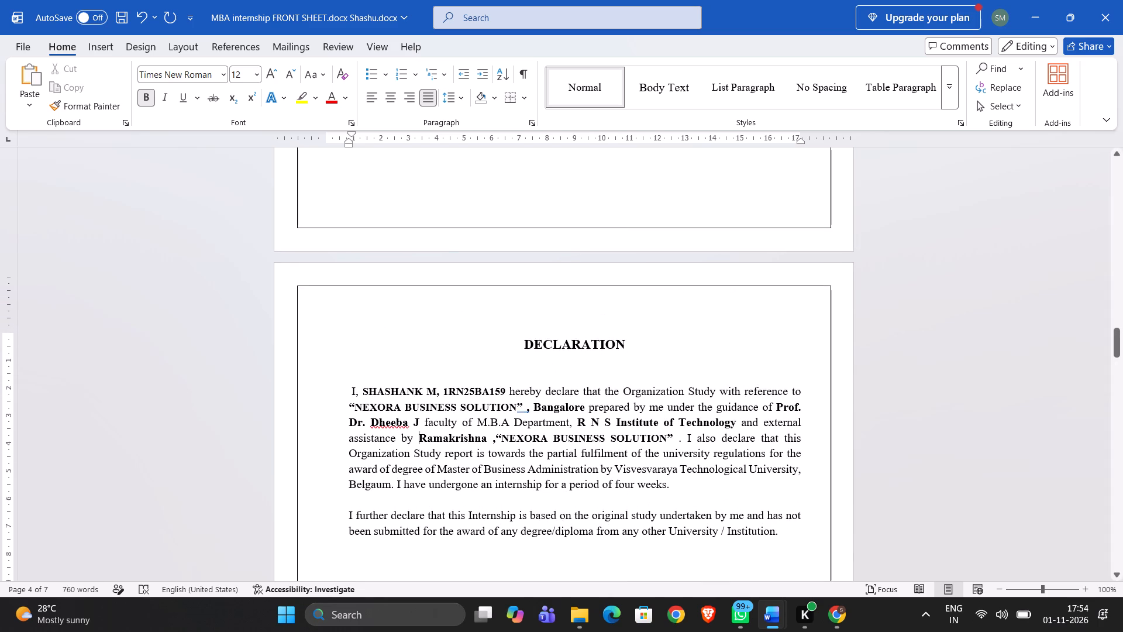
{"action": "scroll", "coordinate": [552, 342], "scroll_direction": "up", "scroll_amount": 6}
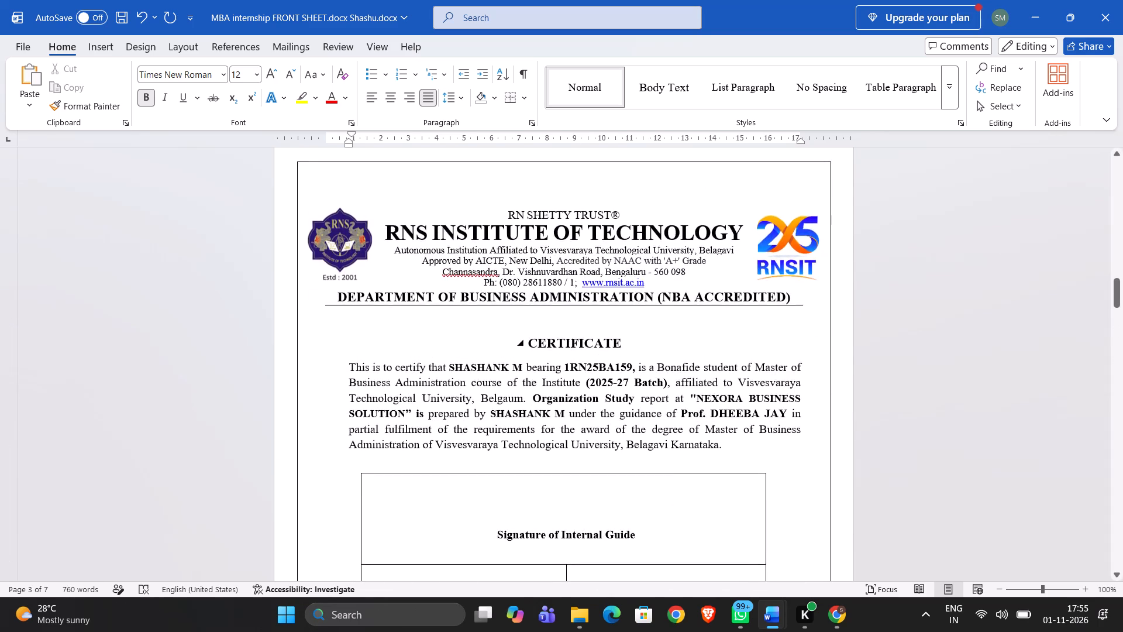
{"action": "scroll", "coordinate": [552, 342], "scroll_direction": "up", "scroll_amount": 6}
{"action": "scroll", "coordinate": [552, 342], "scroll_direction": "down", "scroll_amount": 4}
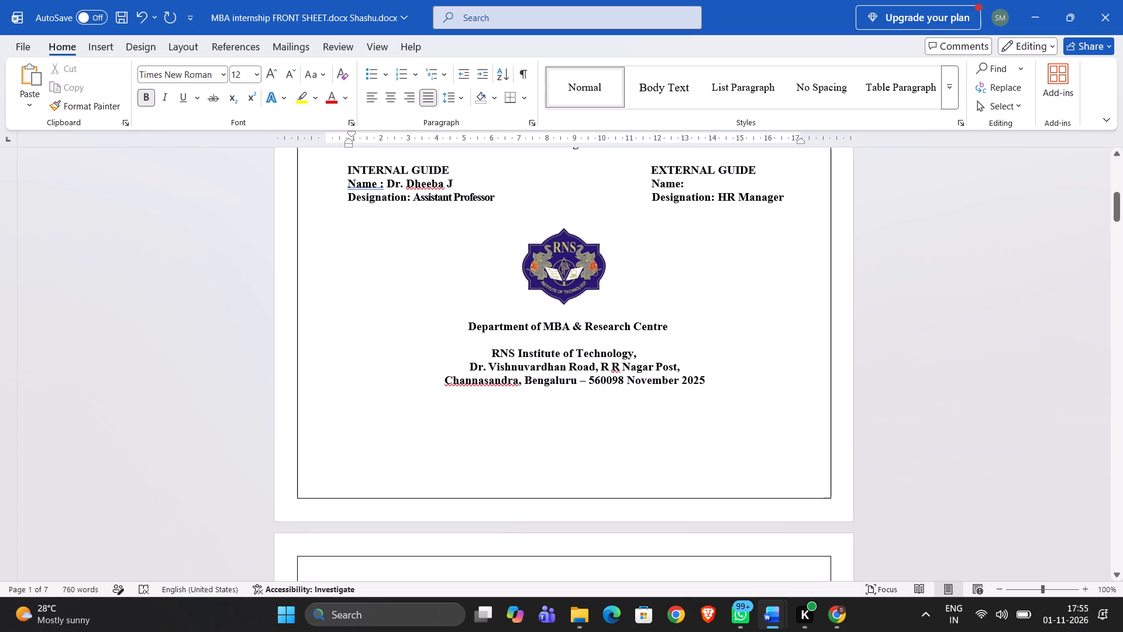
{"action": "left_click", "coordinate": [690, 183]}
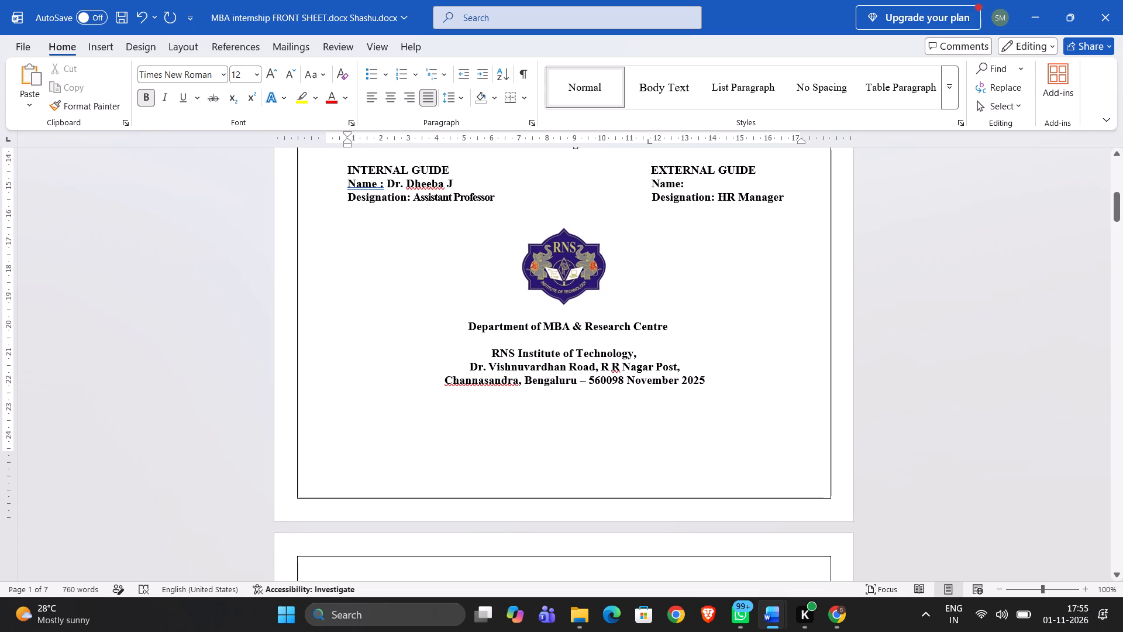
{"action": "key", "text": "space"}
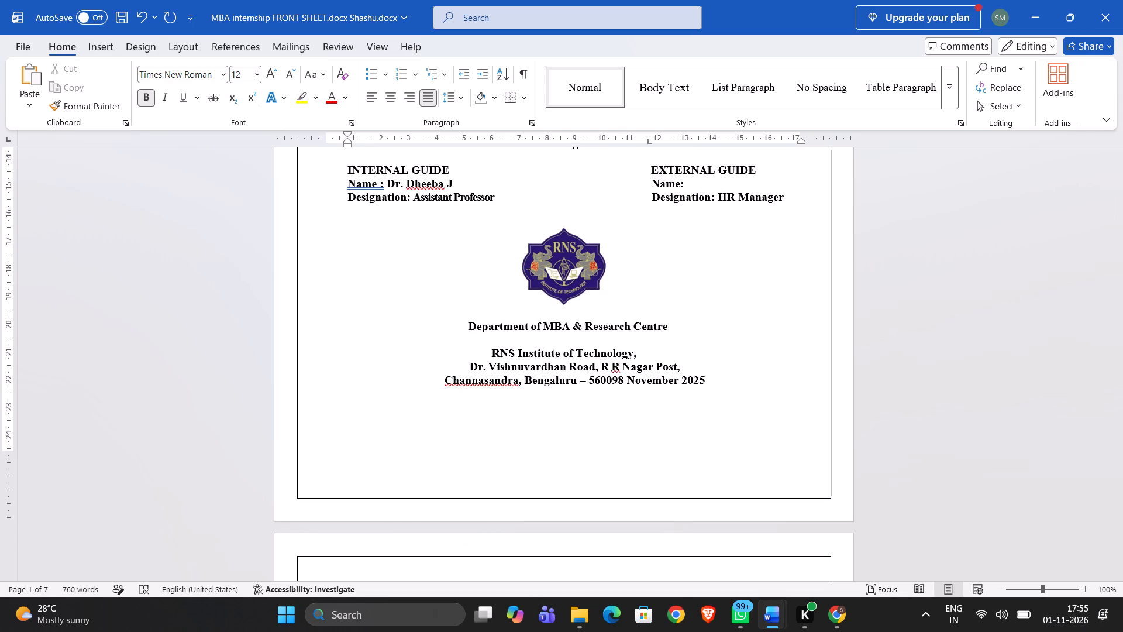
{"action": "key", "text": "ctrl+v"}
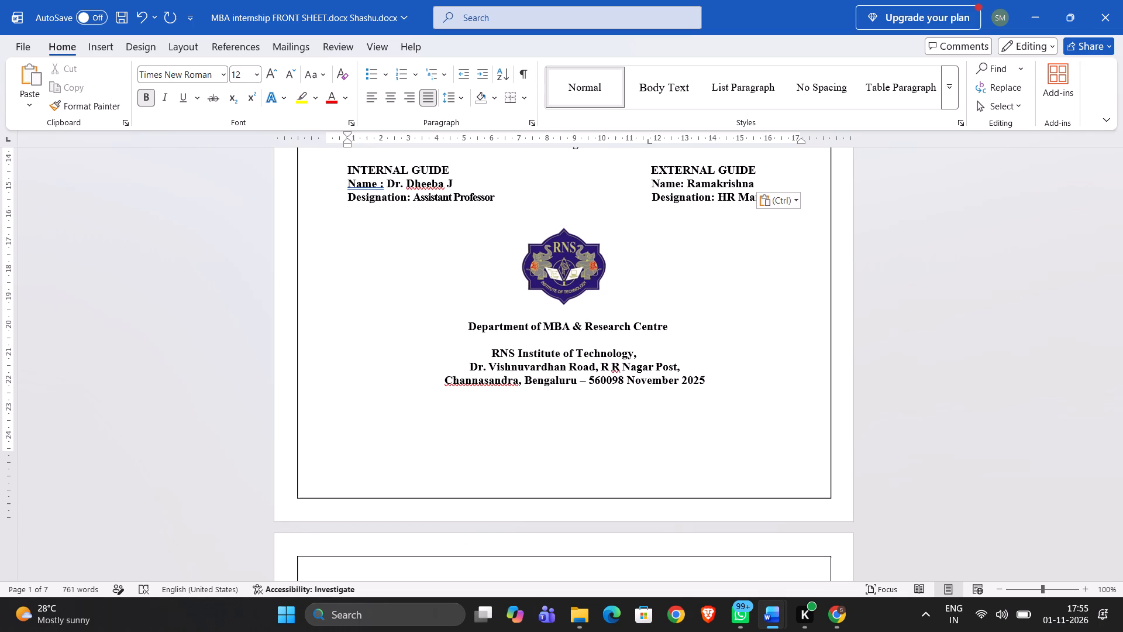
{"action": "left_click", "coordinate": [736, 255]}
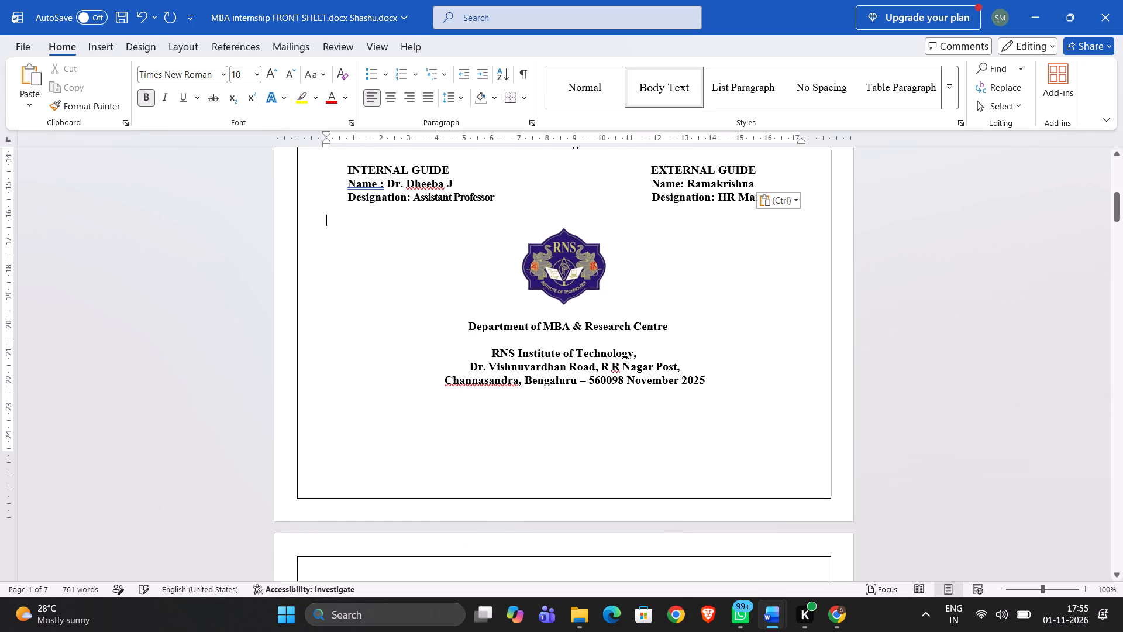
Review the front sheet from the cover page's guide details through the certificate to the Executive Summary and Table of Content pages.
{"action": "scroll", "coordinate": [736, 255], "scroll_direction": "up", "scroll_amount": 1}
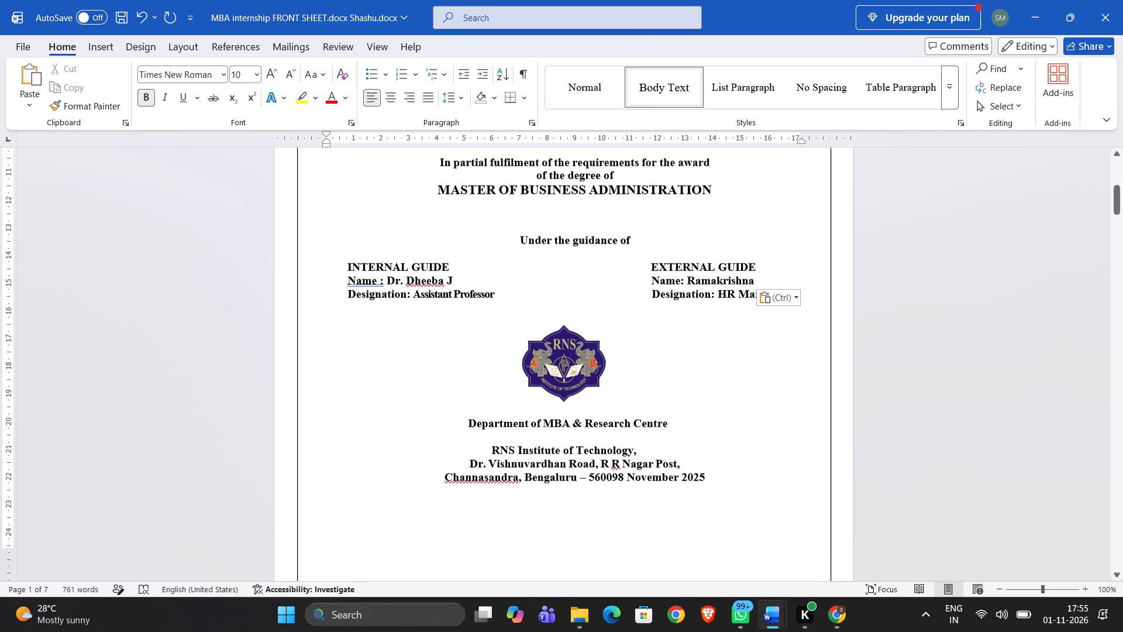
{"action": "scroll", "coordinate": [736, 255], "scroll_direction": "down", "scroll_amount": 10}
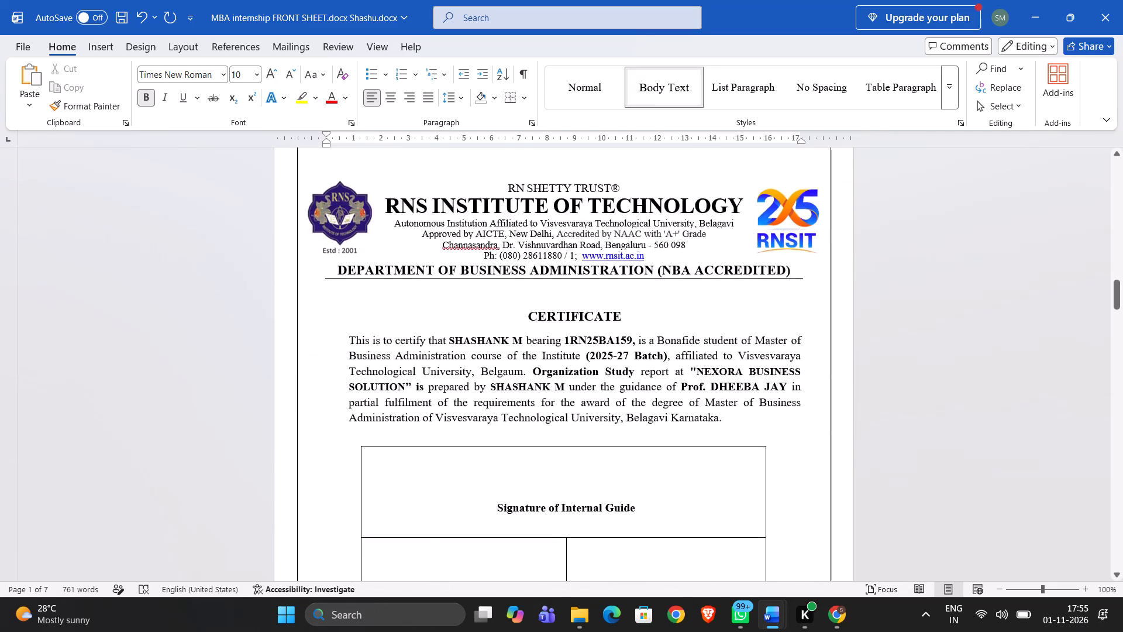
{"action": "scroll", "coordinate": [736, 255], "scroll_direction": "down", "scroll_amount": 16}
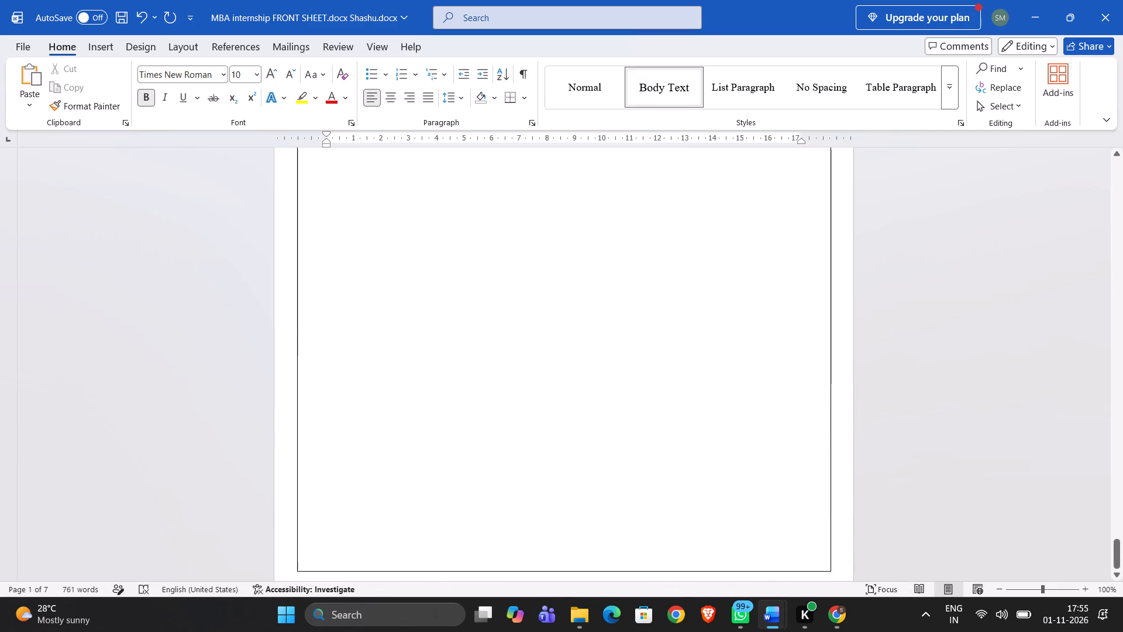
{"action": "scroll", "coordinate": [736, 255], "scroll_direction": "down", "scroll_amount": 6}
{"action": "scroll", "coordinate": [736, 255], "scroll_direction": "up", "scroll_amount": 6}
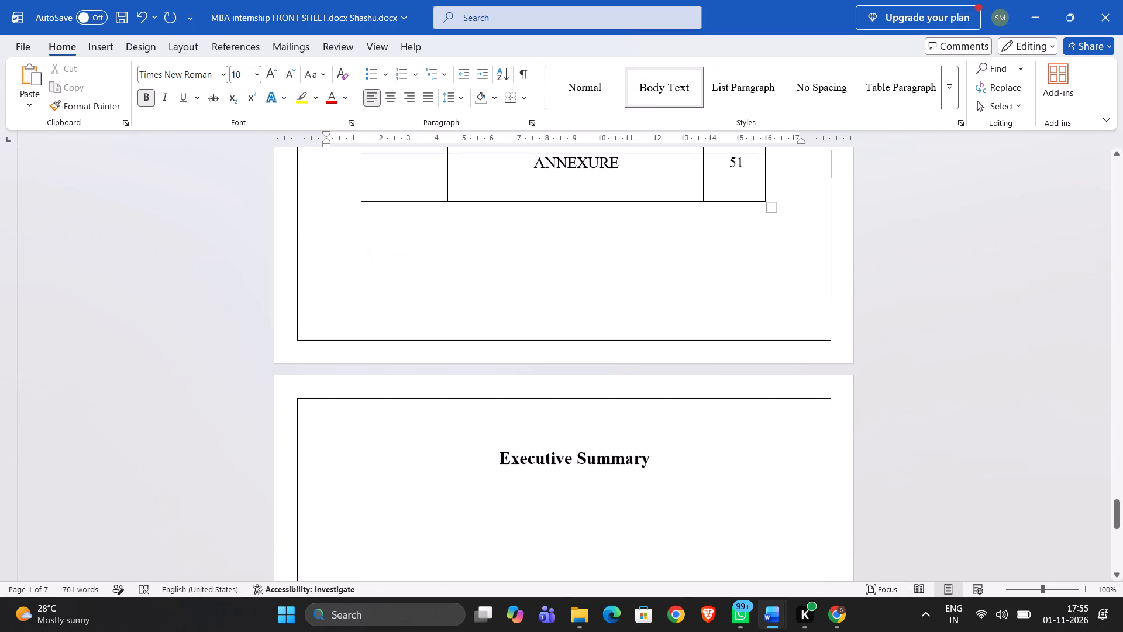
{"action": "scroll", "coordinate": [736, 255], "scroll_direction": "up", "scroll_amount": 1}
{"action": "scroll", "coordinate": [736, 255], "scroll_direction": "down", "scroll_amount": 1}
{"action": "scroll", "coordinate": [736, 255], "scroll_direction": "up", "scroll_amount": 4}
{"action": "scroll", "coordinate": [736, 255], "scroll_direction": "down", "scroll_amount": 5}
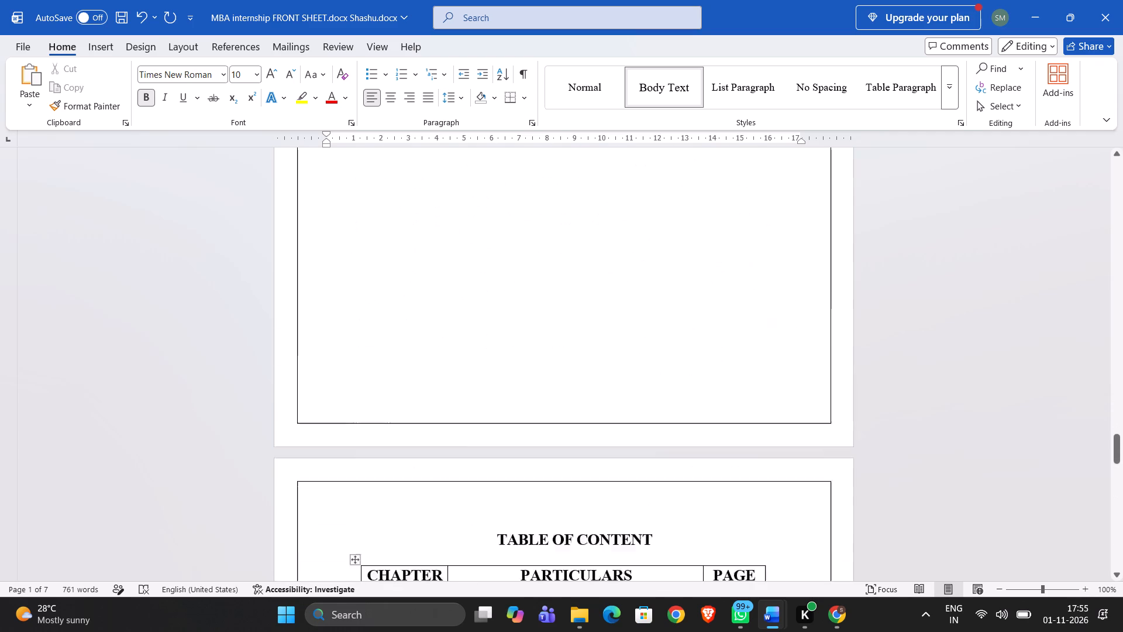
Review the front sheet again, checking the acknowledgement, Table of Content, cover page guide details and Mock Viva-Voce Certificate.
{"action": "scroll", "coordinate": [736, 255], "scroll_direction": "up", "scroll_amount": 3}
{"action": "scroll", "coordinate": [736, 255], "scroll_direction": "down", "scroll_amount": 3}
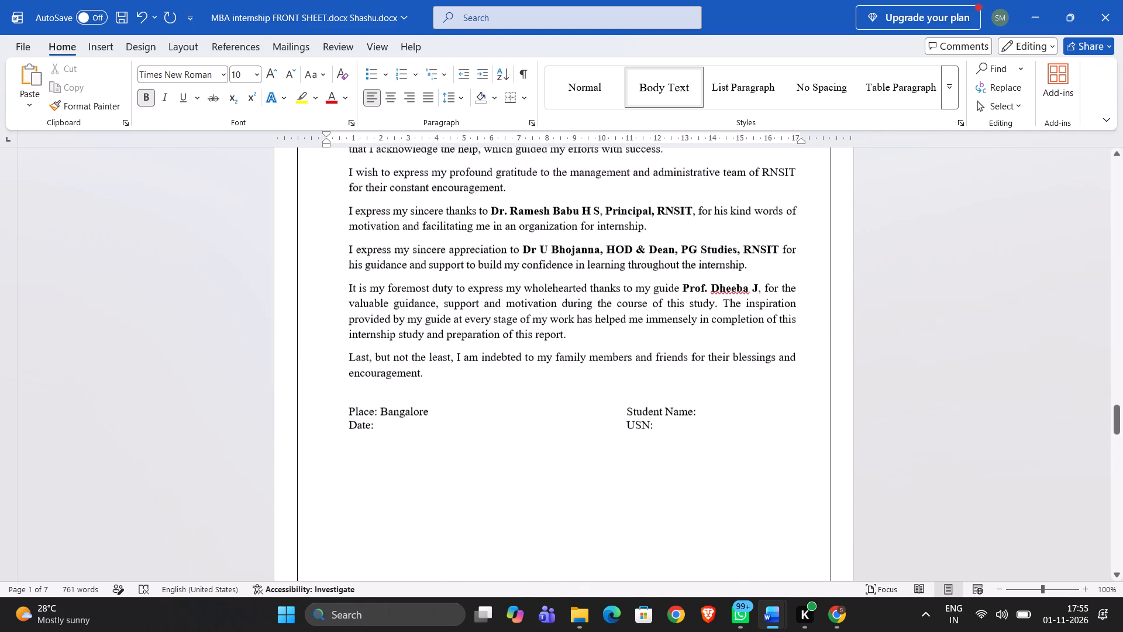
{"action": "scroll", "coordinate": [736, 255], "scroll_direction": "down", "scroll_amount": 4}
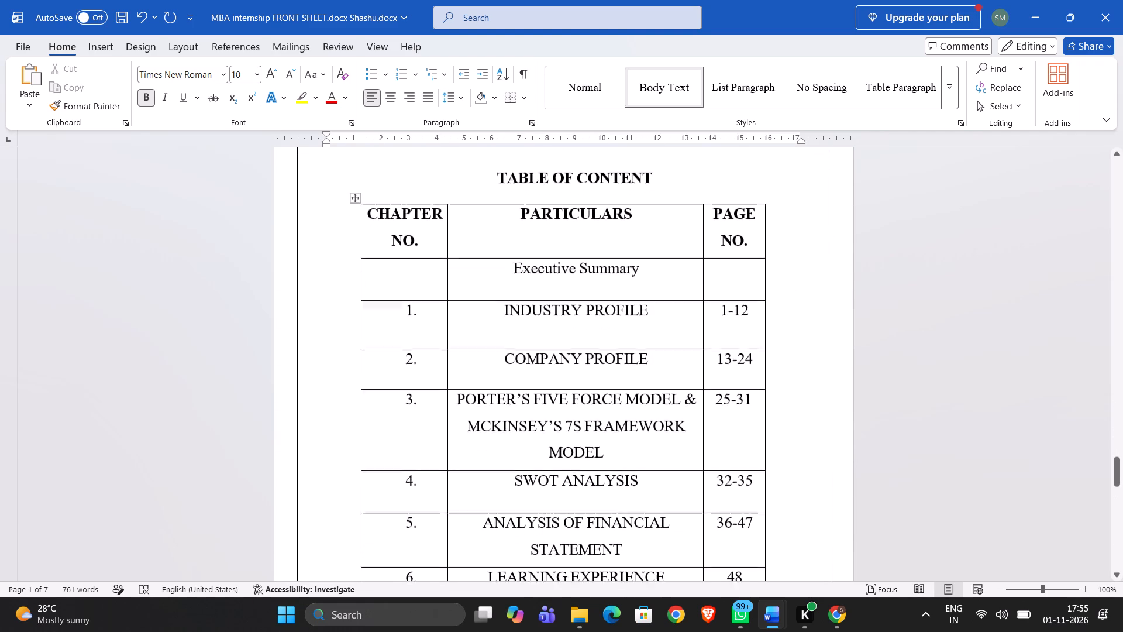
{"action": "scroll", "coordinate": [736, 255], "scroll_direction": "up", "scroll_amount": 15}
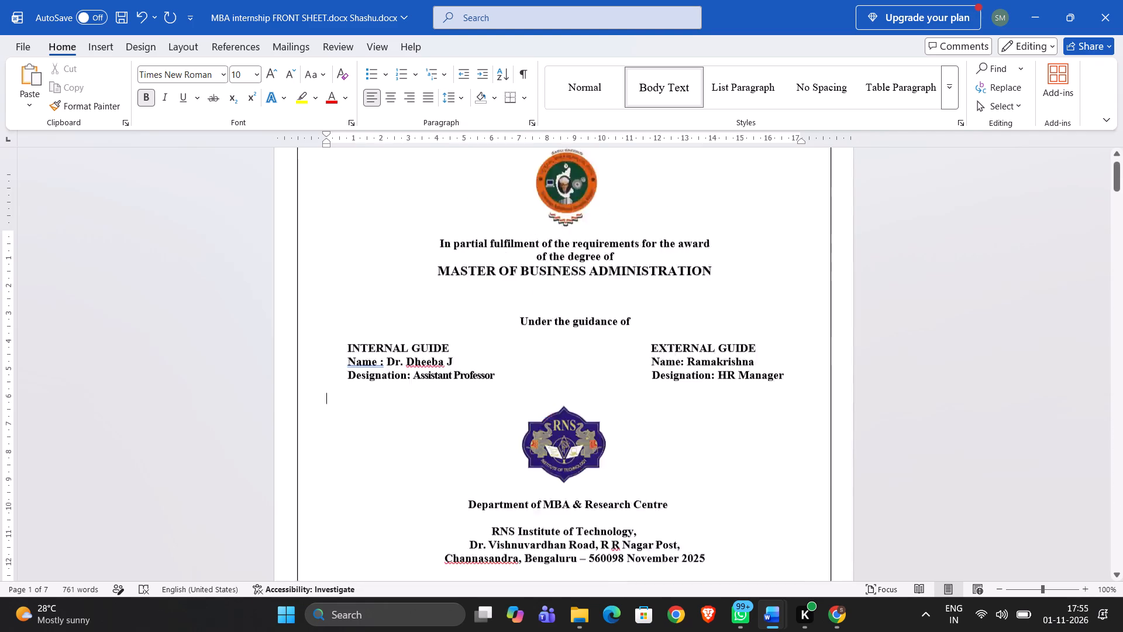
{"action": "scroll", "coordinate": [736, 255], "scroll_direction": "up", "scroll_amount": 1}
{"action": "scroll", "coordinate": [736, 255], "scroll_direction": "down", "scroll_amount": 2}
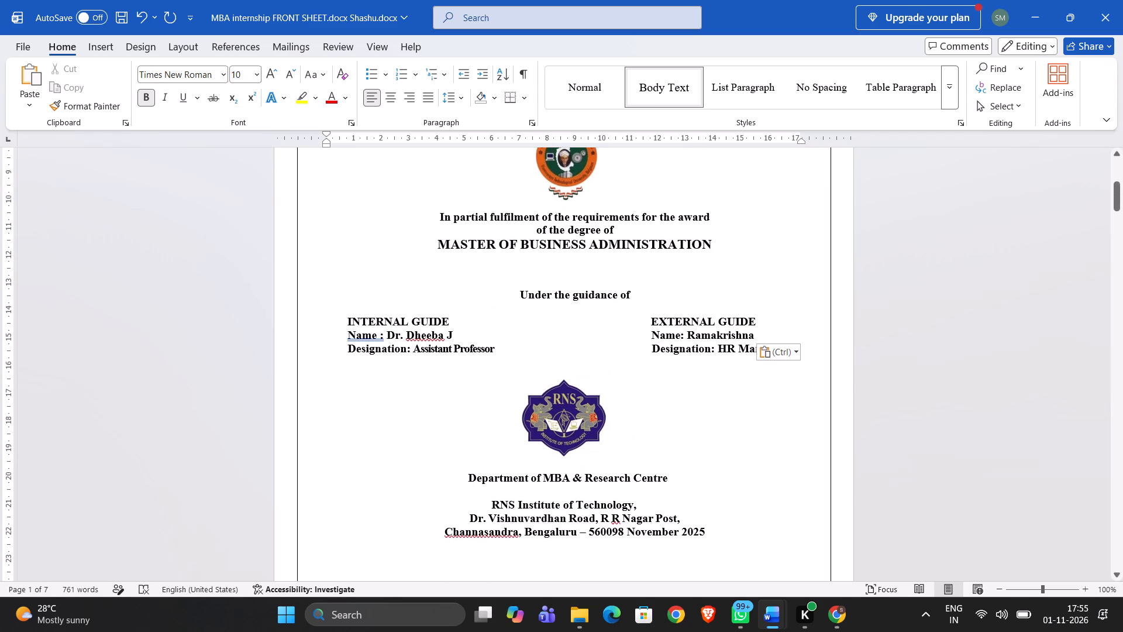
{"action": "scroll", "coordinate": [736, 255], "scroll_direction": "down", "scroll_amount": 1}
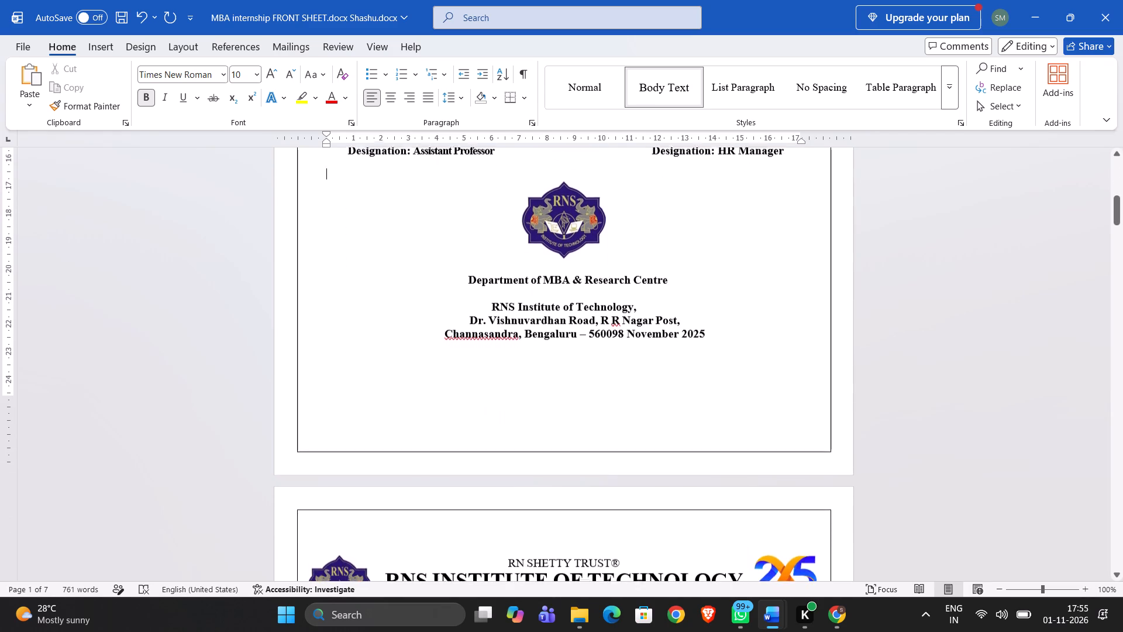
{"action": "scroll", "coordinate": [736, 255], "scroll_direction": "down", "scroll_amount": 1}
{"action": "scroll", "coordinate": [736, 255], "scroll_direction": "up", "scroll_amount": 6}
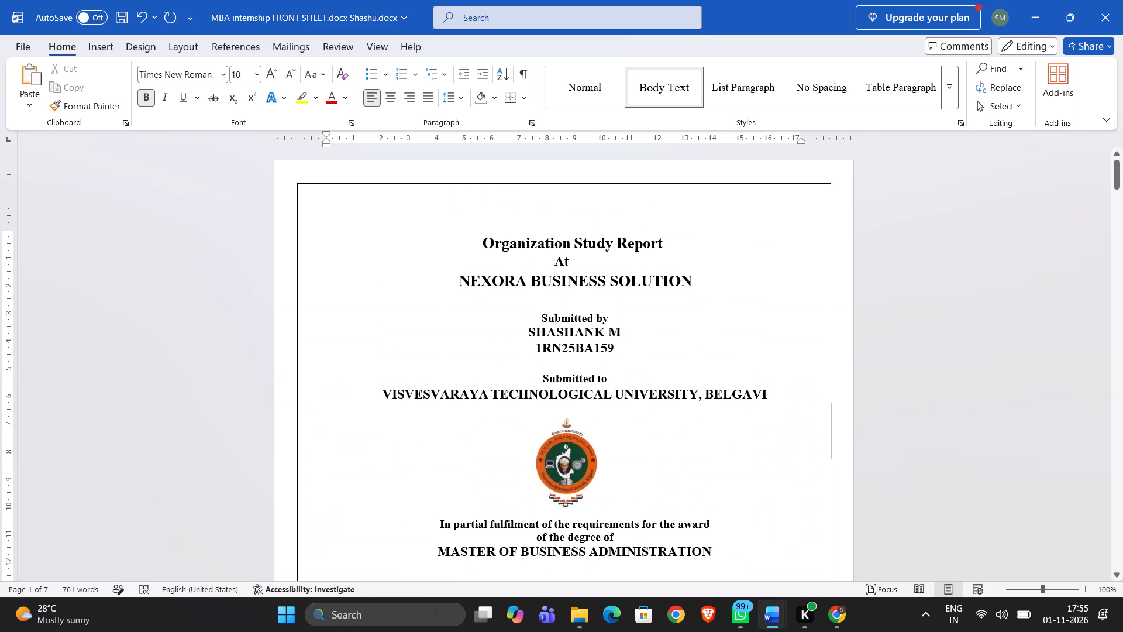
{"action": "scroll", "coordinate": [736, 255], "scroll_direction": "down", "scroll_amount": 2}
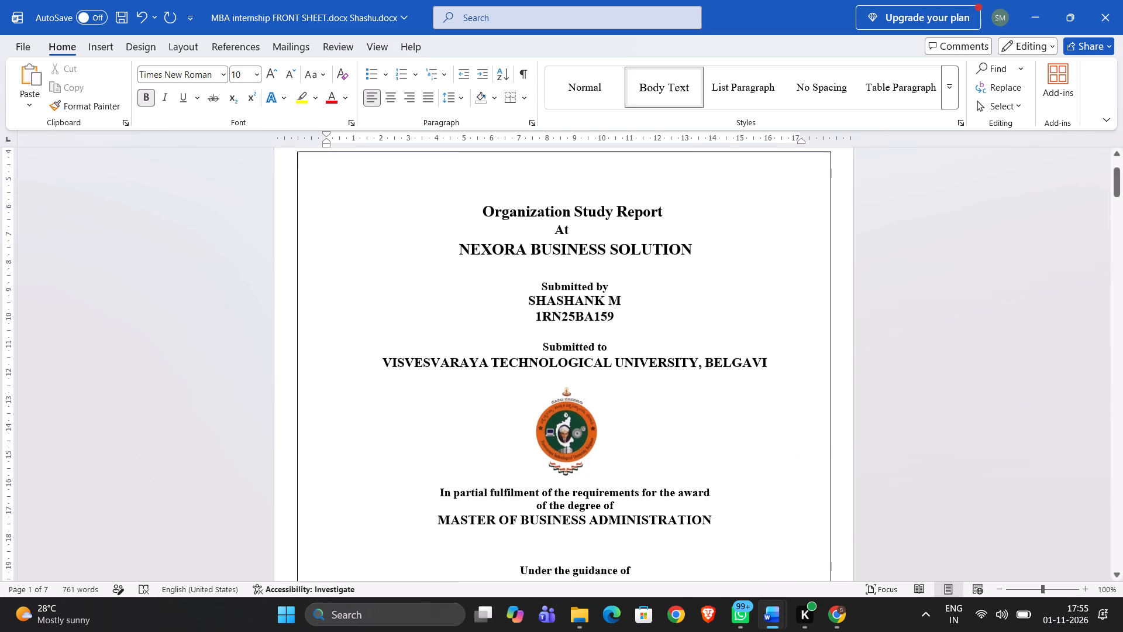
{"action": "scroll", "coordinate": [736, 255], "scroll_direction": "down", "scroll_amount": 4}
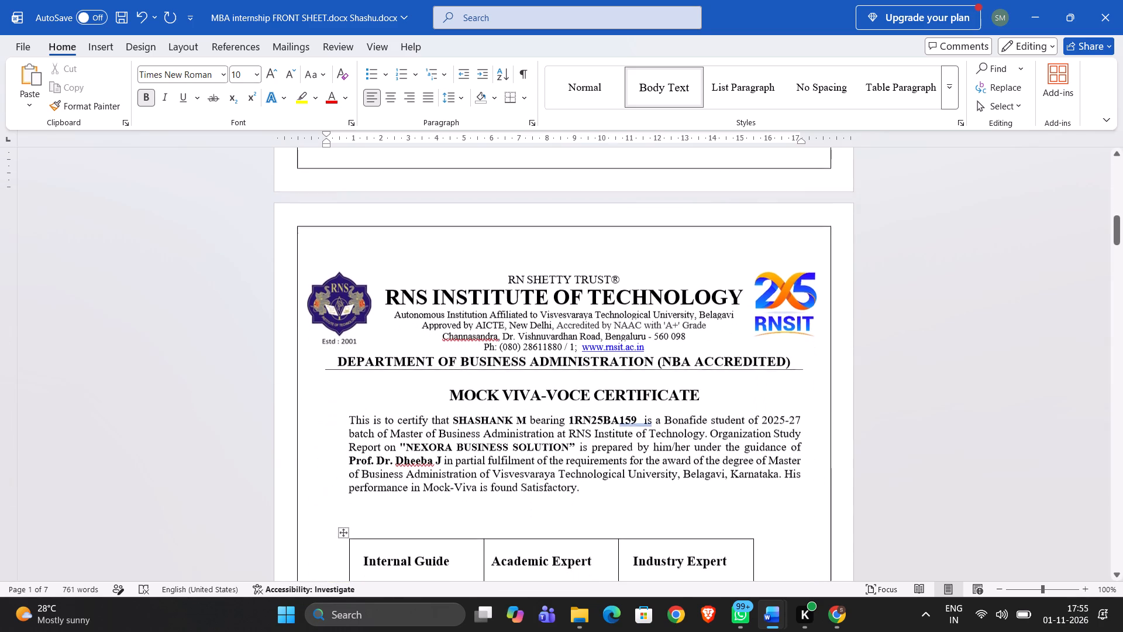
{"action": "scroll", "coordinate": [736, 255], "scroll_direction": "down", "scroll_amount": 2}
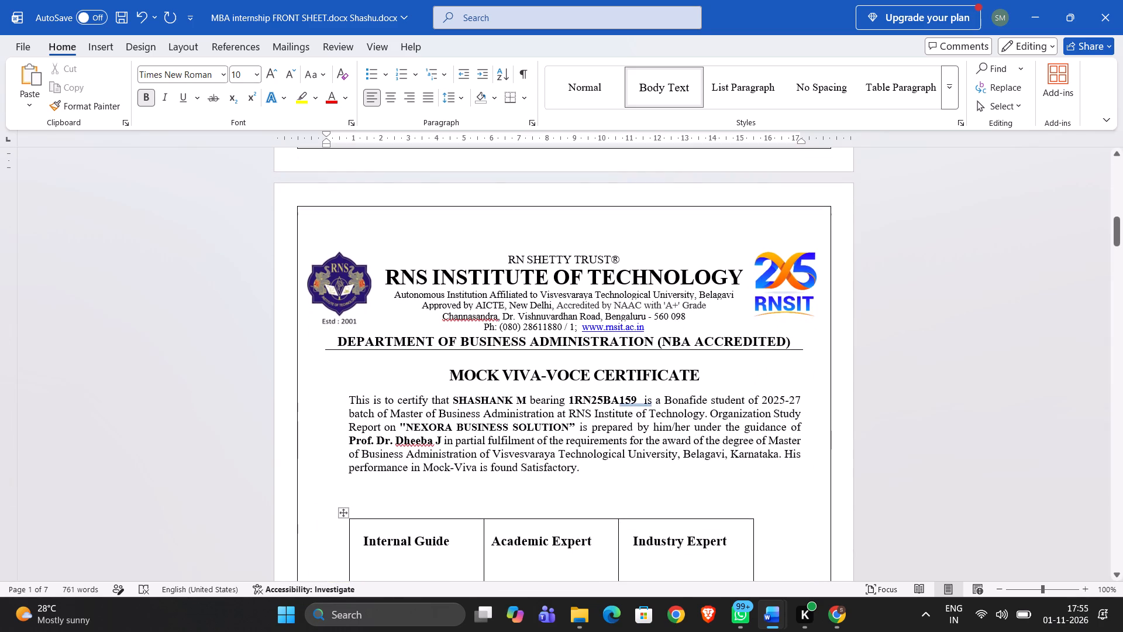
{"action": "scroll", "coordinate": [736, 255], "scroll_direction": "down", "scroll_amount": 3}
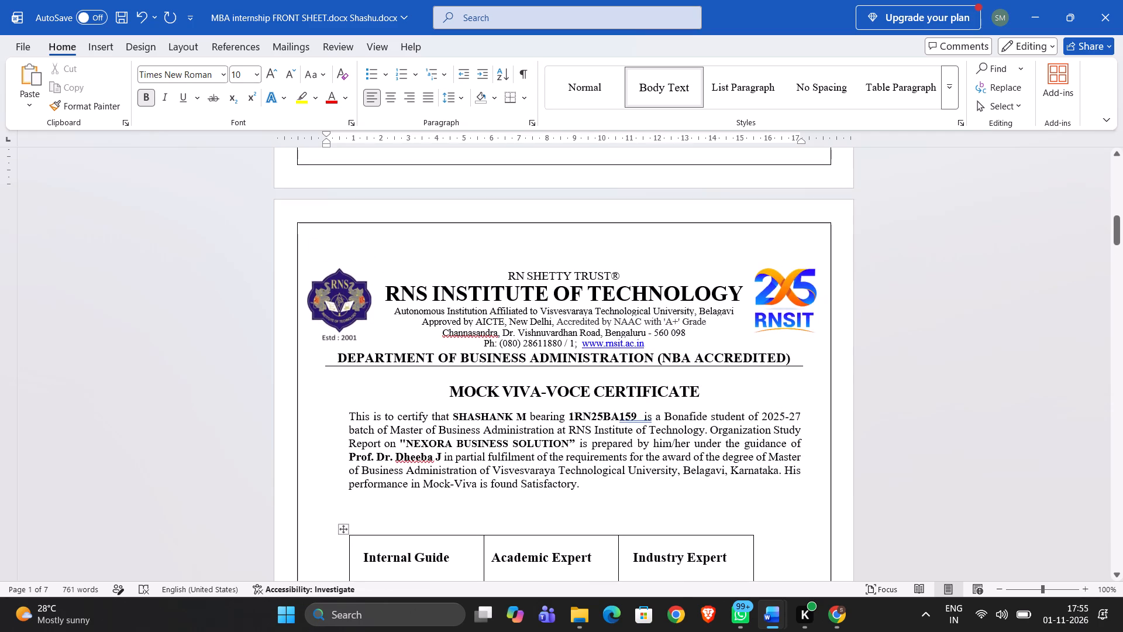
{"action": "scroll", "coordinate": [736, 255], "scroll_direction": "down", "scroll_amount": 2}
{"action": "scroll", "coordinate": [736, 255], "scroll_direction": "up", "scroll_amount": 20}
{"action": "scroll", "coordinate": [736, 255], "scroll_direction": "up", "scroll_amount": 1}
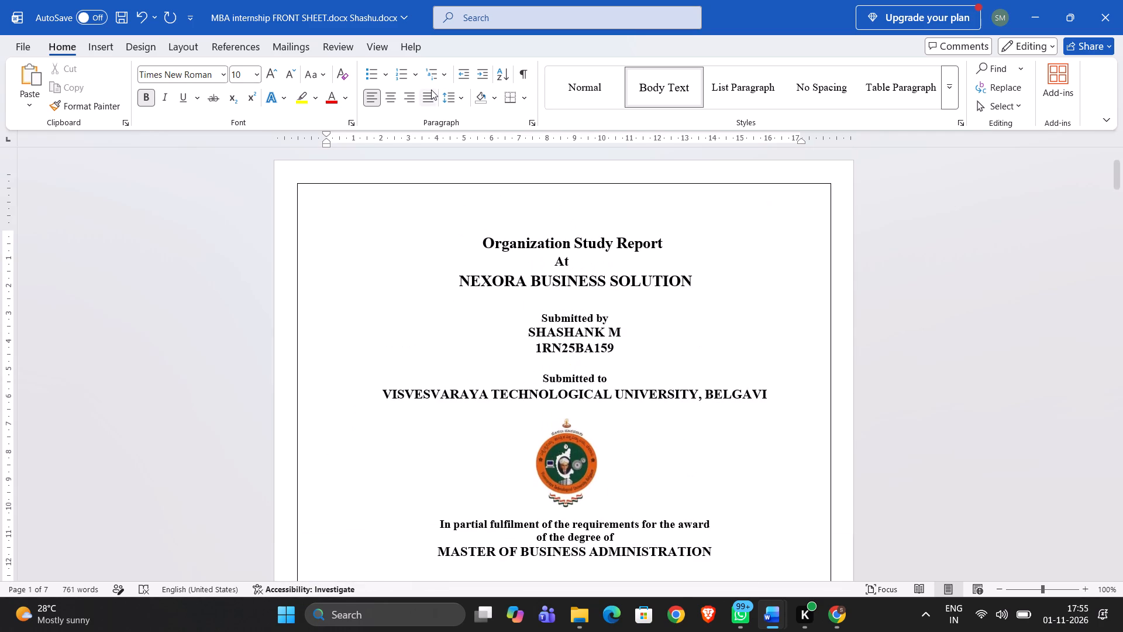
Save the MBA internship front sheet under its existing file name.
{"action": "left_click", "coordinate": [24, 43]}
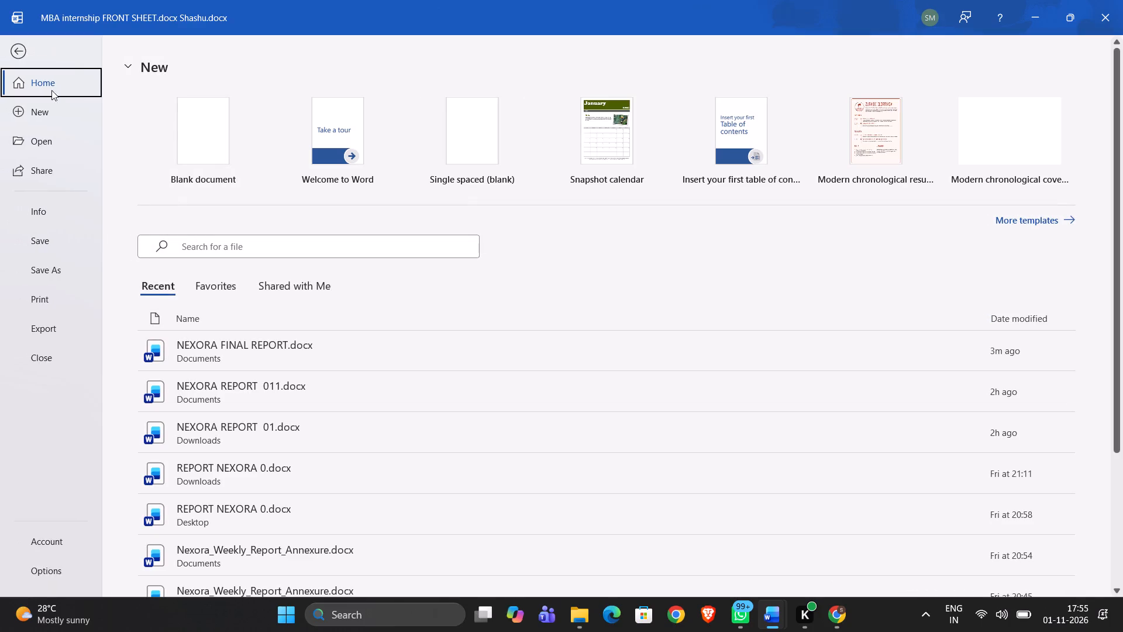
{"action": "left_click", "coordinate": [49, 279]}
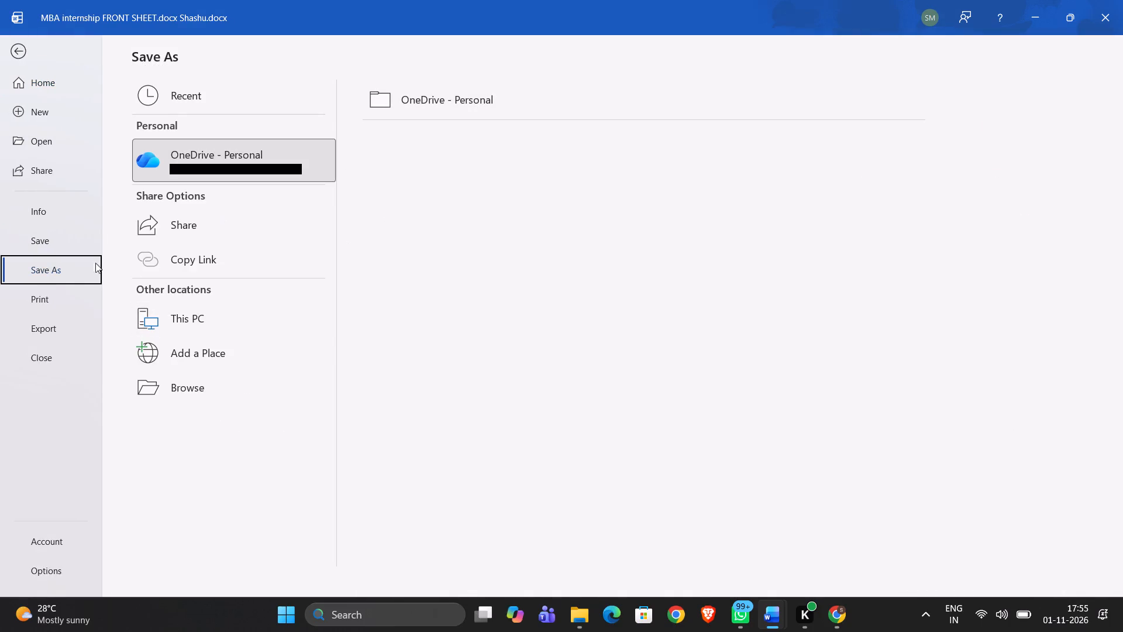
{"action": "left_click", "coordinate": [73, 260]}
{"action": "left_click", "coordinate": [65, 239]}
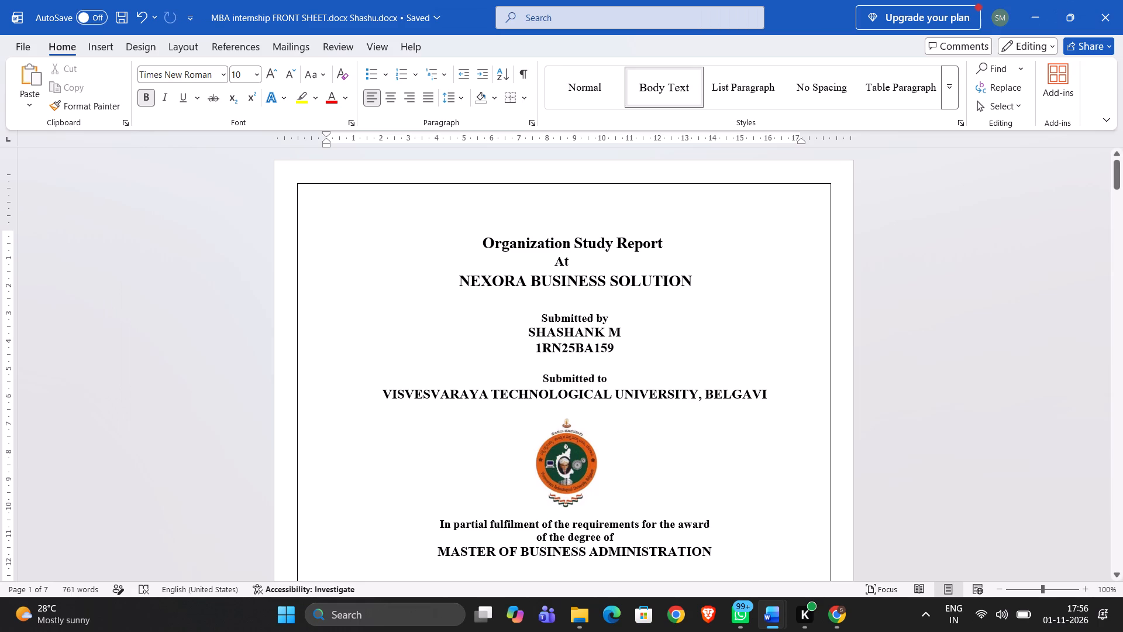
Switch to File Explorer and open the saved MBA internship front sheet from the recent files.
{"action": "scroll", "coordinate": [407, 327], "scroll_direction": "down", "scroll_amount": 4}
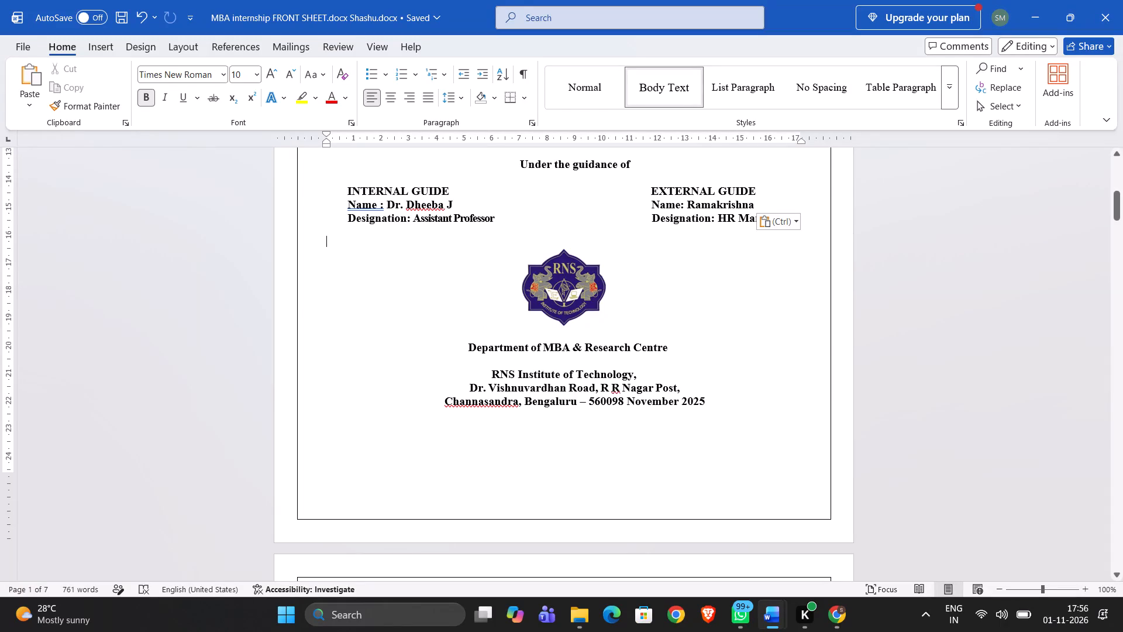
{"action": "scroll", "coordinate": [438, 475], "scroll_direction": "down", "scroll_amount": 1}
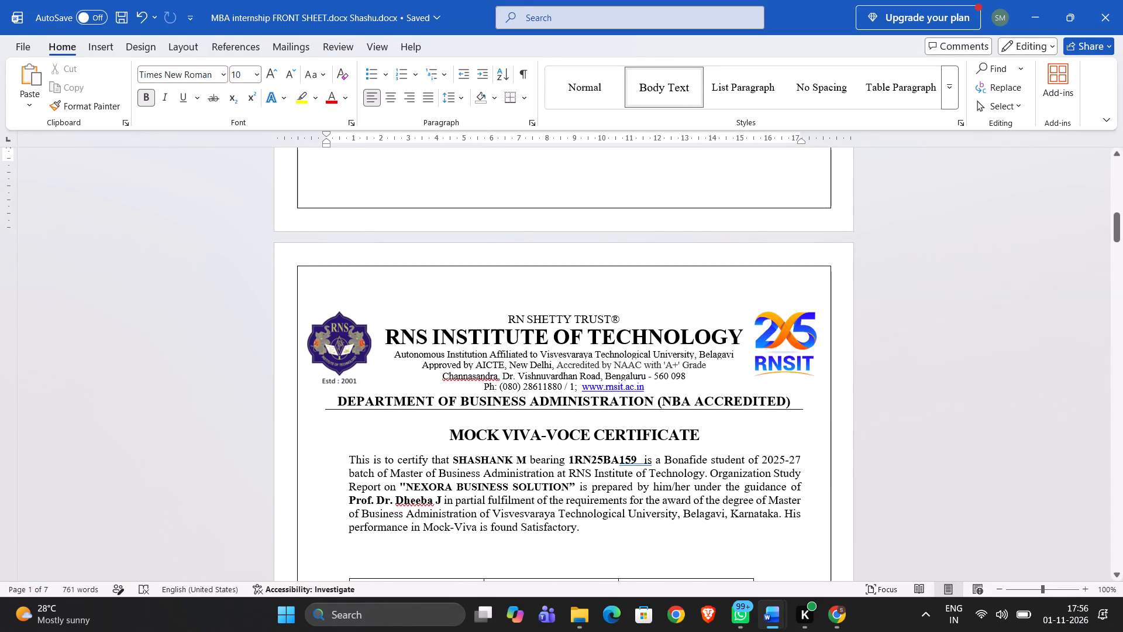
{"action": "left_click", "coordinate": [571, 614]}
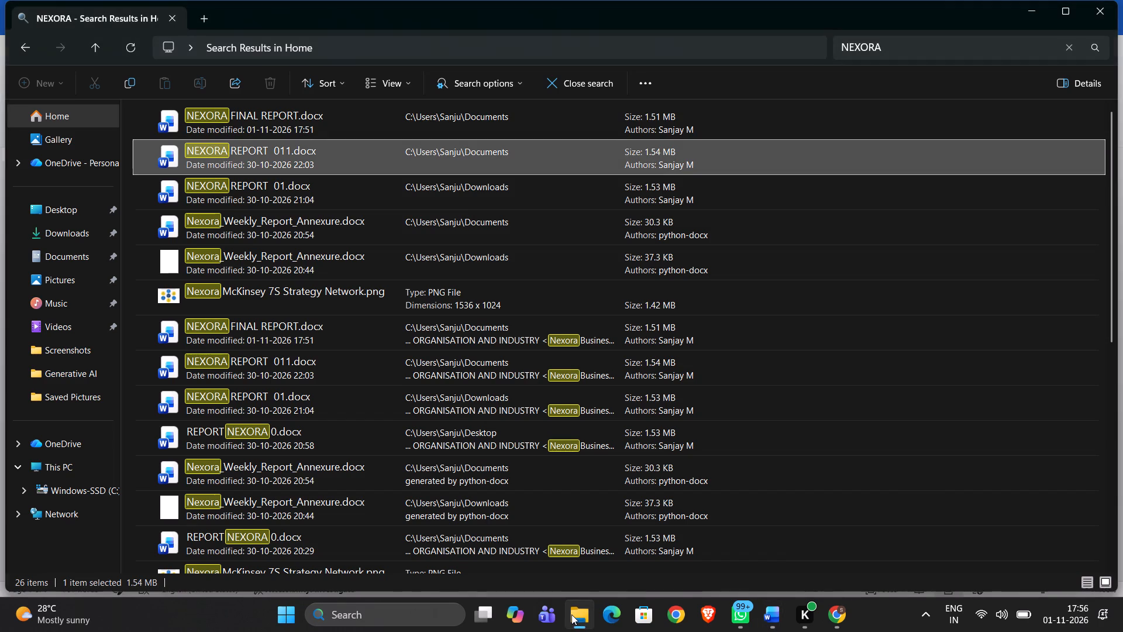
{"action": "left_click", "coordinate": [27, 48]}
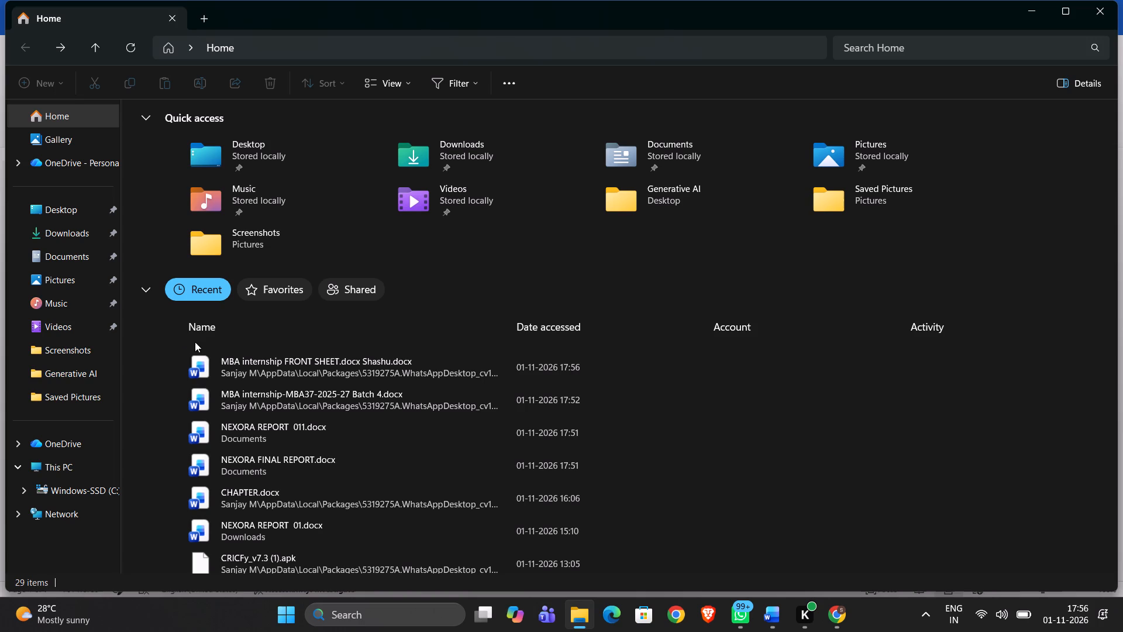
{"action": "double_click", "coordinate": [394, 358]}
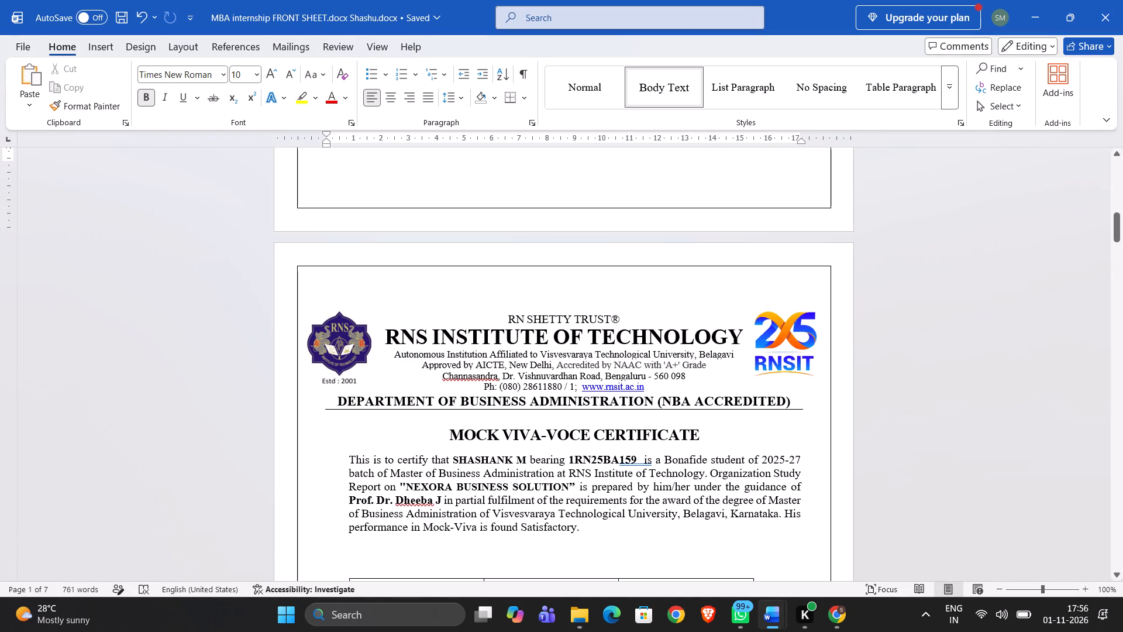
Proofread the saved front sheet from the cover page through both certificates and the viva-voce table to the declaration.
{"action": "scroll", "coordinate": [515, 209], "scroll_direction": "up", "scroll_amount": 8}
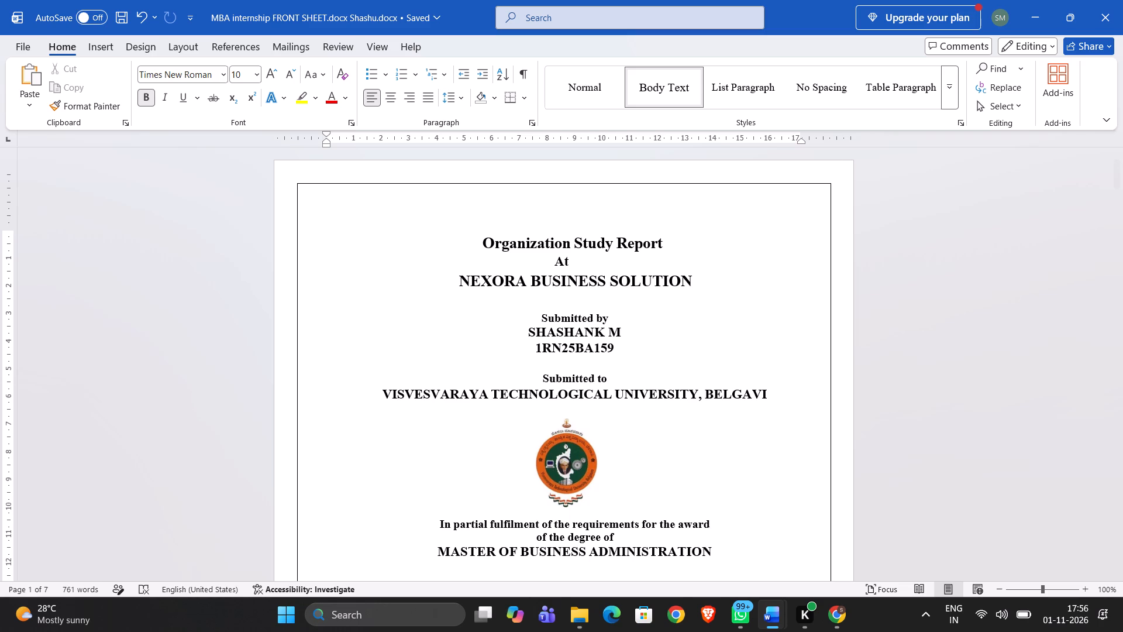
{"action": "scroll", "coordinate": [515, 209], "scroll_direction": "down", "scroll_amount": 1}
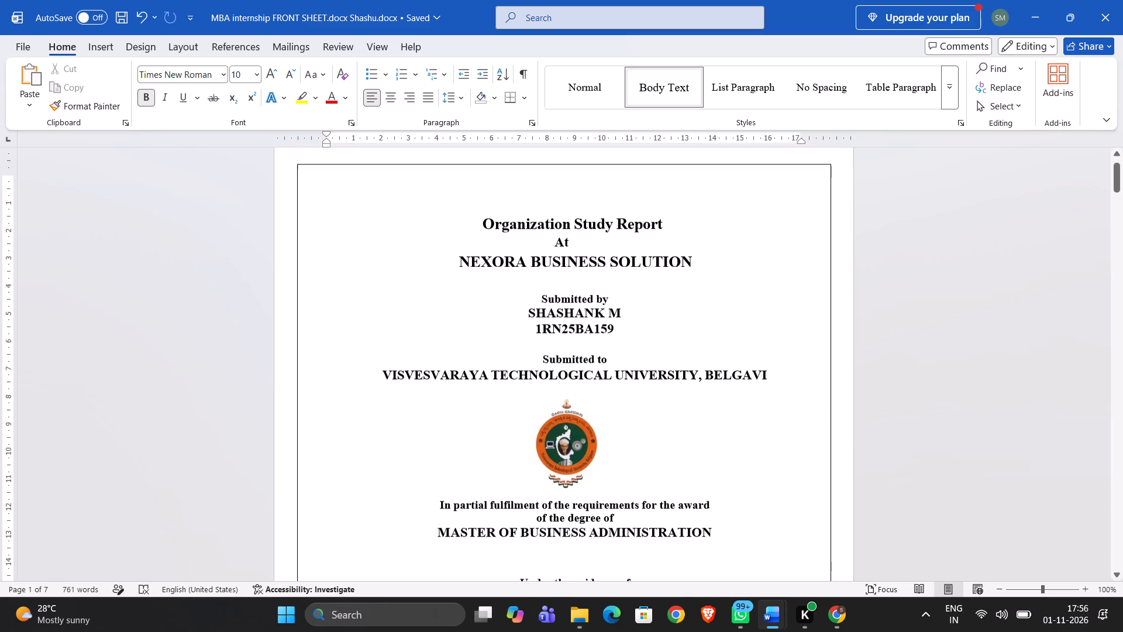
{"action": "scroll", "coordinate": [515, 209], "scroll_direction": "down", "scroll_amount": 1}
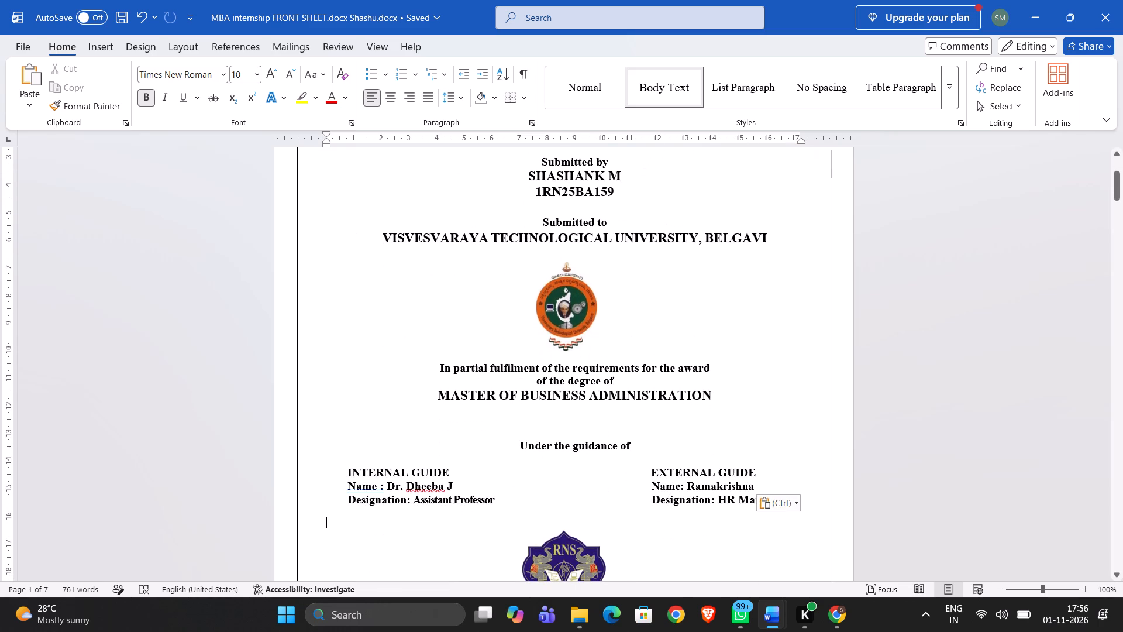
{"action": "scroll", "coordinate": [515, 209], "scroll_direction": "down", "scroll_amount": 4}
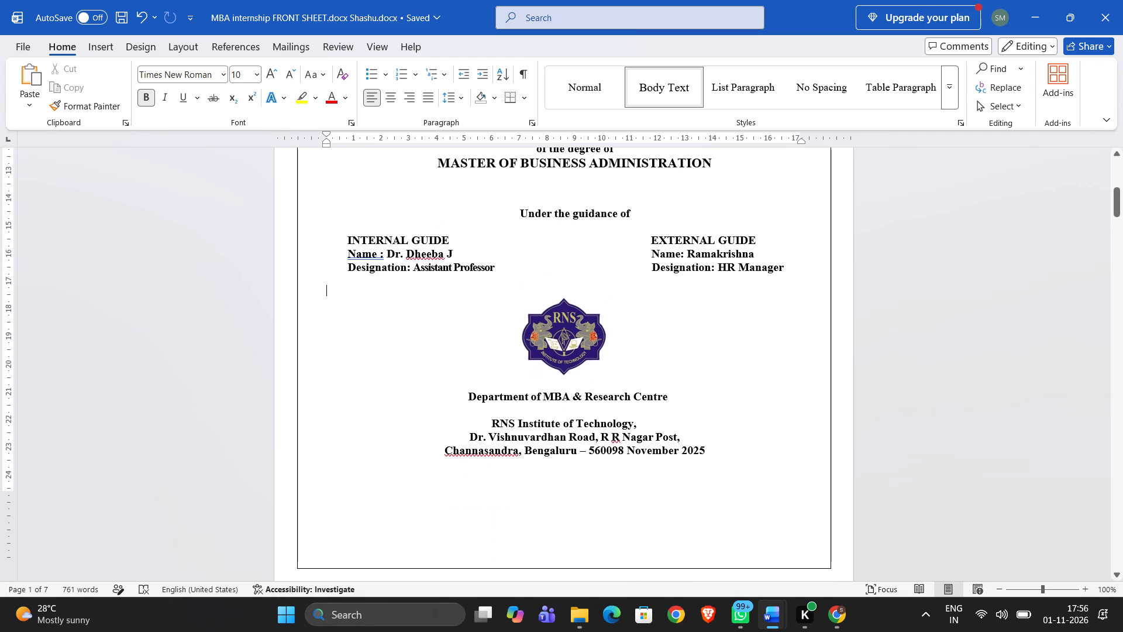
{"action": "scroll", "coordinate": [515, 209], "scroll_direction": "down", "scroll_amount": 3}
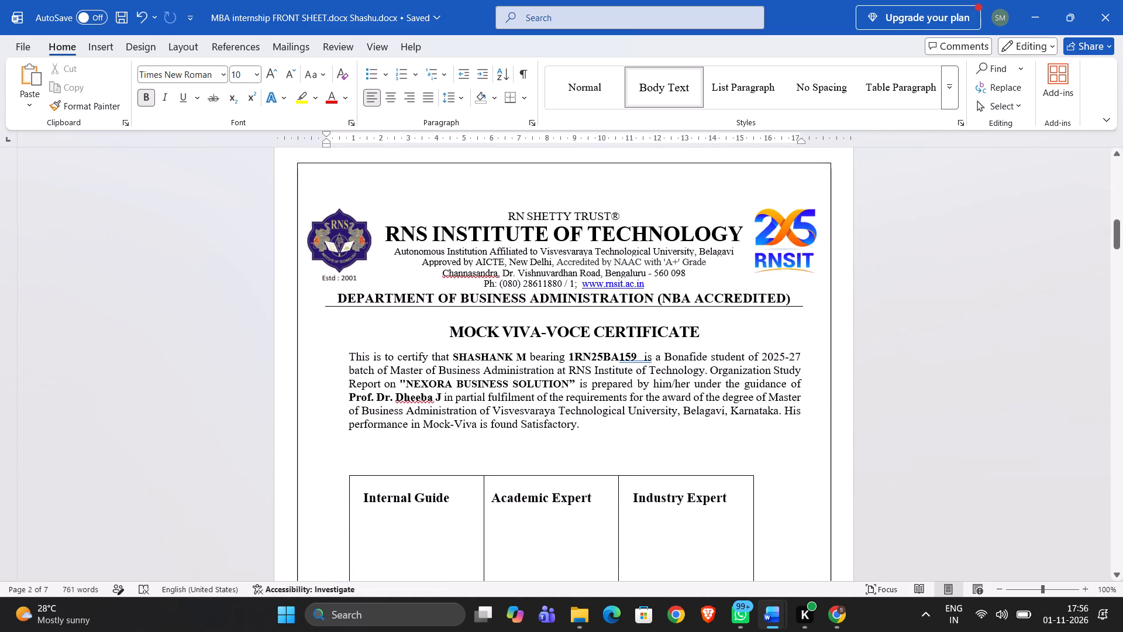
{"action": "scroll", "coordinate": [515, 209], "scroll_direction": "down", "scroll_amount": 3}
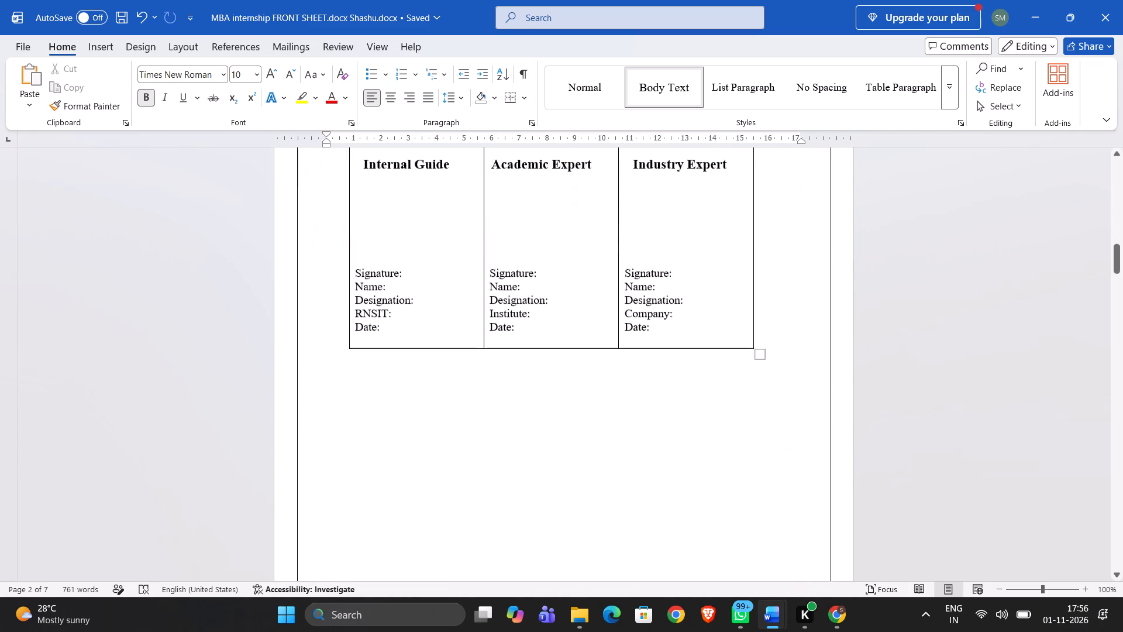
{"action": "scroll", "coordinate": [515, 209], "scroll_direction": "down", "scroll_amount": 3}
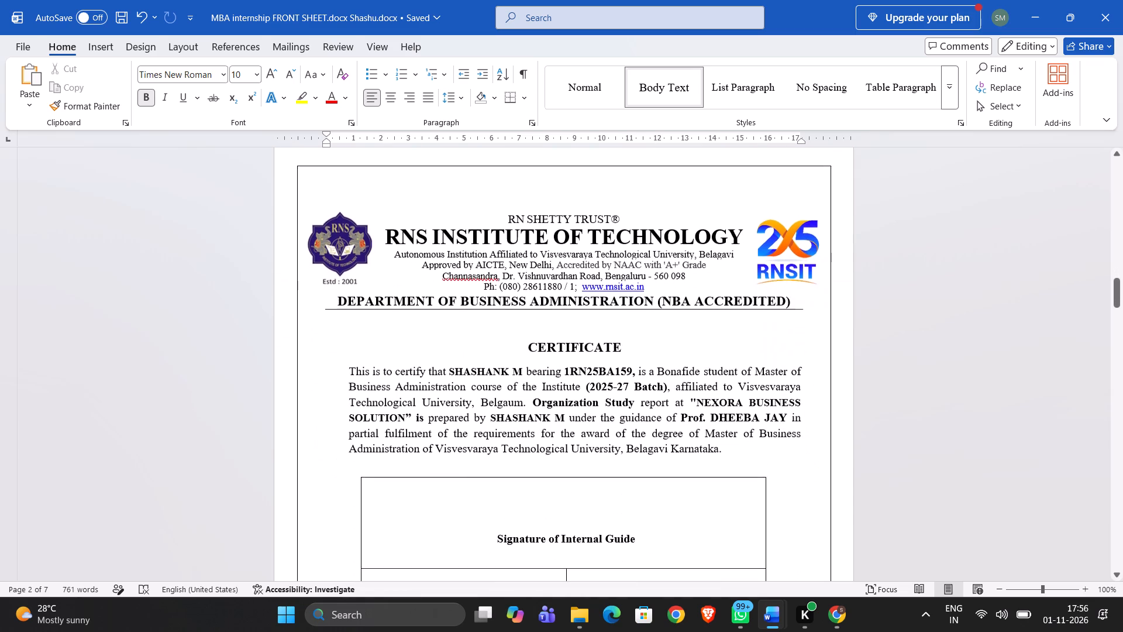
{"action": "scroll", "coordinate": [515, 209], "scroll_direction": "down", "scroll_amount": 1}
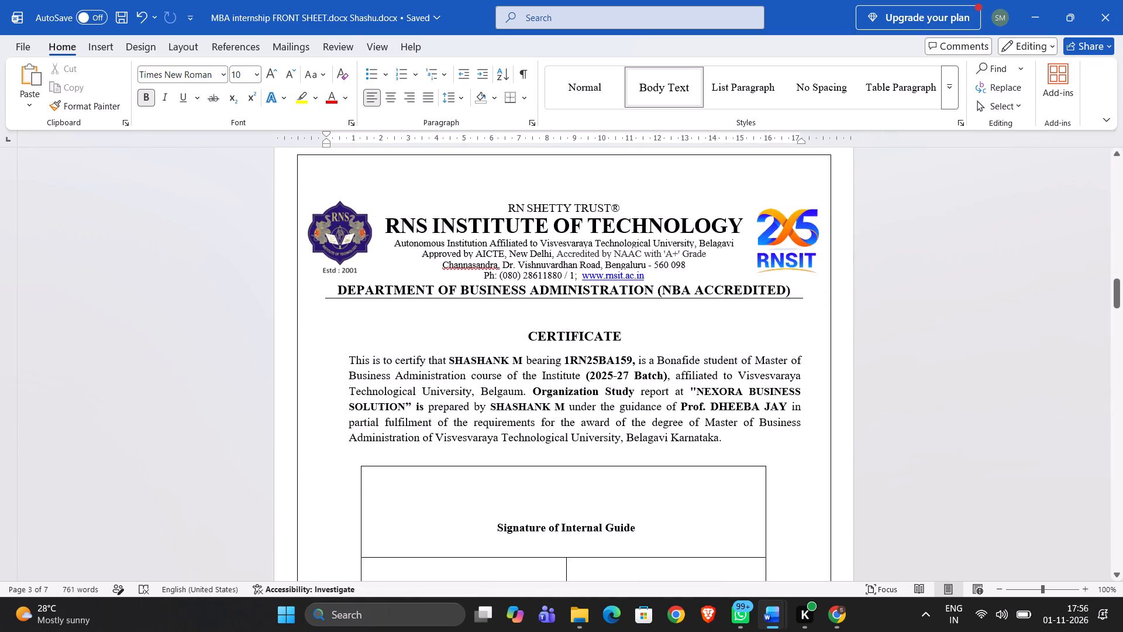
{"action": "scroll", "coordinate": [515, 209], "scroll_direction": "down", "scroll_amount": 3}
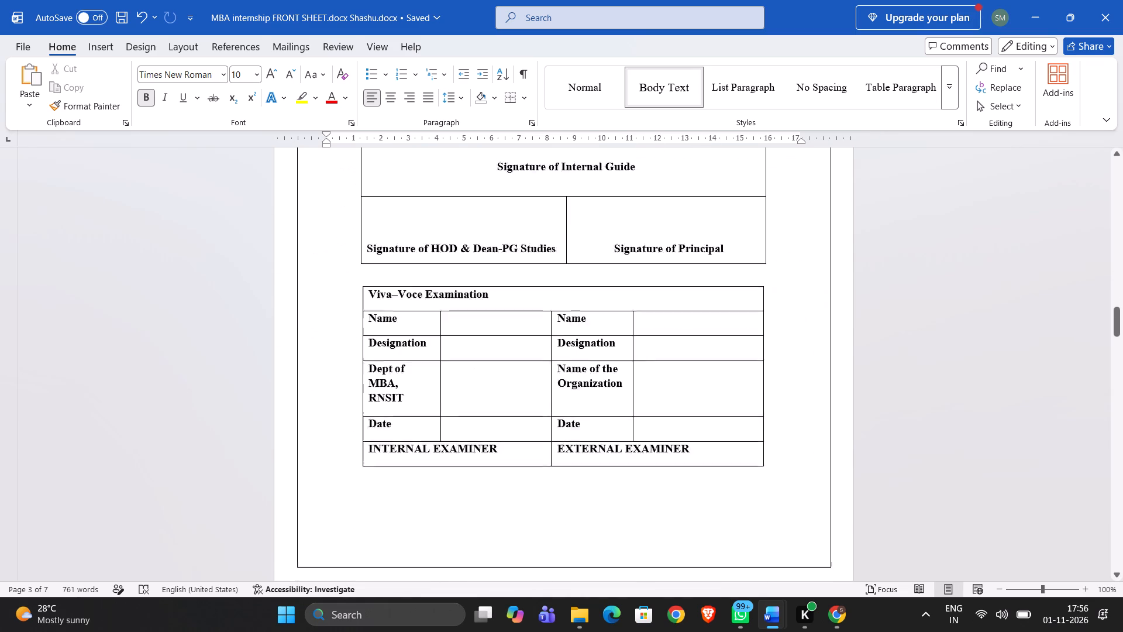
{"action": "scroll", "coordinate": [515, 209], "scroll_direction": "down", "scroll_amount": 3}
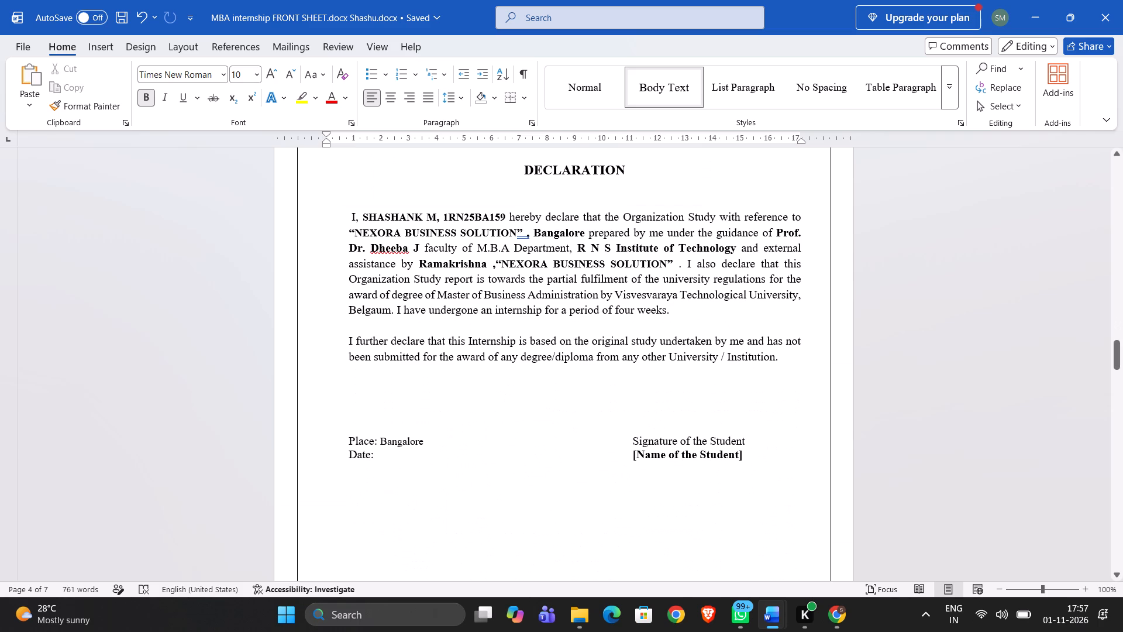
Delete the surplus space between the second "NEXORA BUSINESS SOLUTION" and the full stop in the declaration.
{"action": "left_click", "coordinate": [676, 263]}
{"action": "key", "text": "BackSpace"}
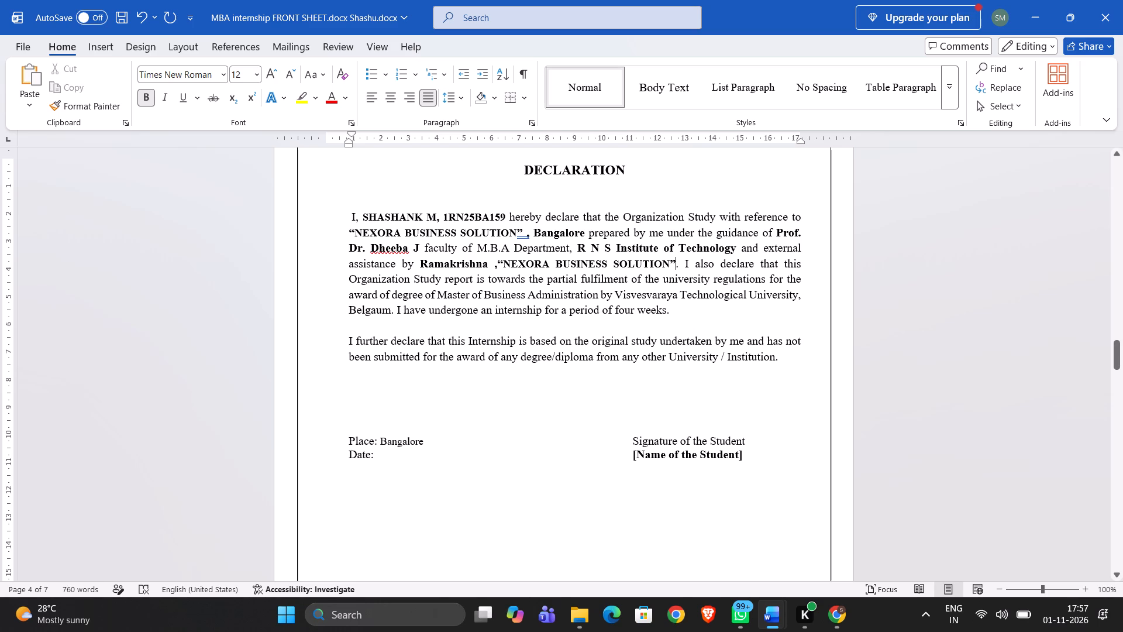
Proofread the rest of the front sheet, from the end of the declaration through the acknowledgement and table of content to the Executive Summary page.
{"action": "scroll", "coordinate": [588, 434], "scroll_direction": "down", "scroll_amount": 1}
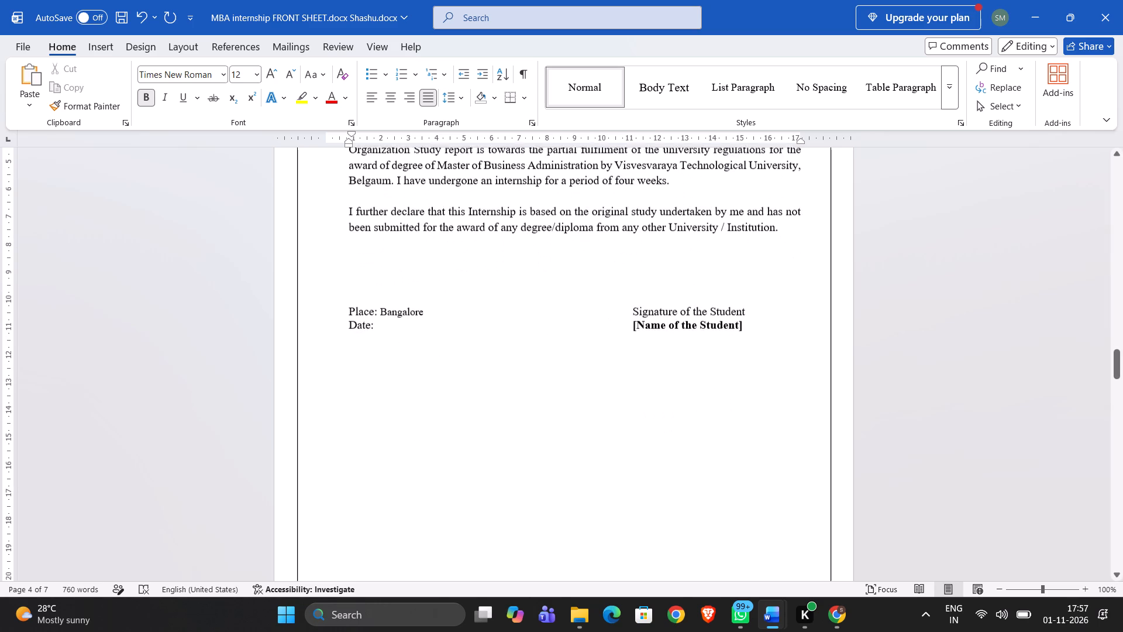
{"action": "scroll", "coordinate": [588, 434], "scroll_direction": "down", "scroll_amount": 3}
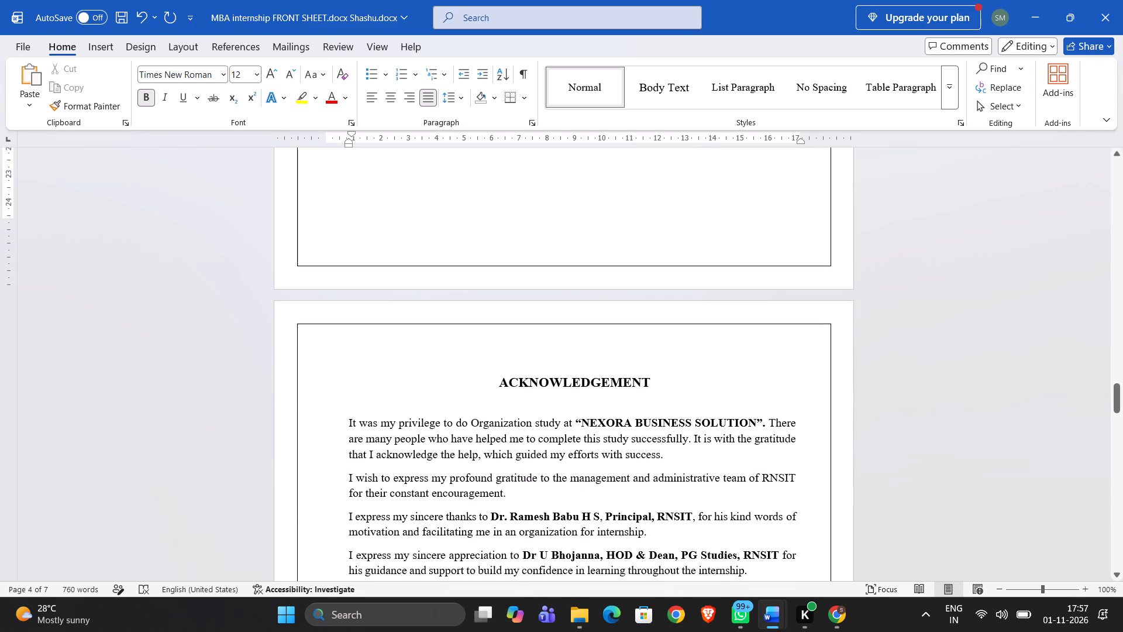
{"action": "scroll", "coordinate": [588, 434], "scroll_direction": "down", "scroll_amount": 1}
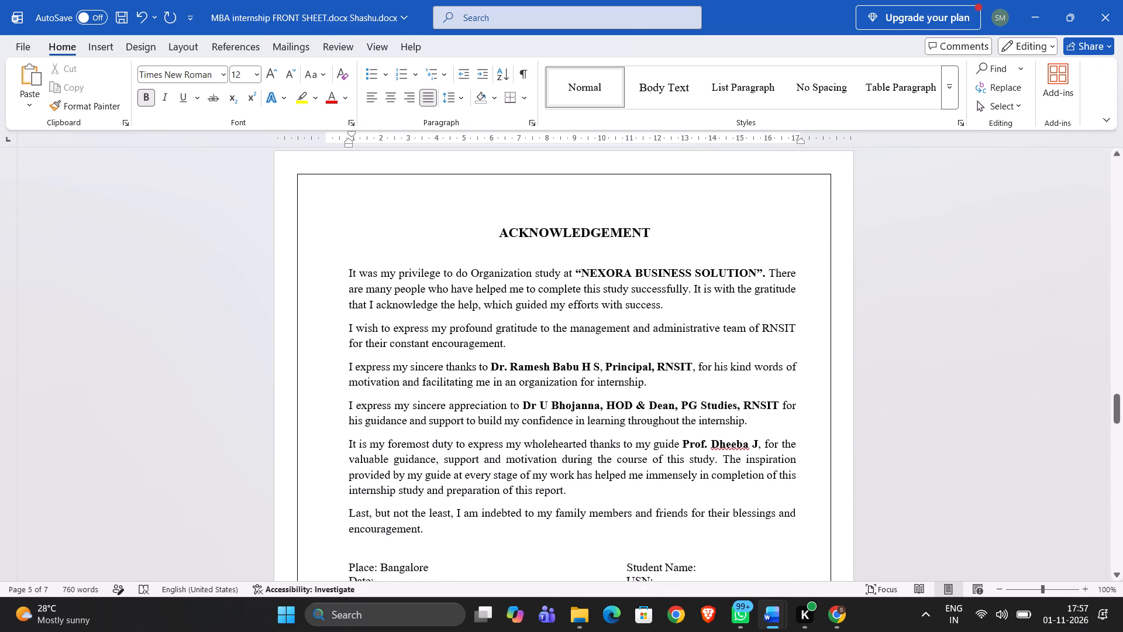
{"action": "scroll", "coordinate": [588, 434], "scroll_direction": "down", "scroll_amount": 1}
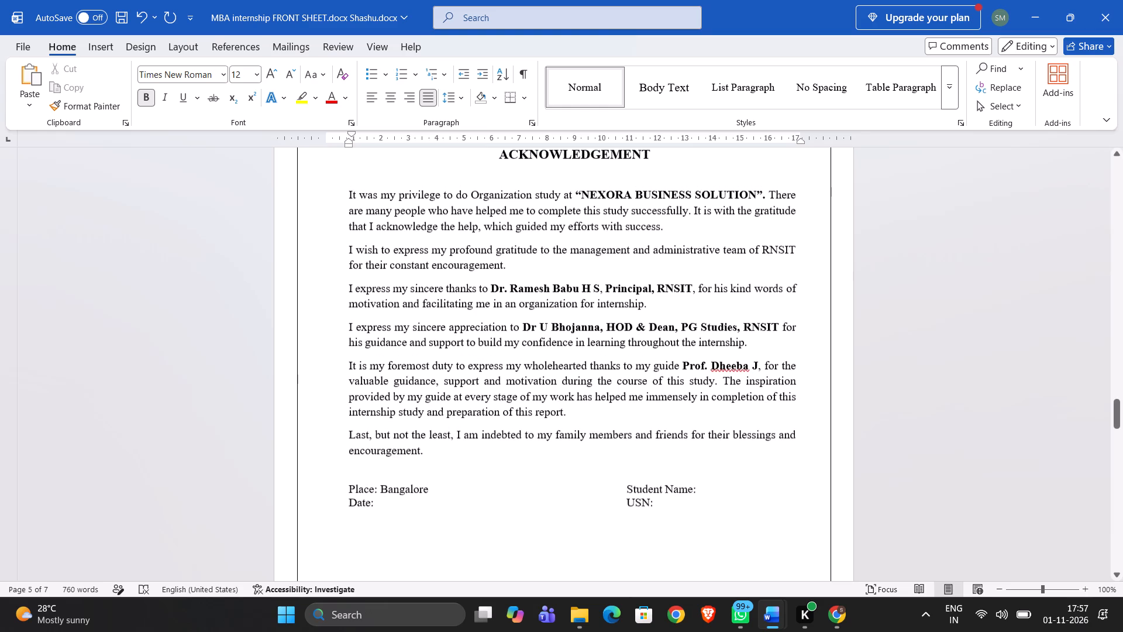
{"action": "scroll", "coordinate": [588, 434], "scroll_direction": "down", "scroll_amount": 1}
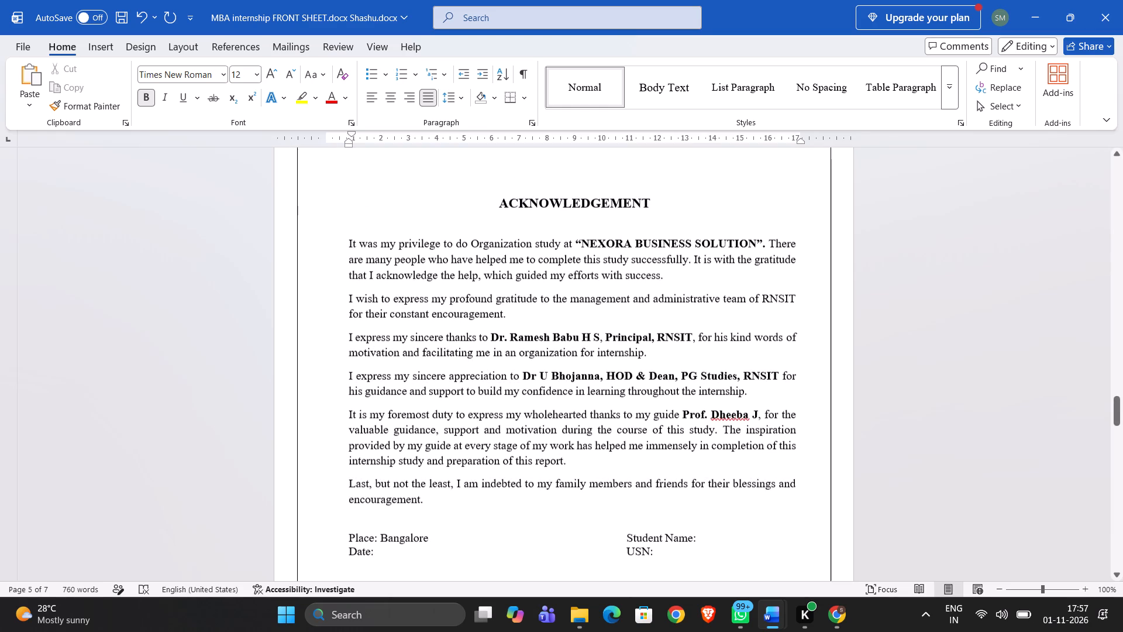
{"action": "scroll", "coordinate": [588, 434], "scroll_direction": "down", "scroll_amount": 2}
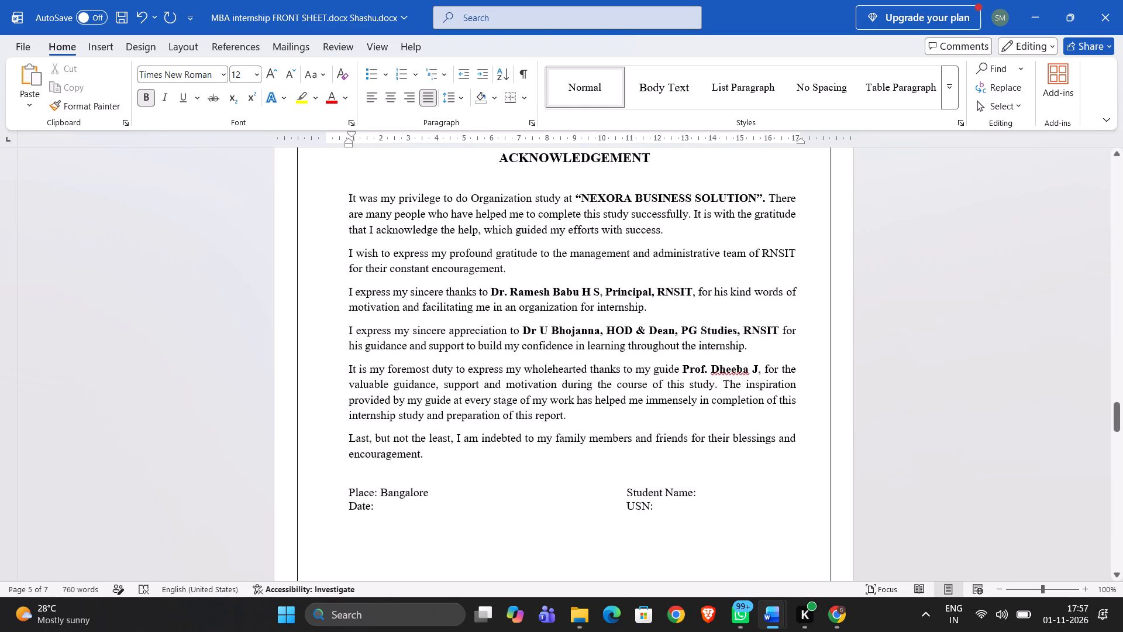
{"action": "scroll", "coordinate": [588, 434], "scroll_direction": "down", "scroll_amount": 2}
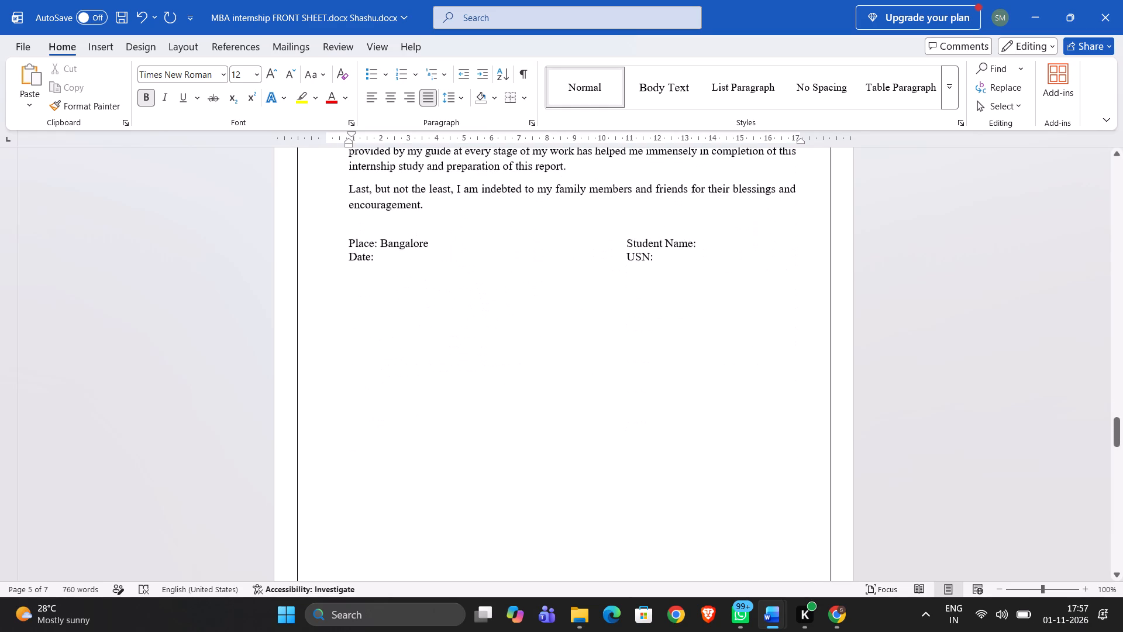
{"action": "scroll", "coordinate": [588, 434], "scroll_direction": "down", "scroll_amount": 4}
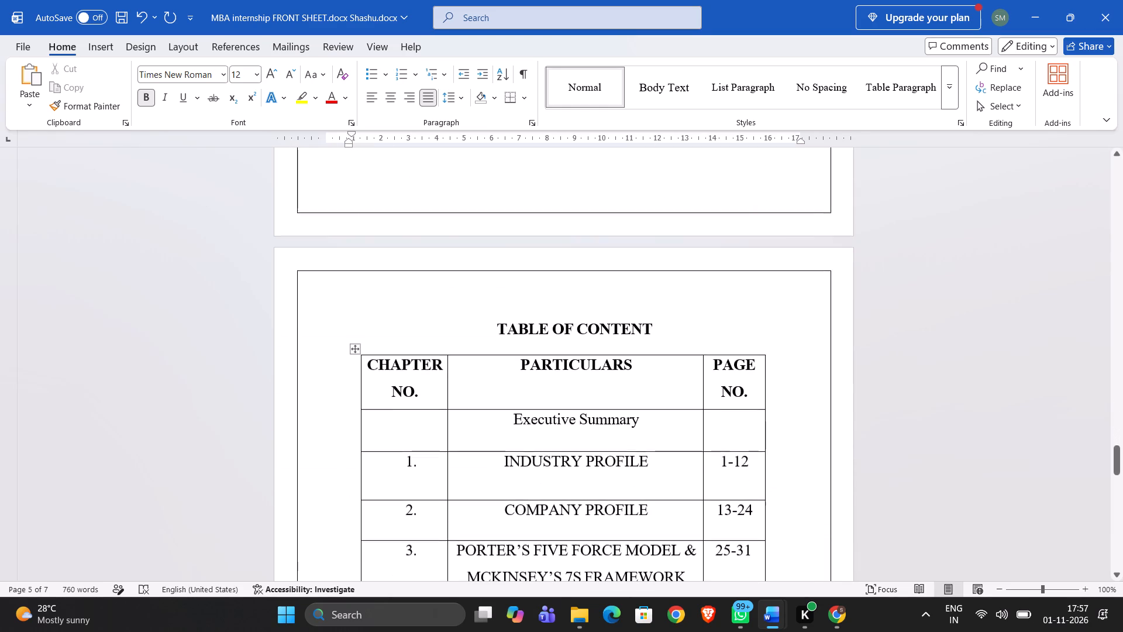
{"action": "scroll", "coordinate": [588, 434], "scroll_direction": "down", "scroll_amount": 2}
{"action": "scroll", "coordinate": [588, 434], "scroll_direction": "right", "scroll_amount": 1}
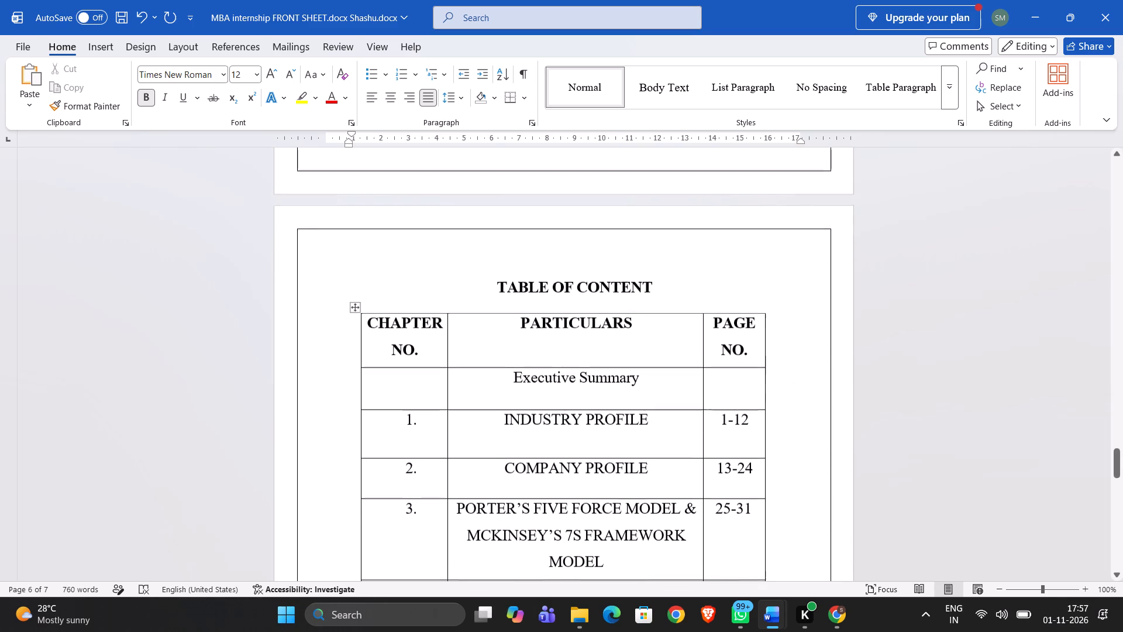
{"action": "scroll", "coordinate": [588, 434], "scroll_direction": "right", "scroll_amount": 1}
{"action": "scroll", "coordinate": [588, 434], "scroll_direction": "down", "scroll_amount": 9}
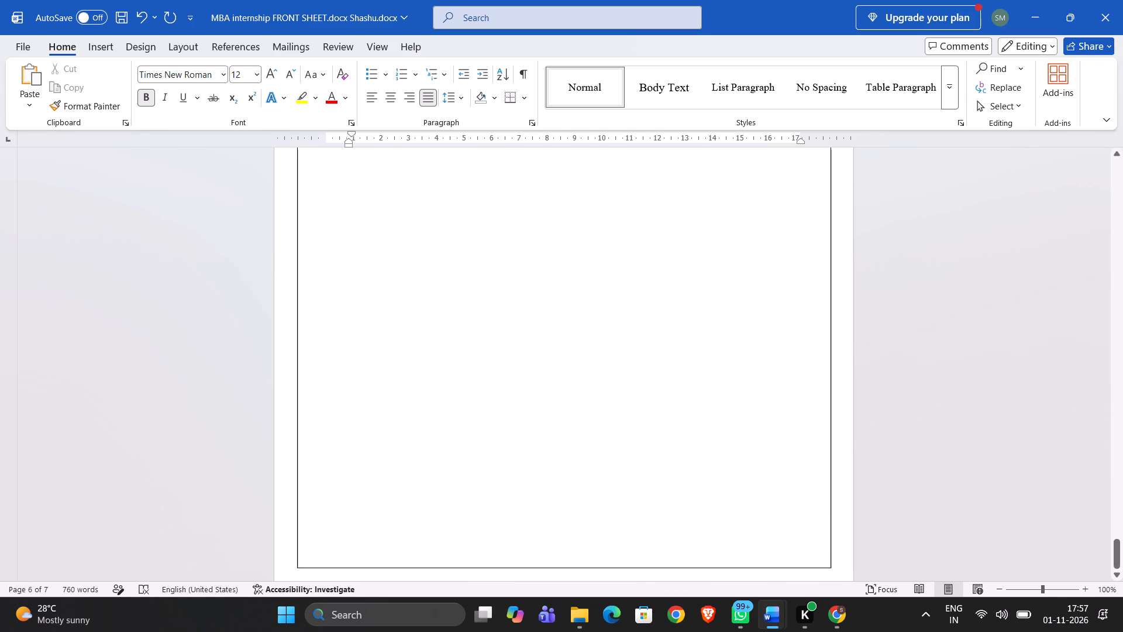
{"action": "scroll", "coordinate": [588, 434], "scroll_direction": "up", "scroll_amount": 4}
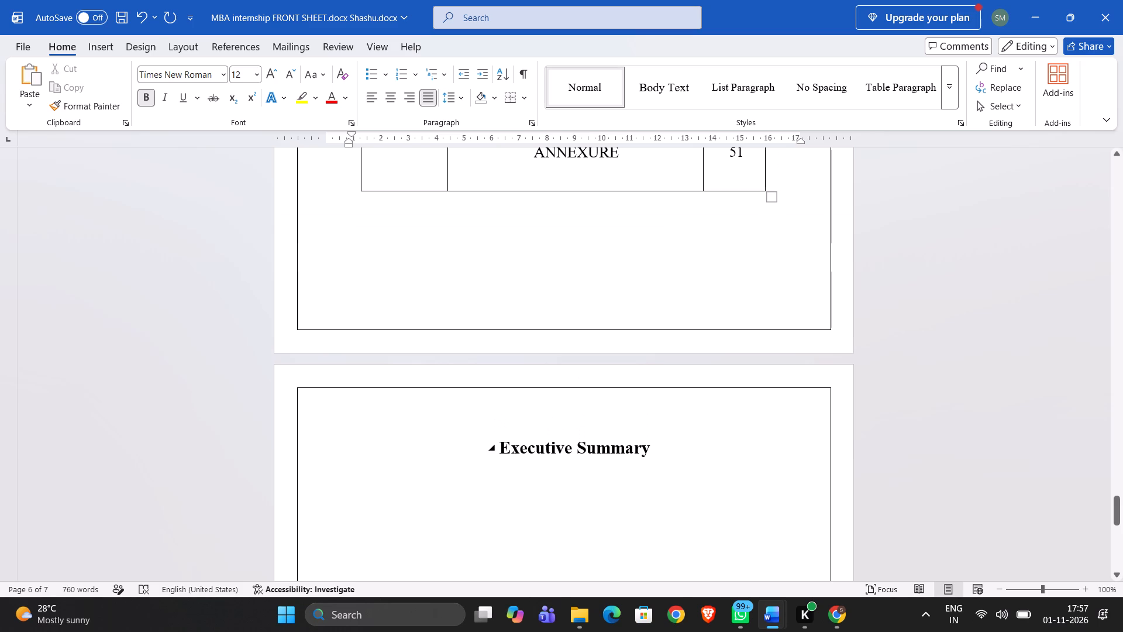
Switch to Chrome, search for ilovepdf and open the iLovePDF site's Word to PDF converter.
{"action": "left_click", "coordinate": [579, 604]}
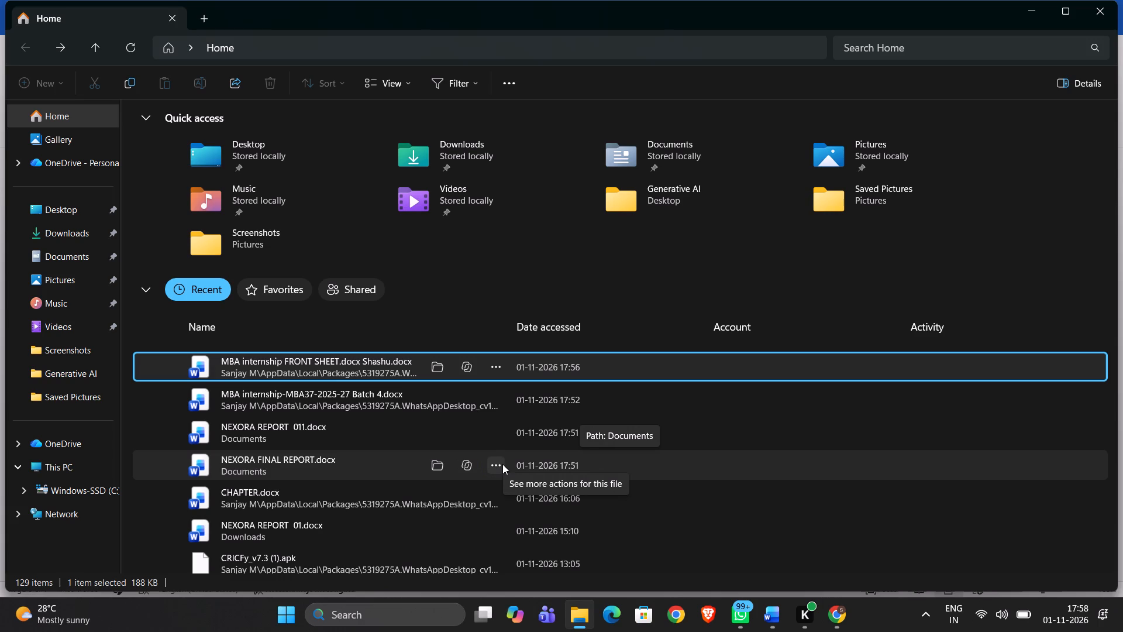
{"action": "left_click", "coordinate": [845, 615]}
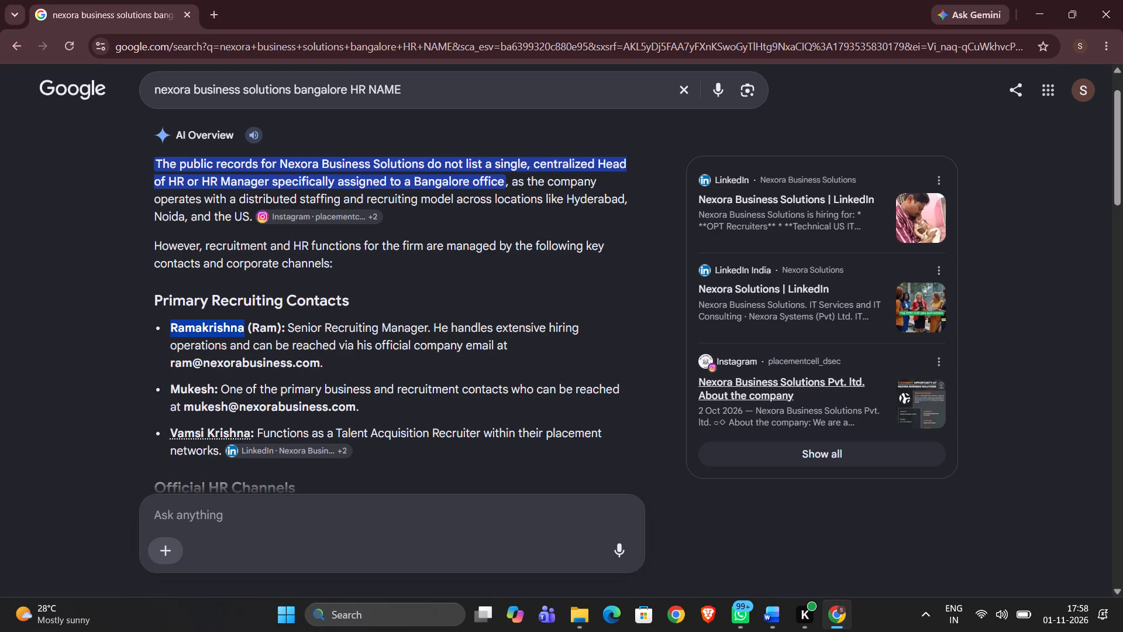
{"action": "left_click_drag", "start_coordinate": [503, 90], "coordinate": [44, 99]}
{"action": "key", "text": "BackSpace"}
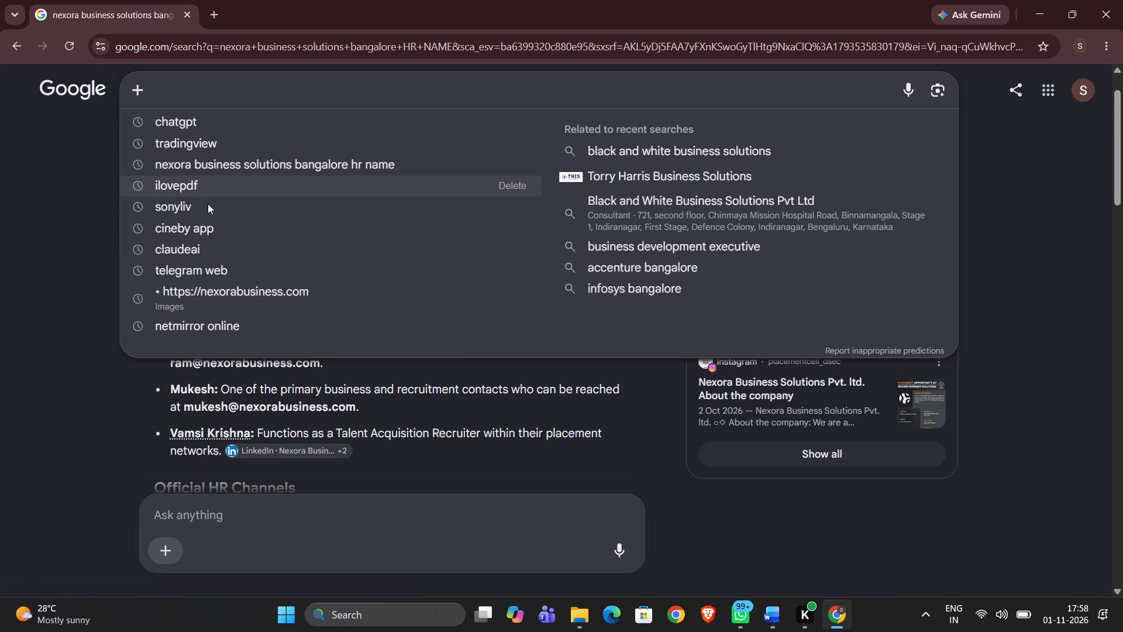
{"action": "left_click", "coordinate": [218, 184]}
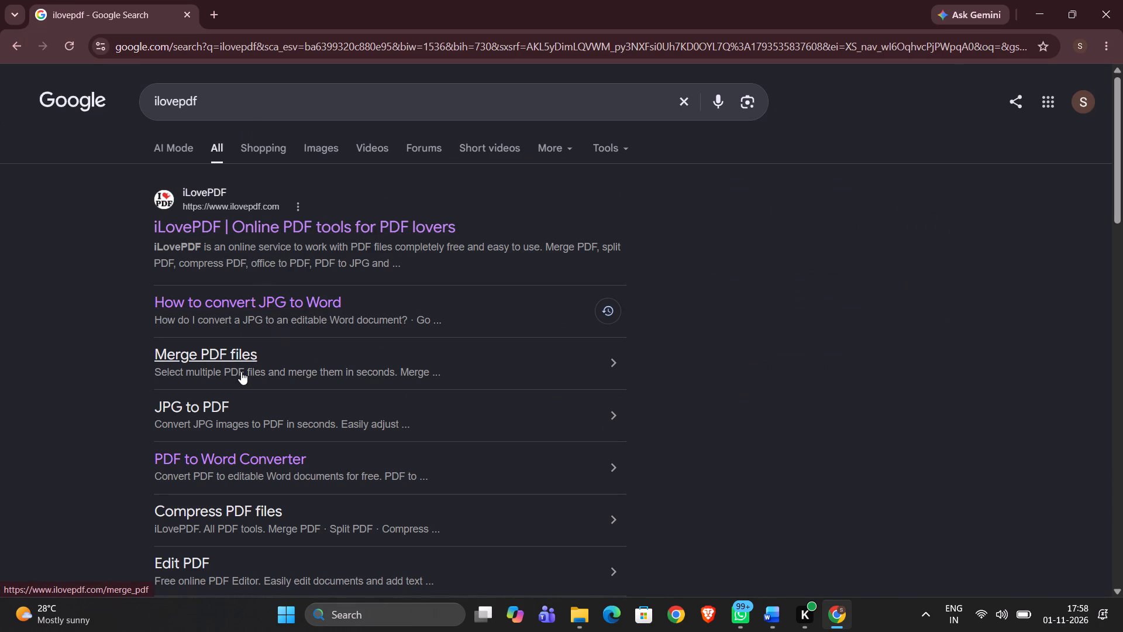
{"action": "scroll", "coordinate": [208, 402], "scroll_direction": "down", "scroll_amount": 3}
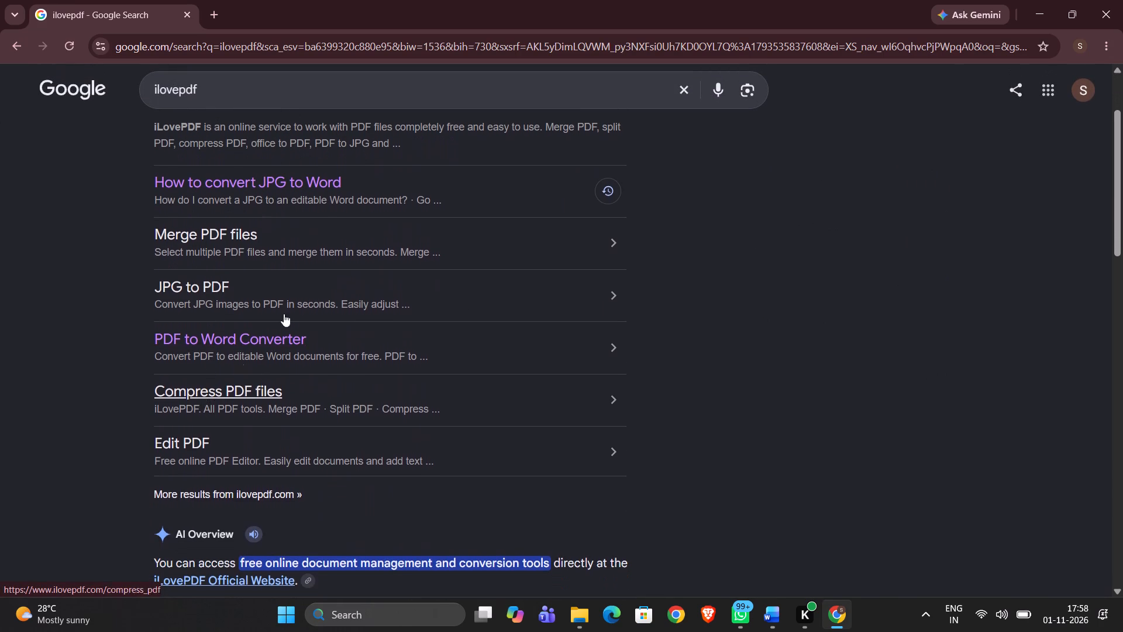
{"action": "scroll", "coordinate": [260, 487], "scroll_direction": "up", "scroll_amount": 4}
{"action": "left_click", "coordinate": [299, 217]}
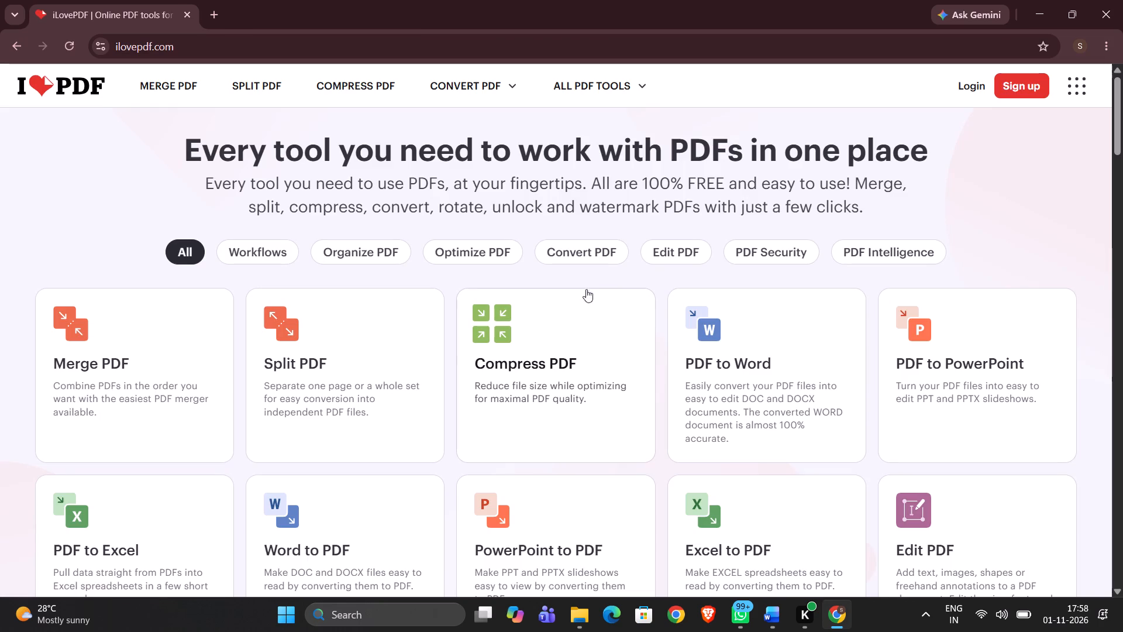
{"action": "scroll", "coordinate": [745, 366], "scroll_direction": "down", "scroll_amount": 3}
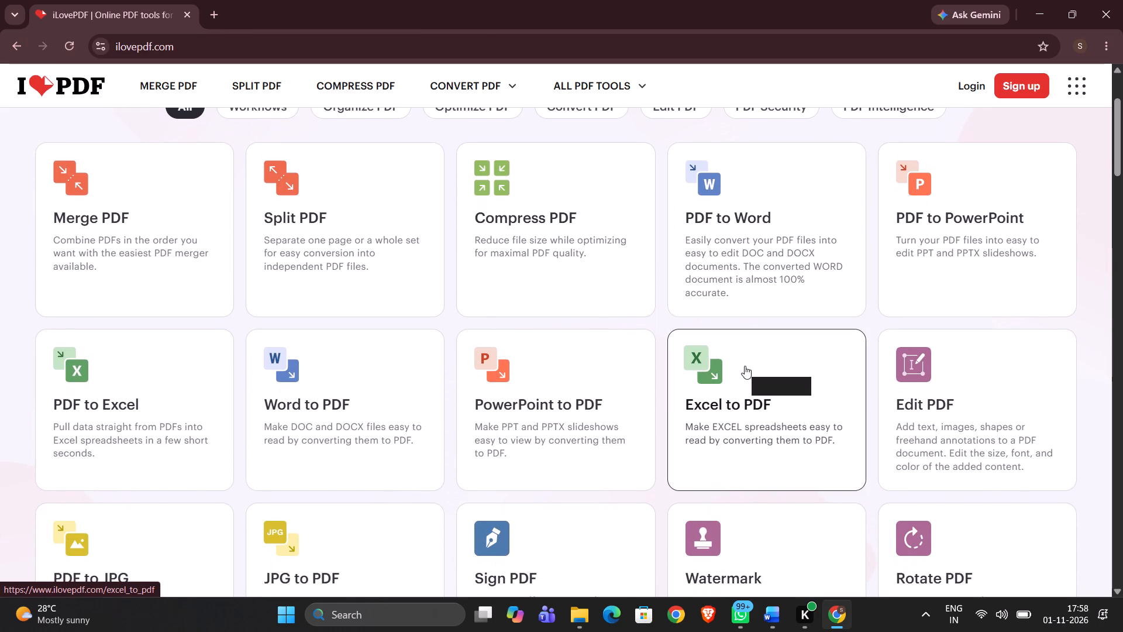
{"action": "double_click", "coordinate": [332, 382]}
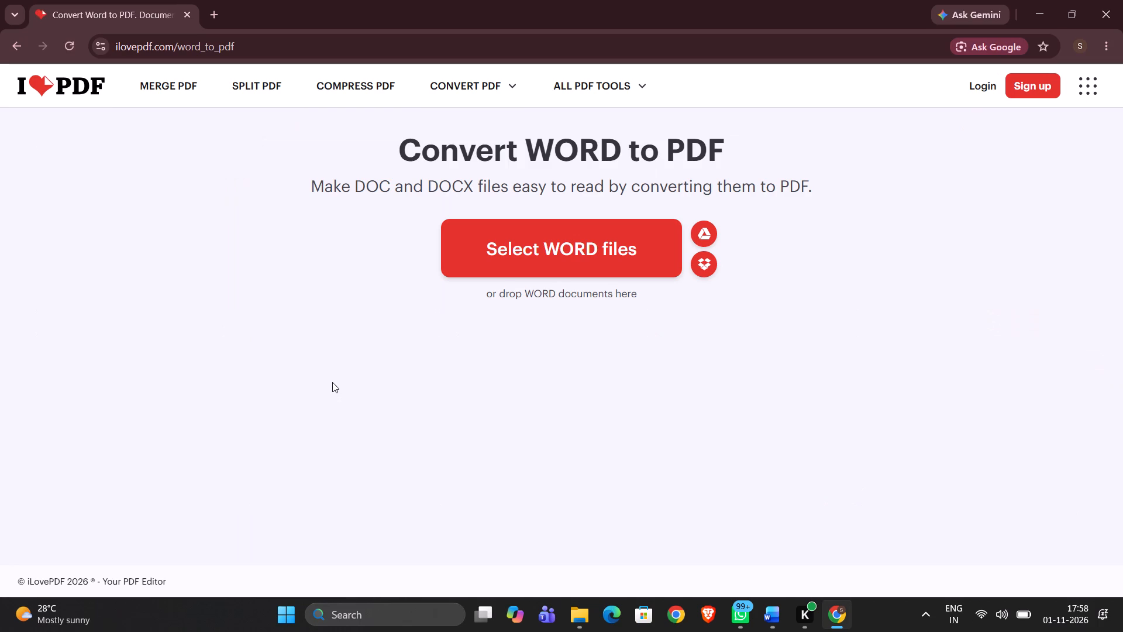
Start selecting a Word file for conversion and search the Downloads folder for "NEXORA FINAL REPORT".
{"action": "left_click", "coordinate": [492, 259]}
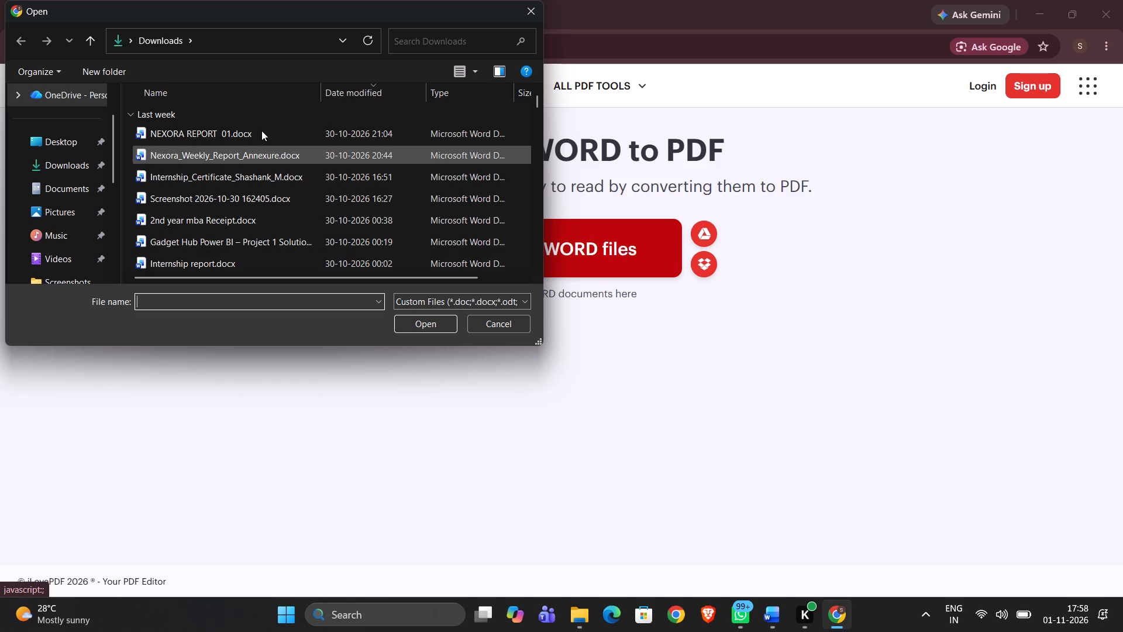
{"action": "left_click", "coordinate": [418, 40]}
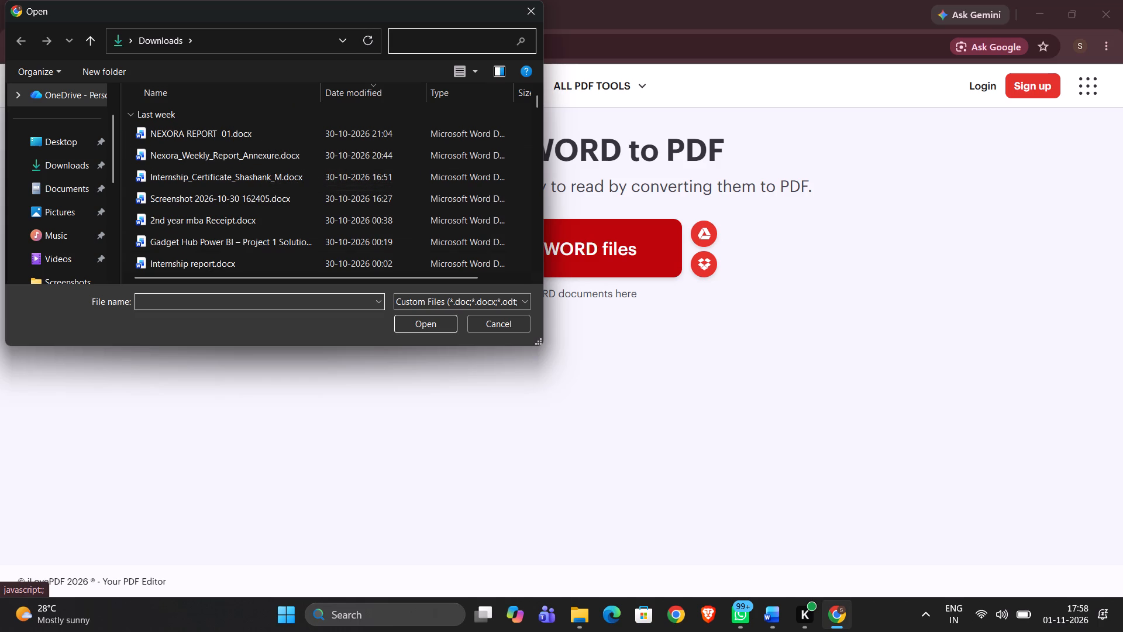
{"action": "type", "text": "NEXORA"}
{"action": "key", "text": "space"}
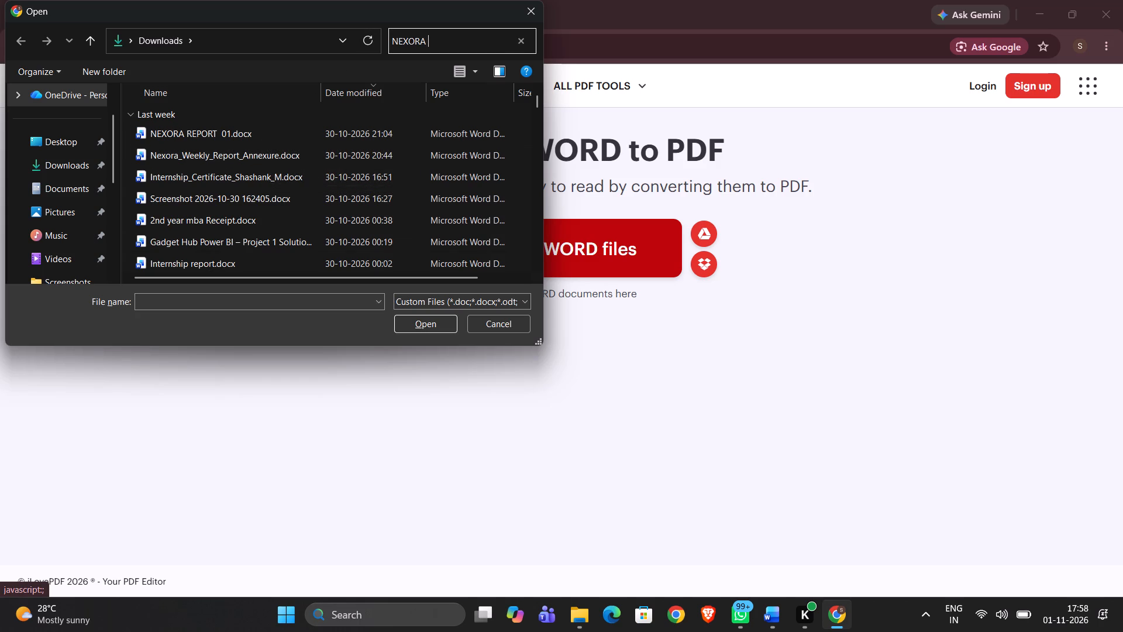
{"action": "key", "text": "f"}
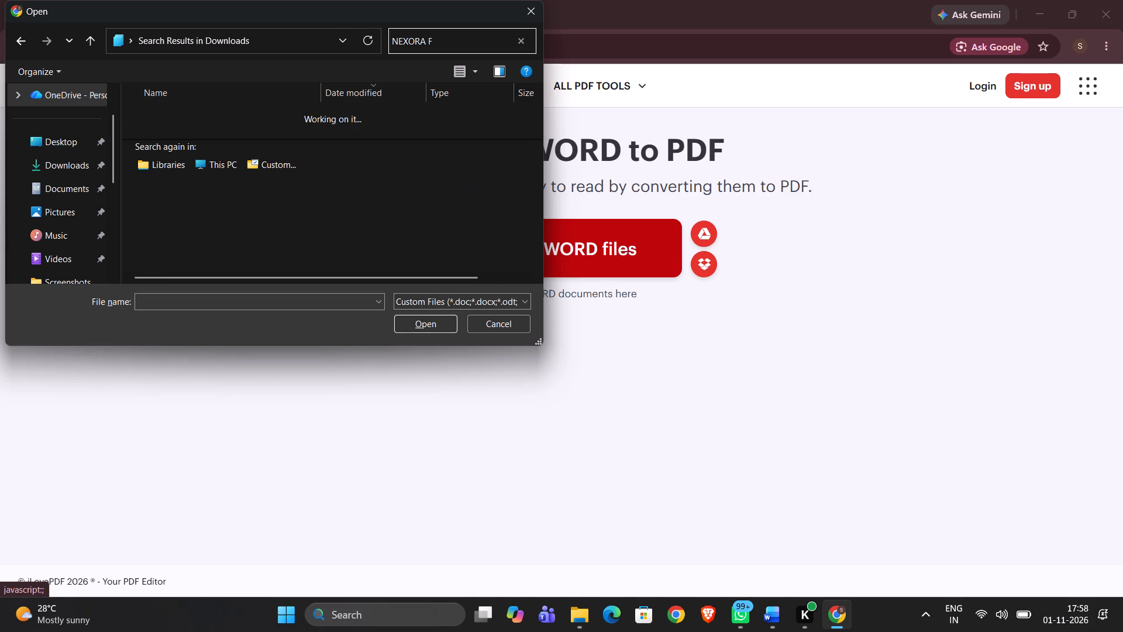
{"action": "key", "text": "f"}
{"action": "key", "text": "BackSpace"}
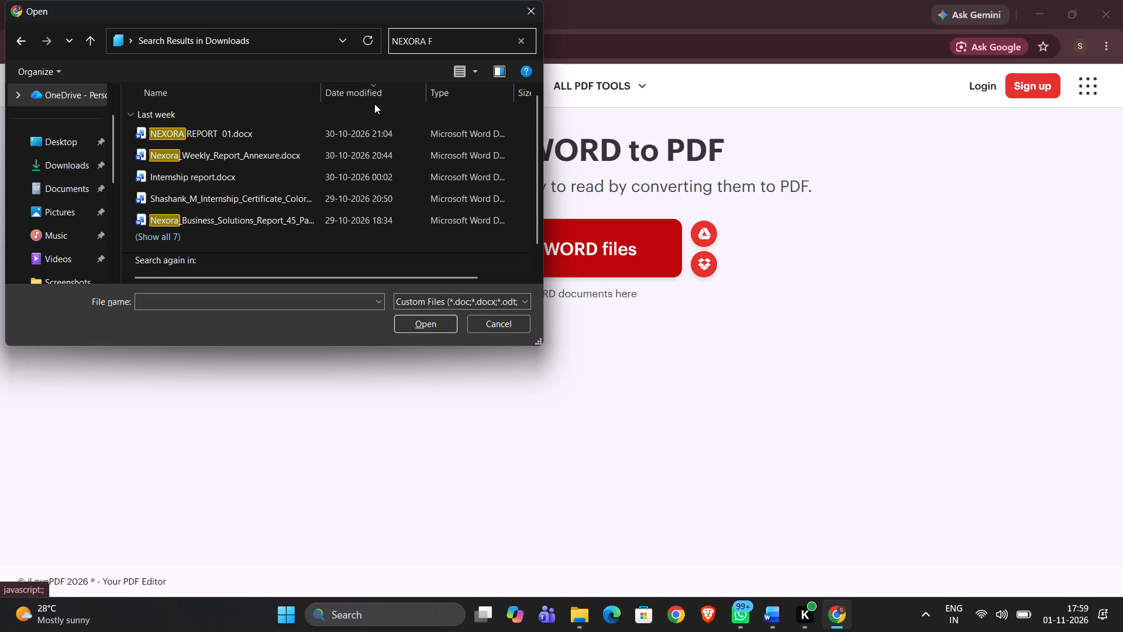
{"action": "type", "text": "INAL"}
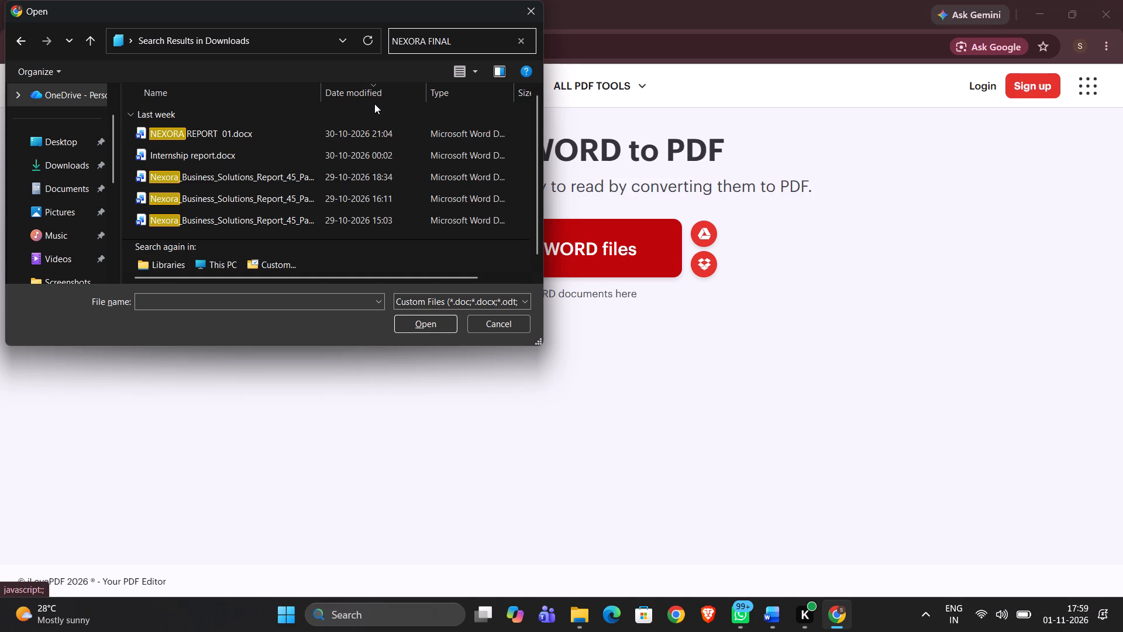
{"action": "key", "text": "space"}
{"action": "type", "text": "REPORT"}
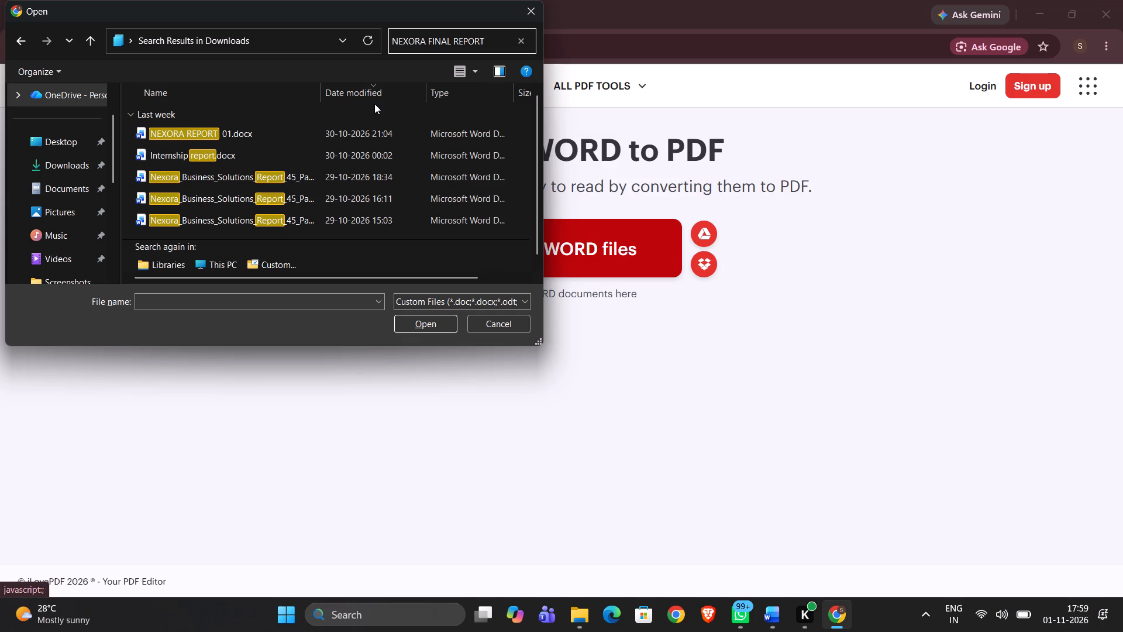
{"action": "scroll", "coordinate": [260, 175], "scroll_direction": "down", "scroll_amount": 1}
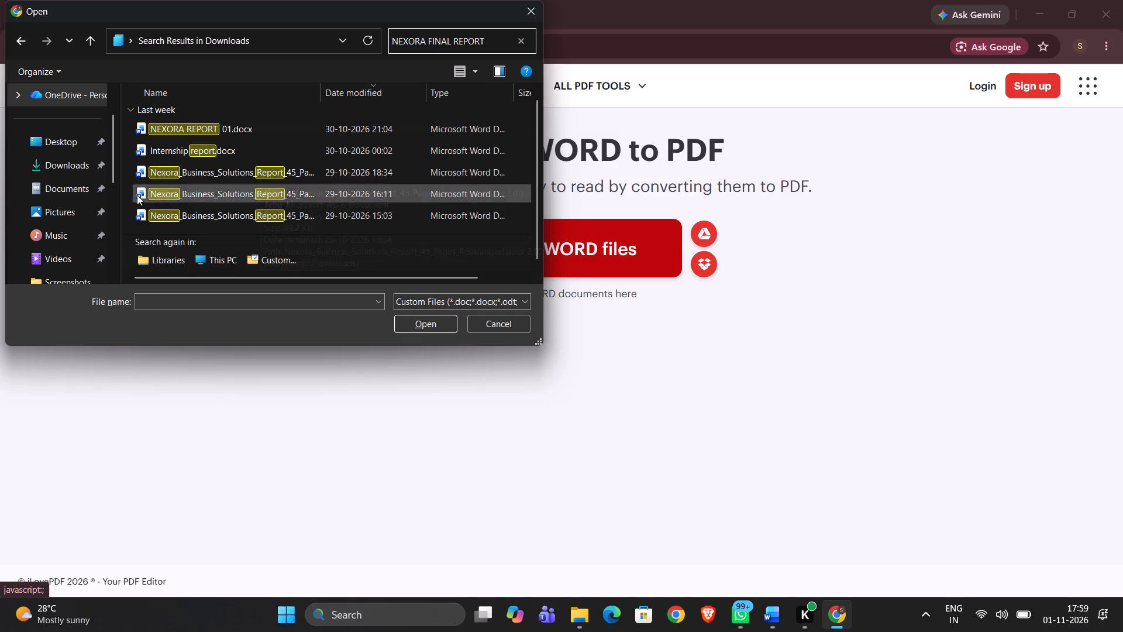
Search the Documents folder for "NEXOR" and load NEXORA FINAL REPORT.docx into the converter.
{"action": "left_click", "coordinate": [77, 188]}
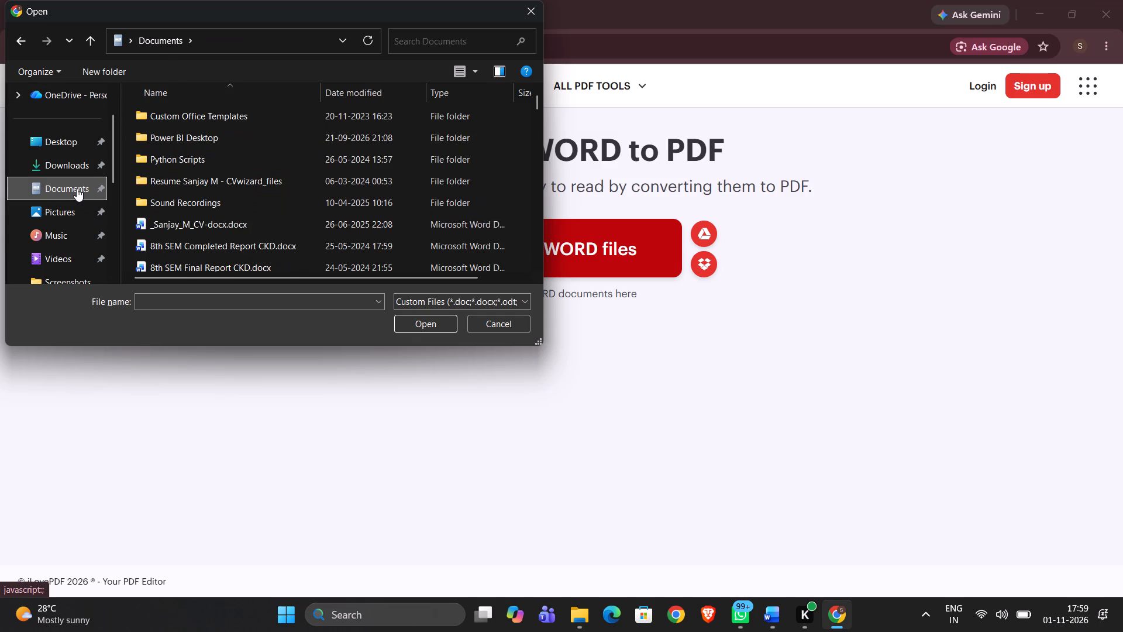
{"action": "scroll", "coordinate": [247, 186], "scroll_direction": "down", "scroll_amount": 9}
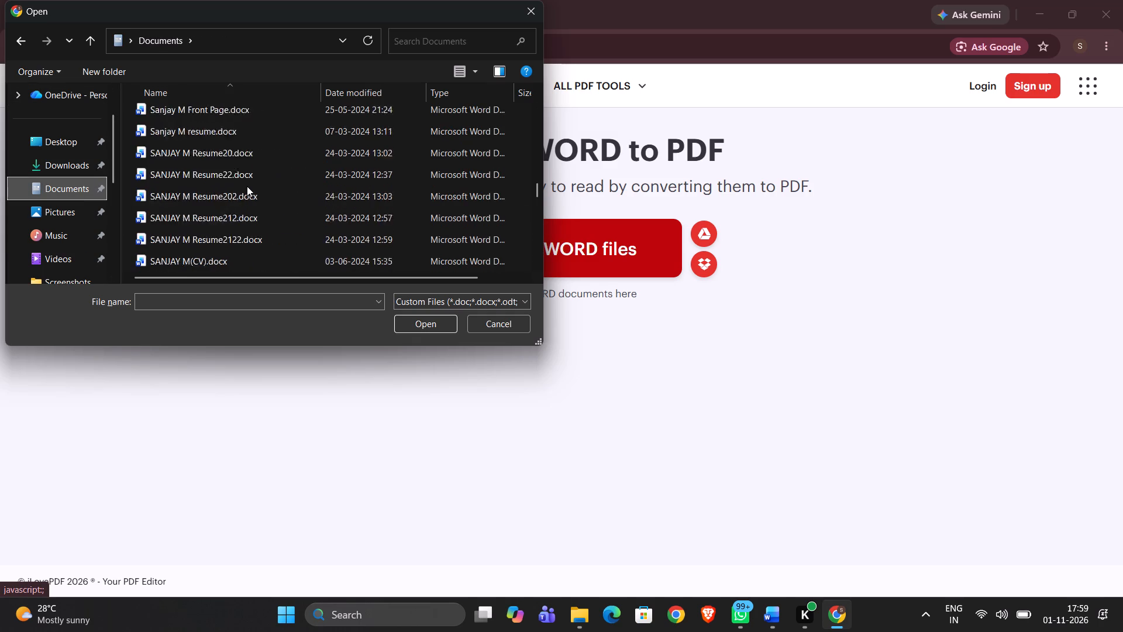
{"action": "scroll", "coordinate": [247, 186], "scroll_direction": "down", "scroll_amount": 7}
{"action": "left_click", "coordinate": [432, 35]}
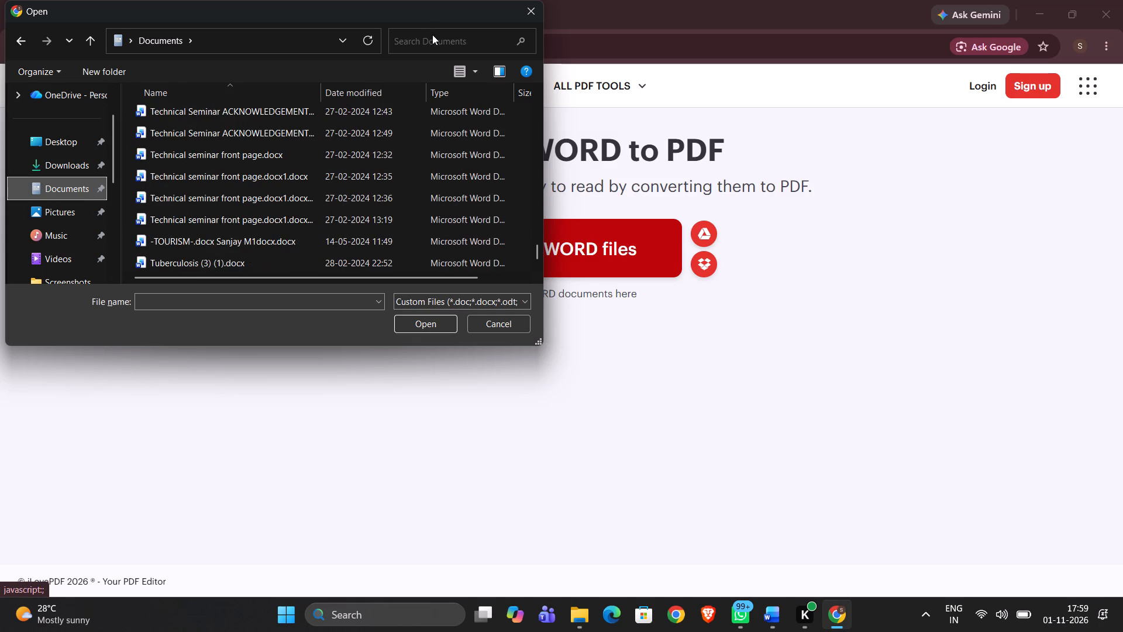
{"action": "left_click", "coordinate": [435, 40]}
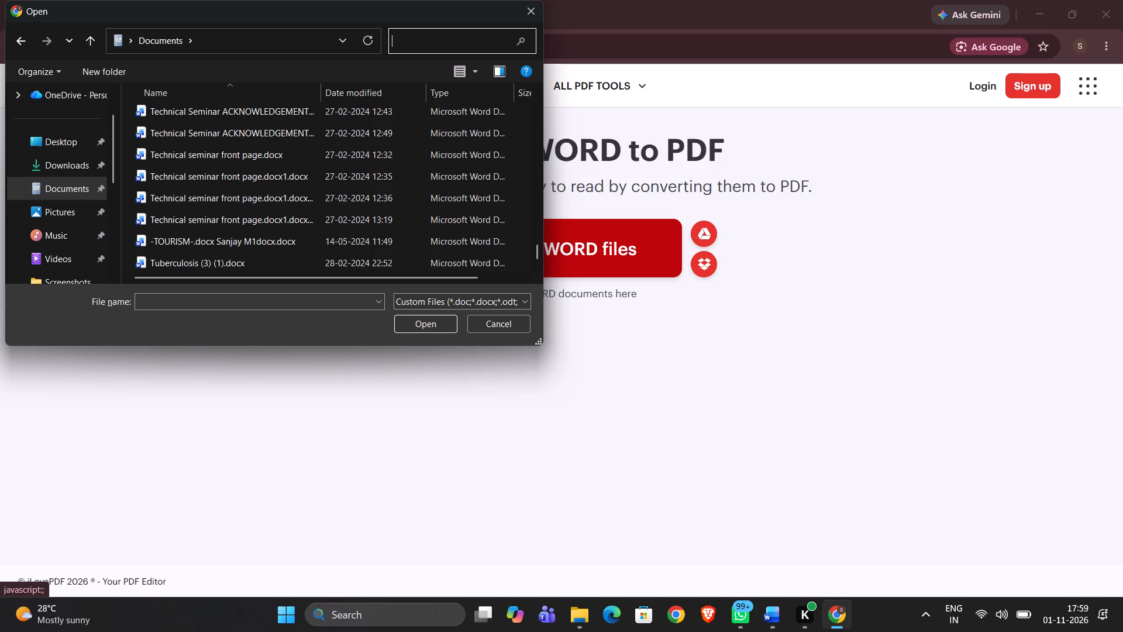
{"action": "type", "text": "NEXOR"}
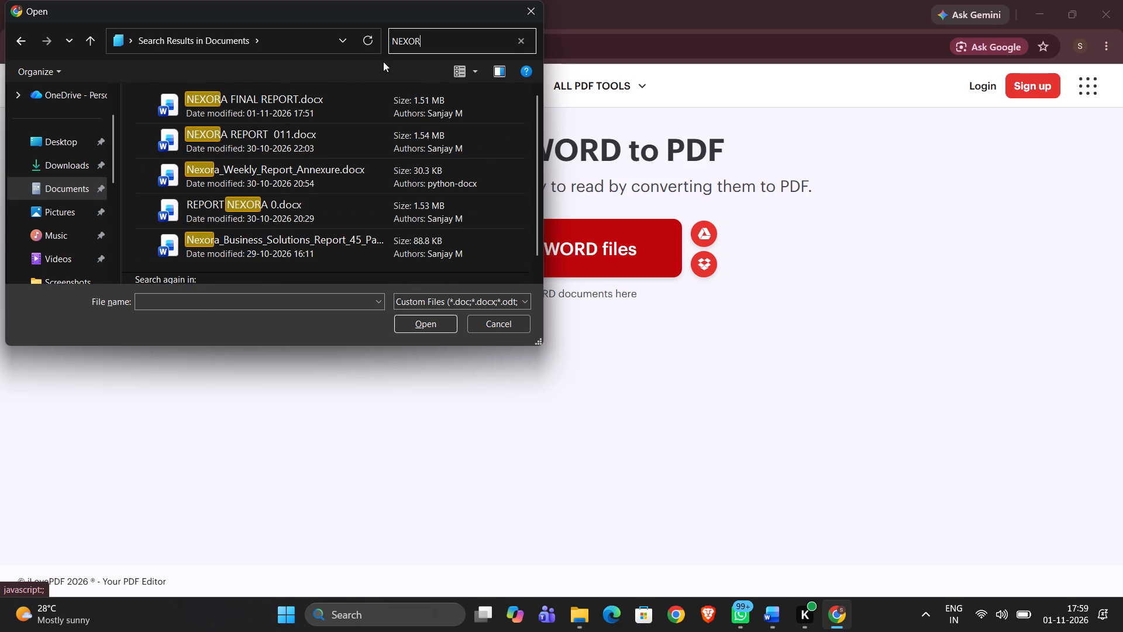
{"action": "double_click", "coordinate": [342, 91]}
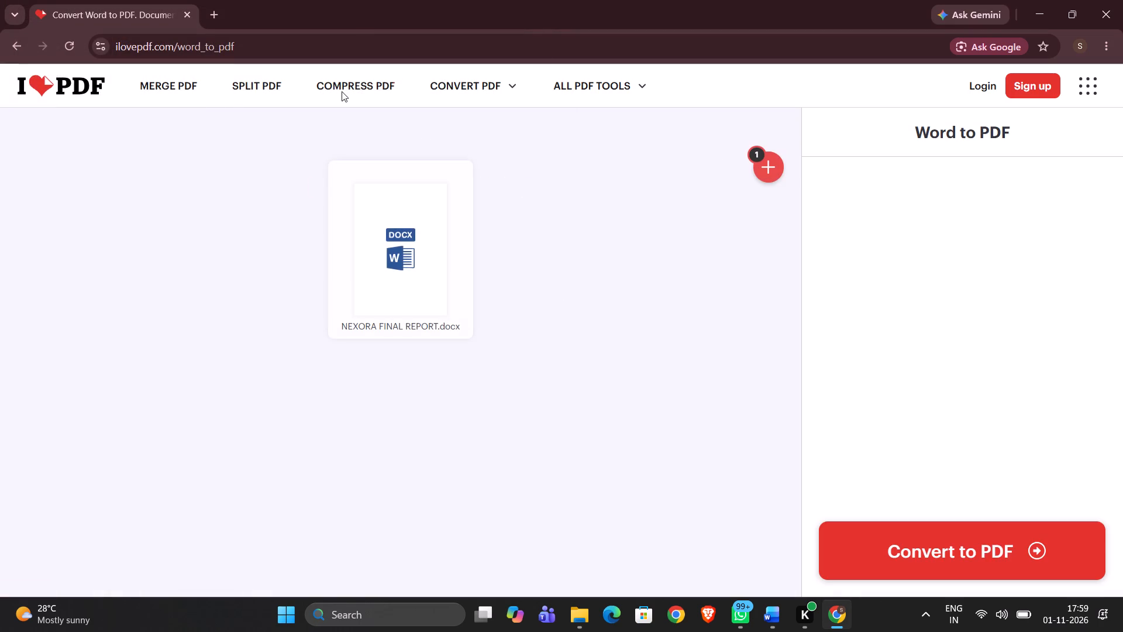
Convert the loaded report to PDF and open the downloaded NEXORA FINAL REPORT.pdf.
{"action": "left_click", "coordinate": [1020, 534]}
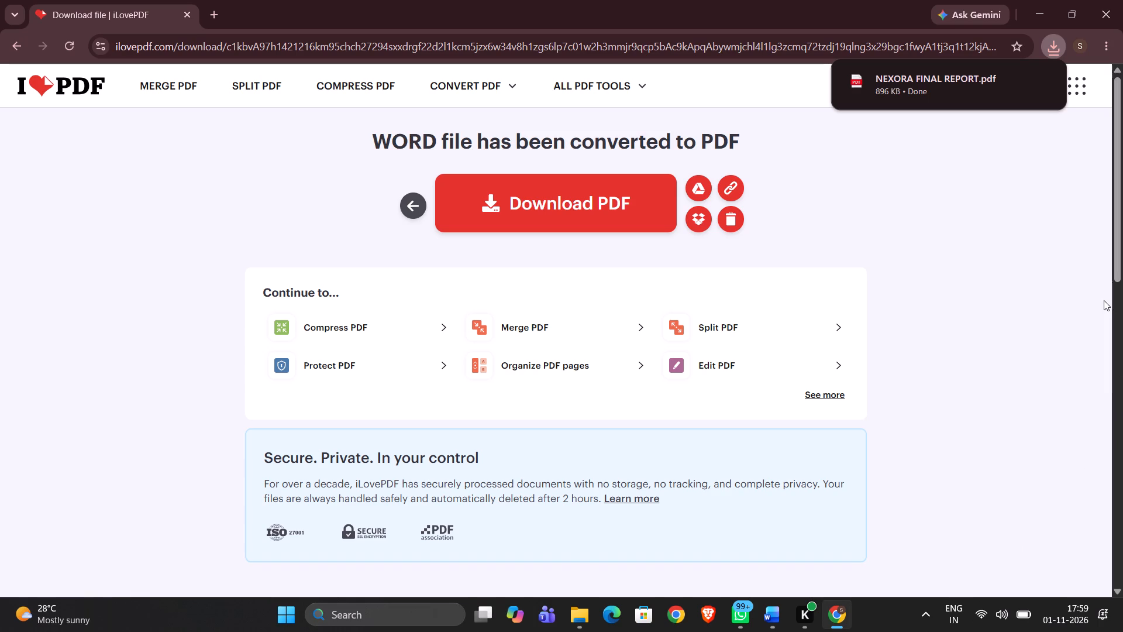
{"action": "double_click", "coordinate": [987, 67]}
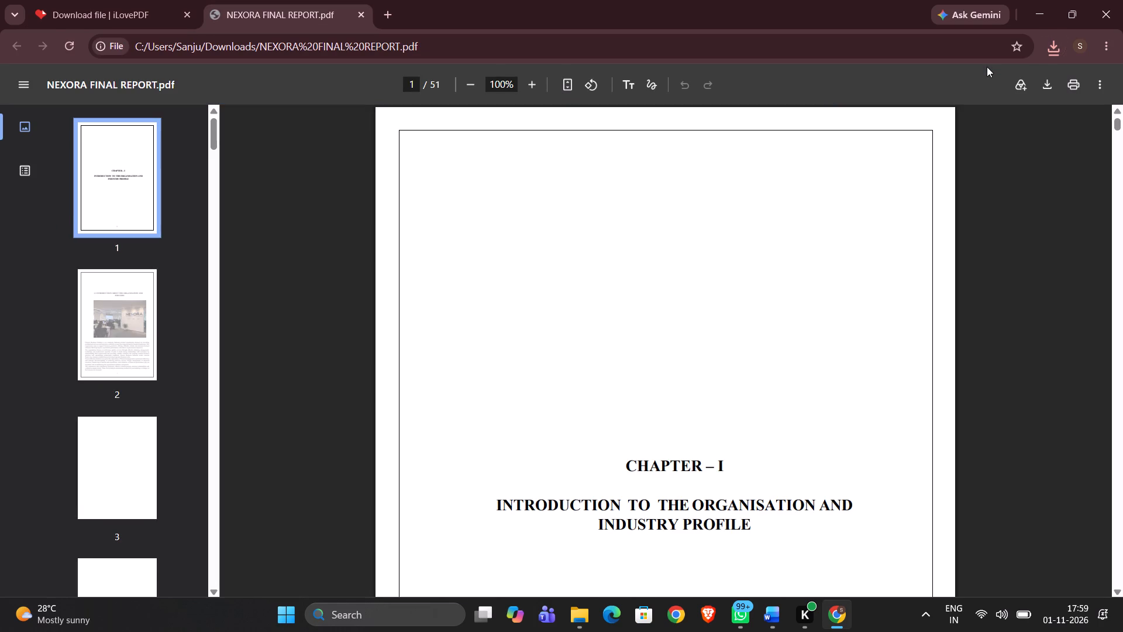
Check the converted PDF's Chapter I title page and section 1.1 introduction, including the office photo, borders and page numbers.
{"action": "scroll", "coordinate": [721, 294], "scroll_direction": "down", "scroll_amount": 1}
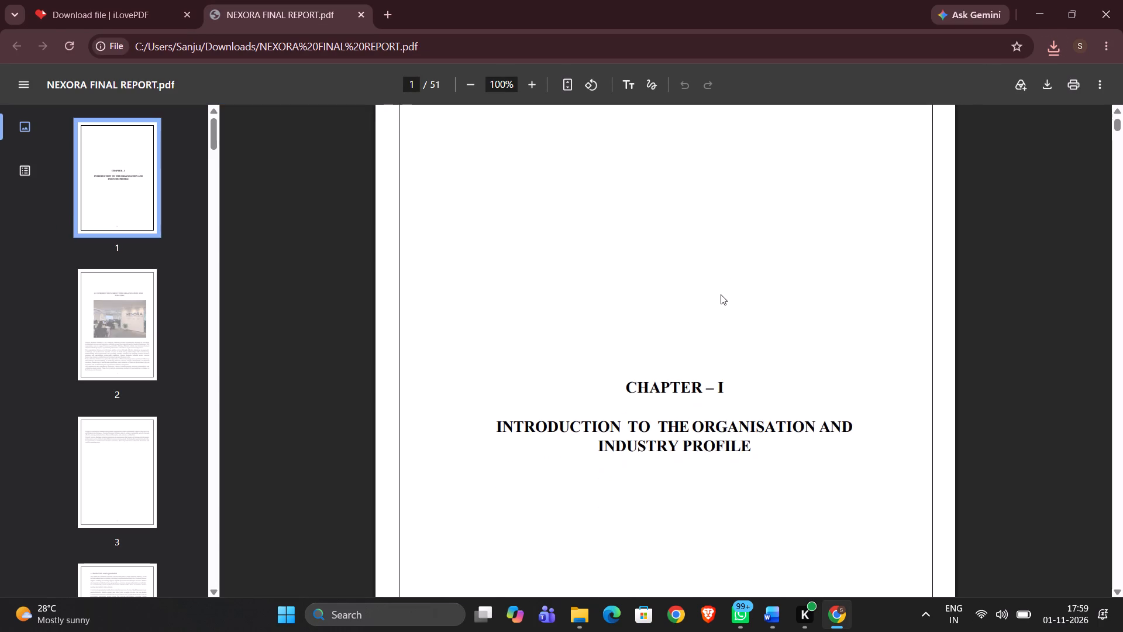
{"action": "scroll", "coordinate": [721, 294], "scroll_direction": "down", "scroll_amount": 7}
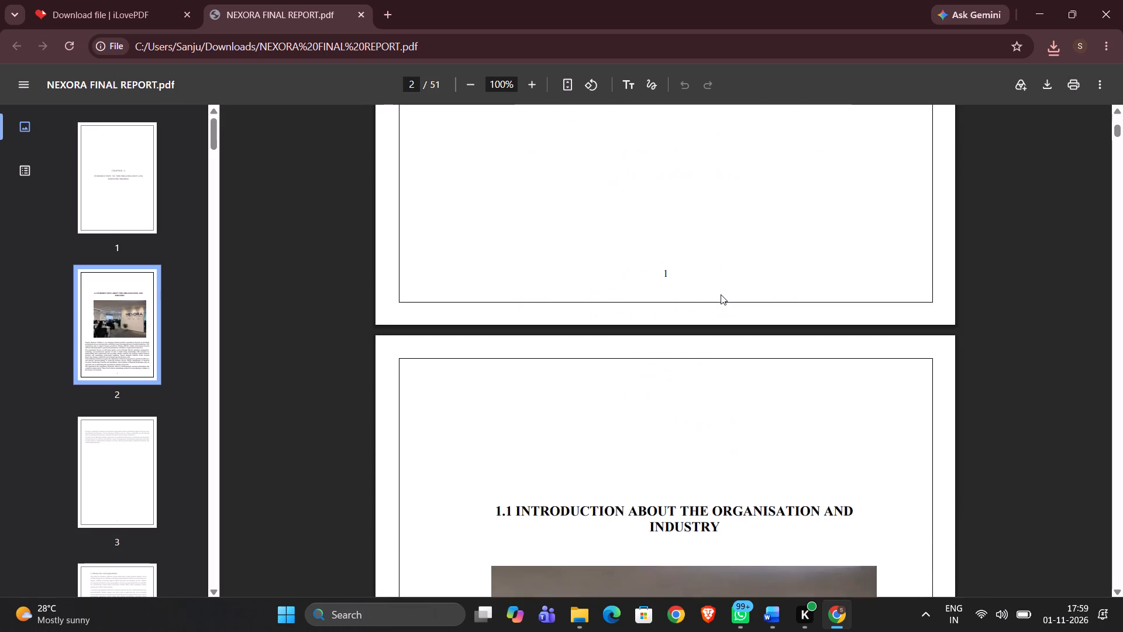
{"action": "scroll", "coordinate": [721, 294], "scroll_direction": "down", "scroll_amount": 3}
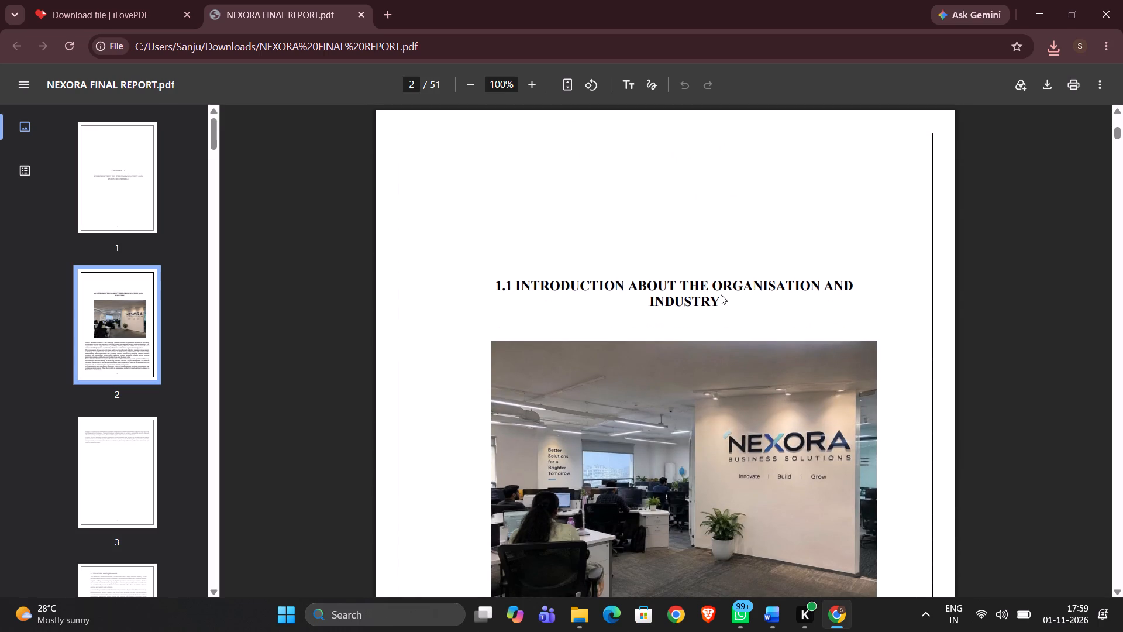
{"action": "scroll", "coordinate": [721, 294], "scroll_direction": "down", "scroll_amount": 1}
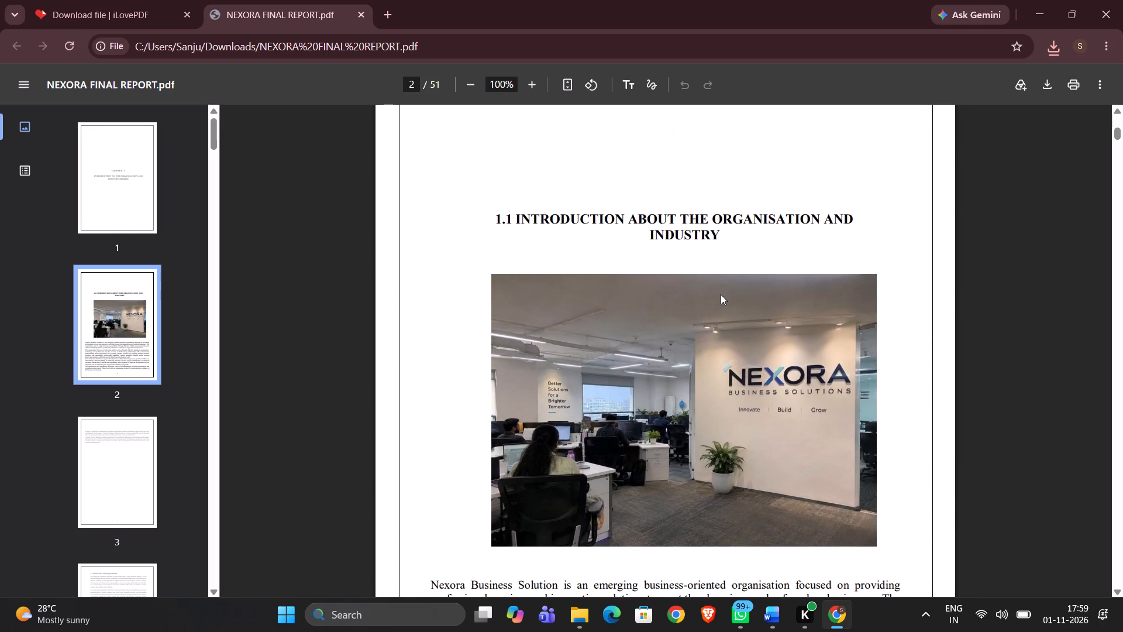
{"action": "scroll", "coordinate": [721, 294], "scroll_direction": "down", "scroll_amount": 2}
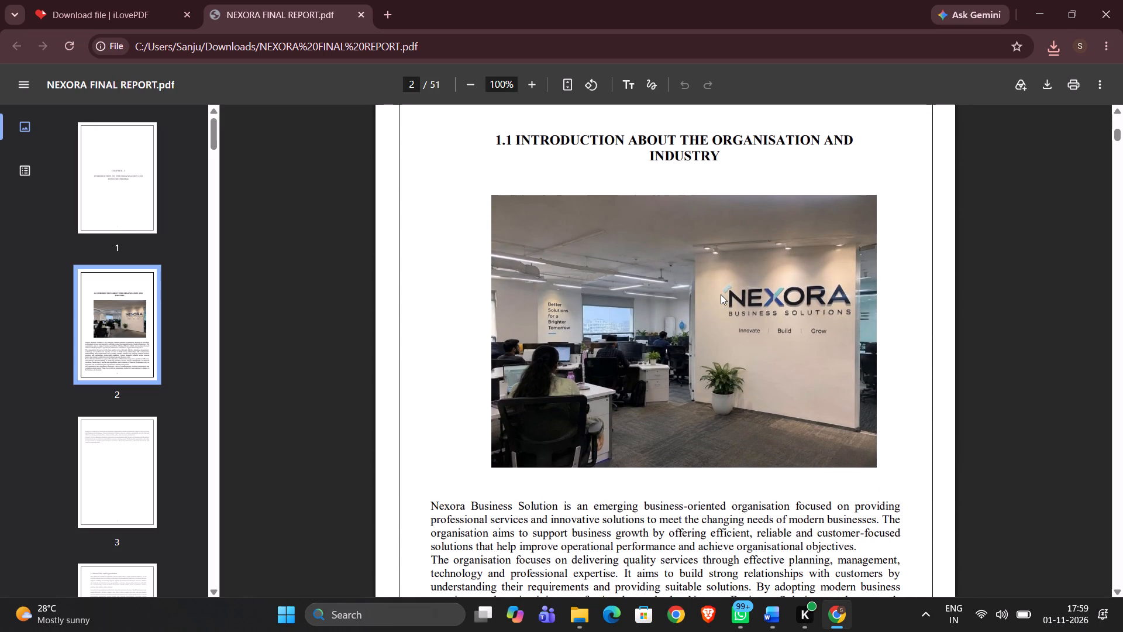
{"action": "scroll", "coordinate": [721, 294], "scroll_direction": "down", "scroll_amount": 8}
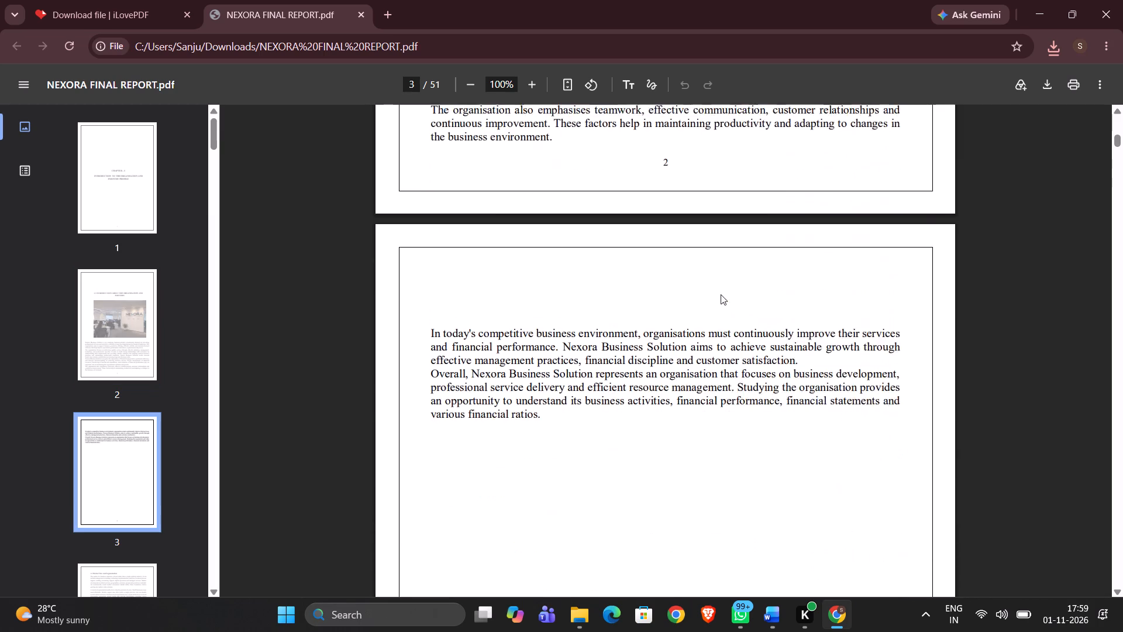
{"action": "scroll", "coordinate": [721, 294], "scroll_direction": "down", "scroll_amount": 7}
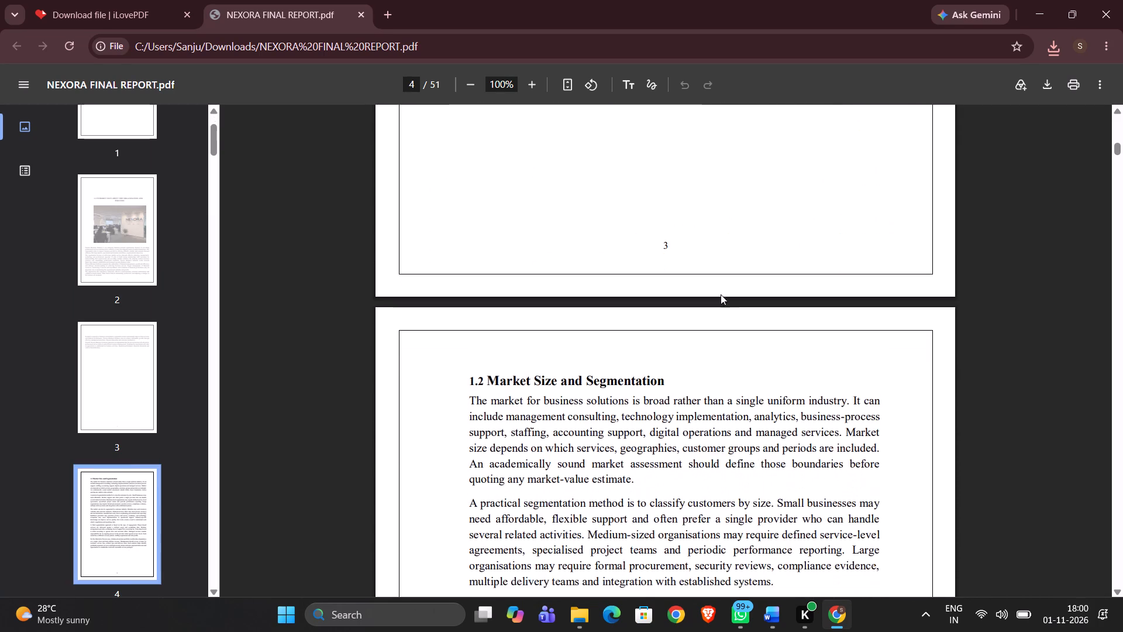
Review the rest of Chapter I in the PDF, from section 1.2 Market Size and Segmentation through the PESTEL and stakeholder sections.
{"action": "scroll", "coordinate": [721, 294], "scroll_direction": "down", "scroll_amount": 10}
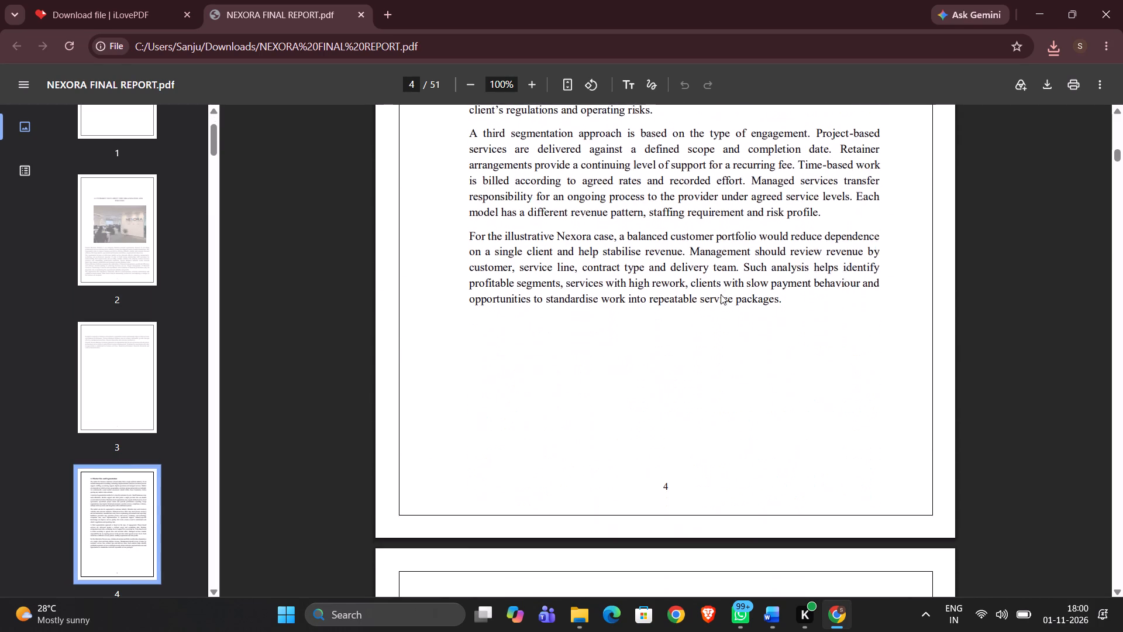
{"action": "scroll", "coordinate": [721, 294], "scroll_direction": "down", "scroll_amount": 8}
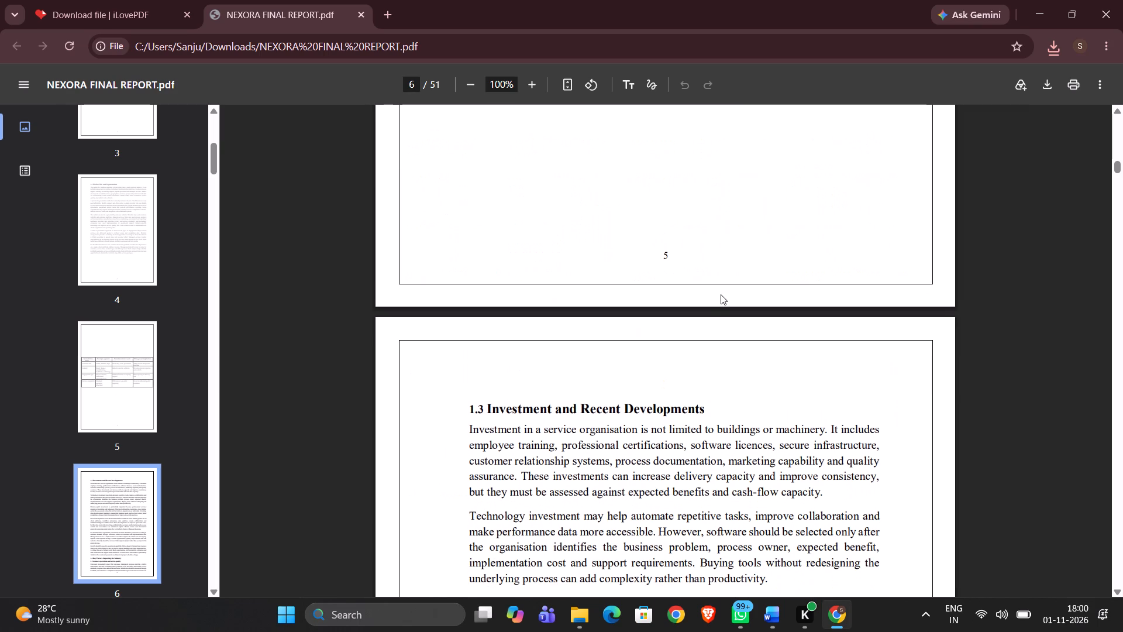
{"action": "scroll", "coordinate": [721, 294], "scroll_direction": "down", "scroll_amount": 11}
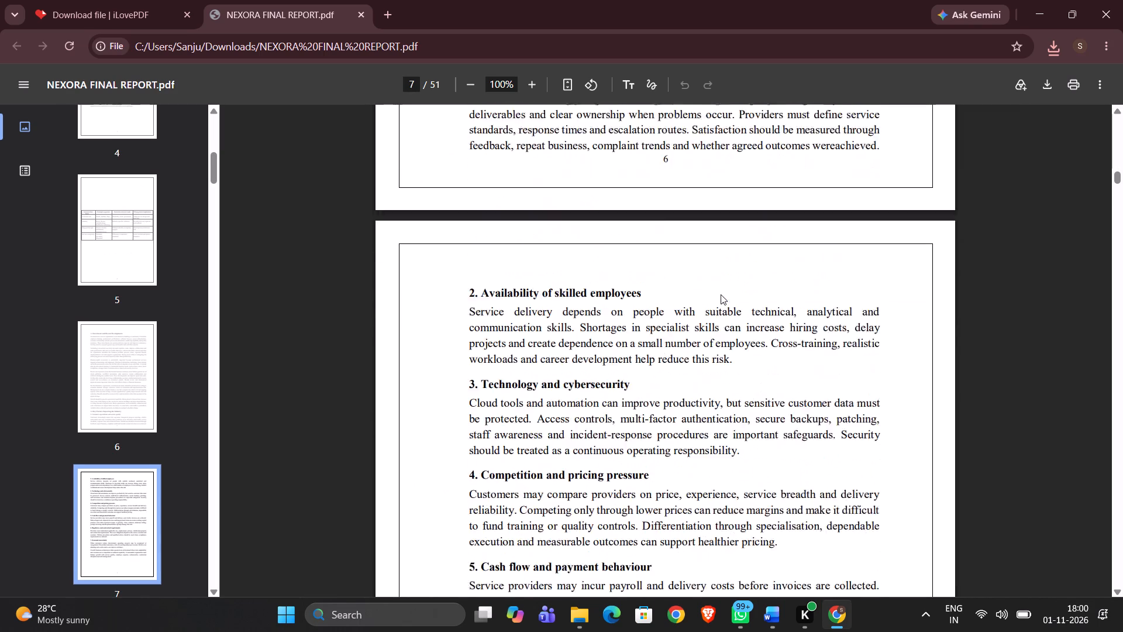
{"action": "scroll", "coordinate": [721, 294], "scroll_direction": "down", "scroll_amount": 10}
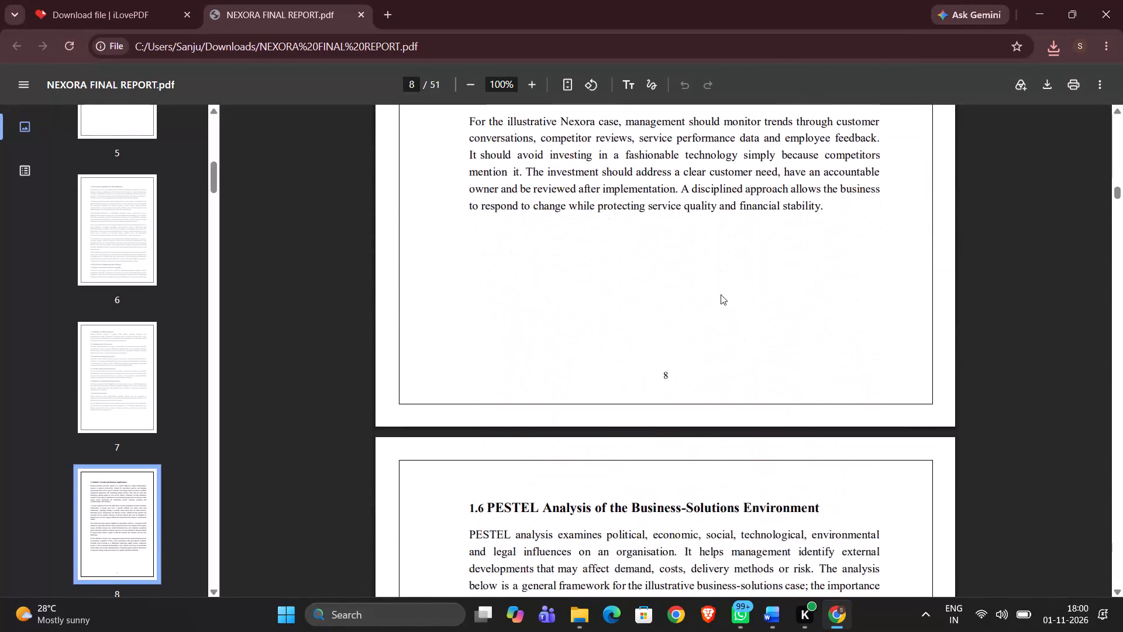
{"action": "scroll", "coordinate": [721, 294], "scroll_direction": "down", "scroll_amount": 8}
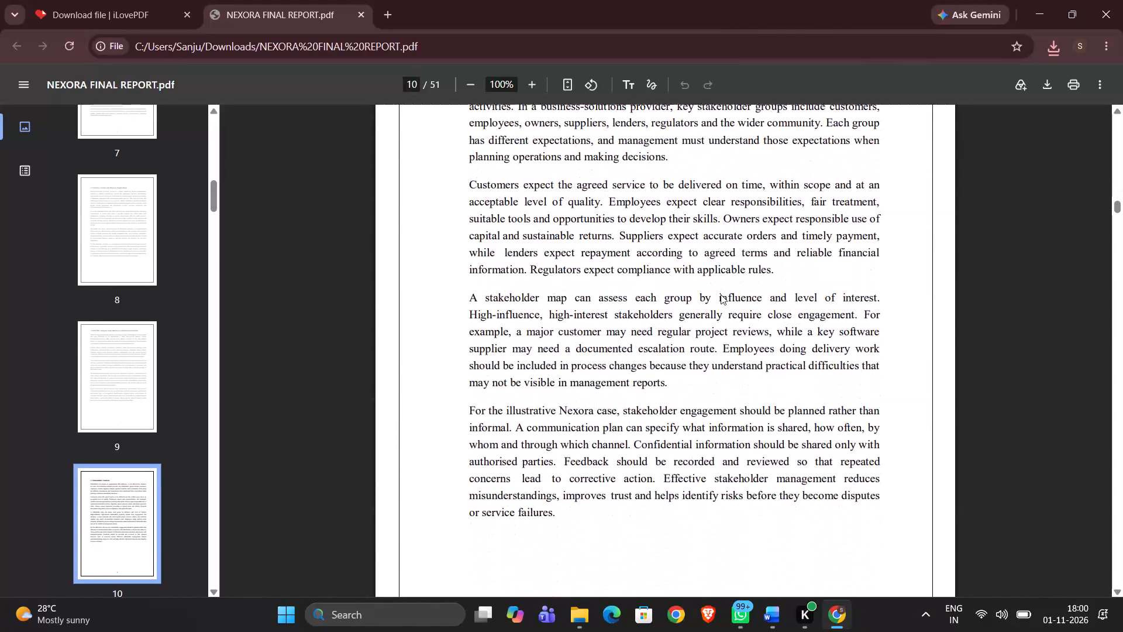
{"action": "scroll", "coordinate": [721, 294], "scroll_direction": "down", "scroll_amount": 5}
Skim Chapters II and III of the PDF, checking the layout of the company profile, McKinsey 7S and Porter's Five Forces pages.
{"action": "scroll", "coordinate": [721, 294], "scroll_direction": "down", "scroll_amount": 7}
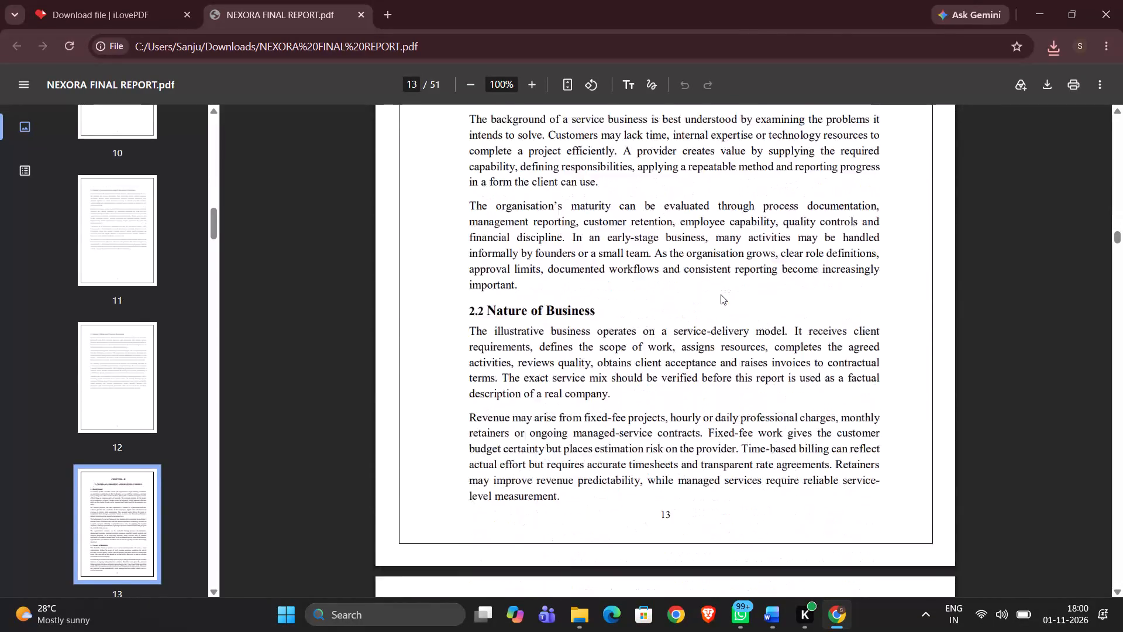
{"action": "scroll", "coordinate": [721, 294], "scroll_direction": "down", "scroll_amount": 12}
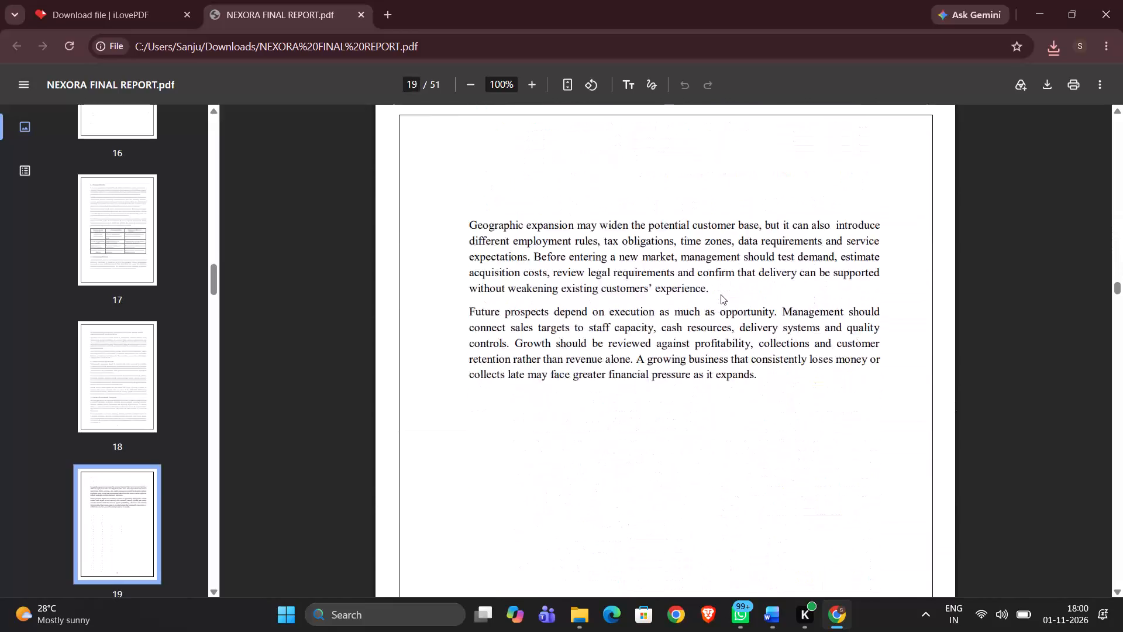
{"action": "scroll", "coordinate": [721, 294], "scroll_direction": "down", "scroll_amount": 12}
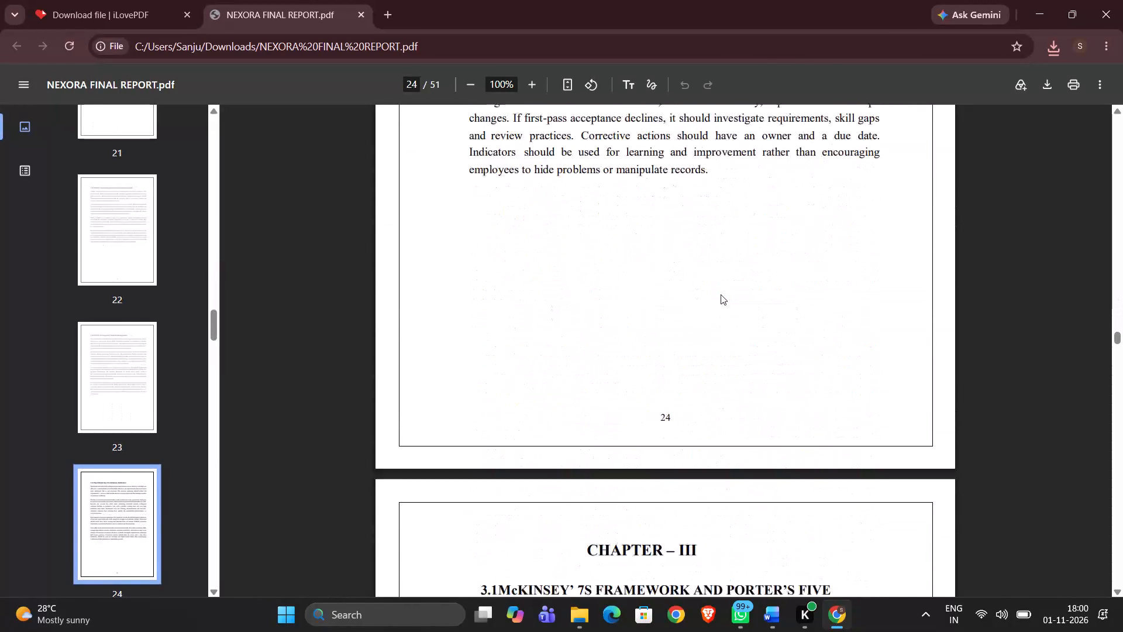
{"action": "scroll", "coordinate": [721, 294], "scroll_direction": "down", "scroll_amount": 5}
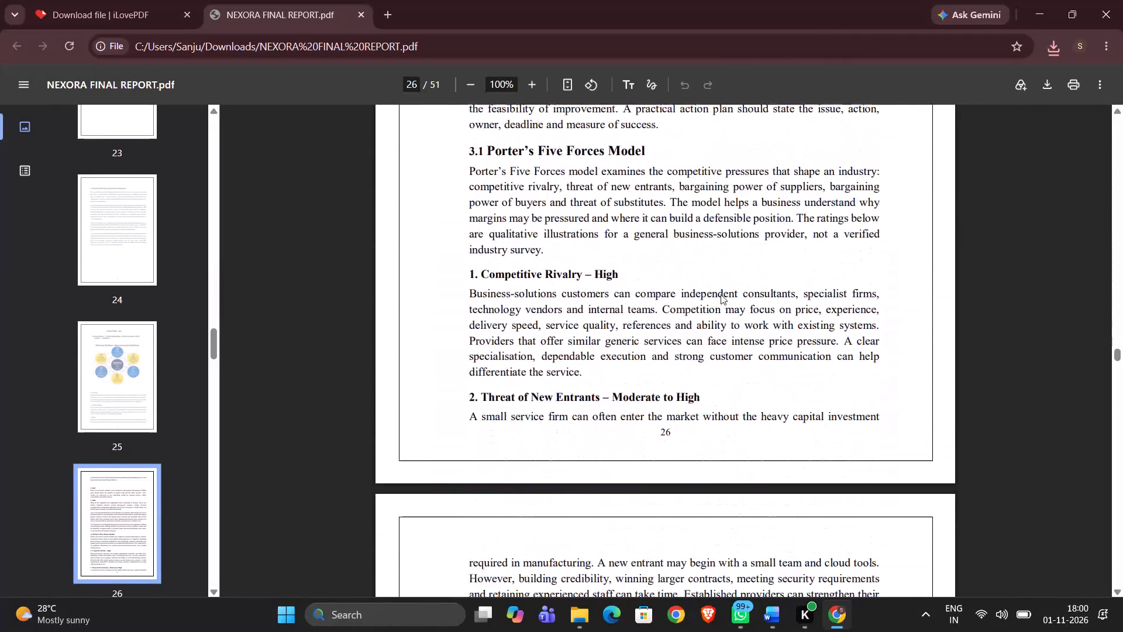
{"action": "scroll", "coordinate": [721, 294], "scroll_direction": "down", "scroll_amount": 4}
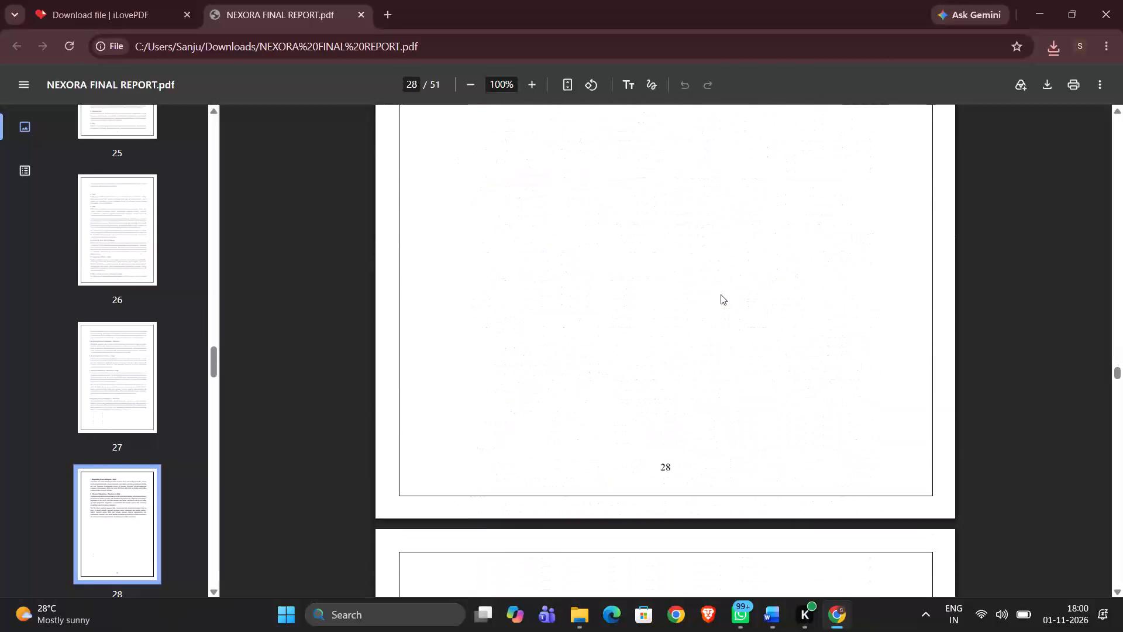
{"action": "scroll", "coordinate": [721, 294], "scroll_direction": "down", "scroll_amount": 9}
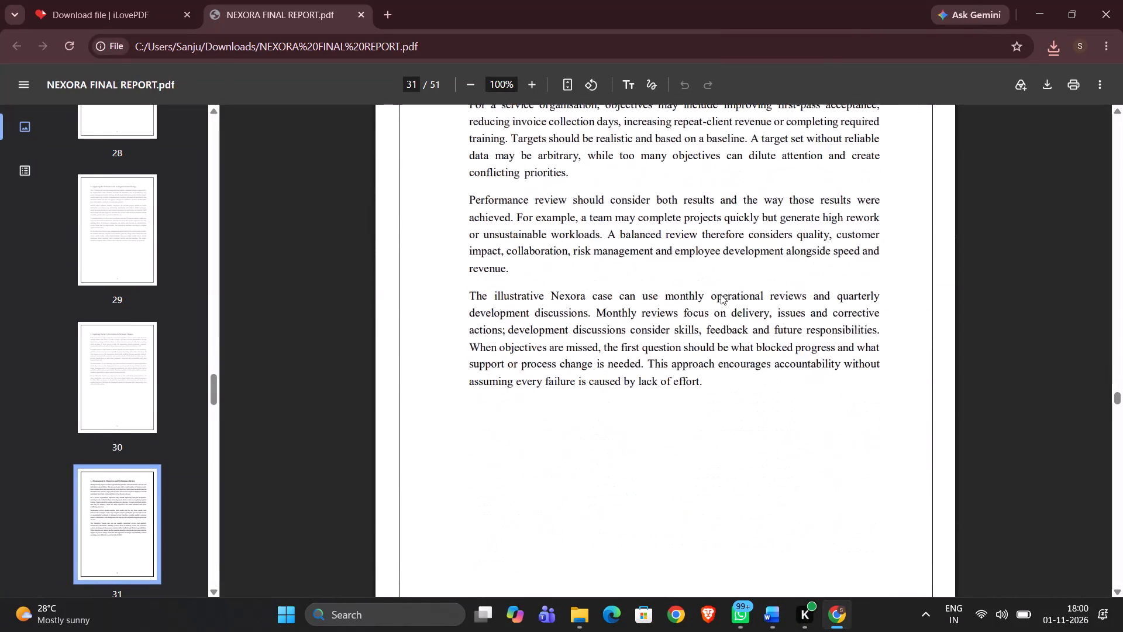
Check the PDF's Chapter IV SWOT analysis and Chapter V financial statements and ratio analysis pages, including their tables.
{"action": "scroll", "coordinate": [721, 294], "scroll_direction": "down", "scroll_amount": 3}
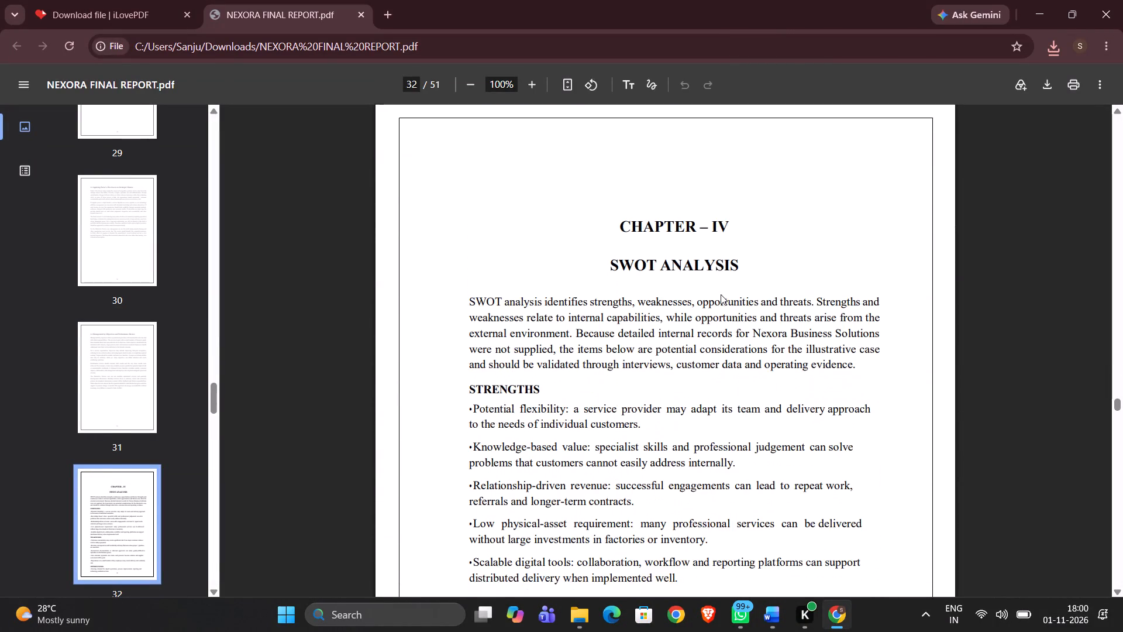
{"action": "scroll", "coordinate": [721, 294], "scroll_direction": "down", "scroll_amount": 4}
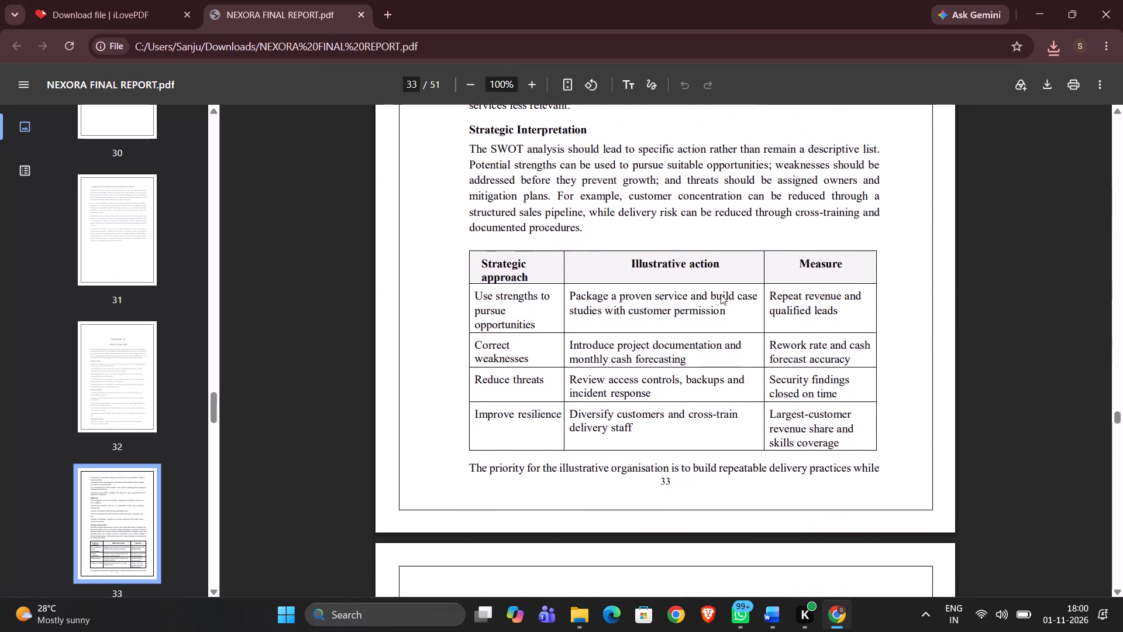
{"action": "scroll", "coordinate": [721, 294], "scroll_direction": "up", "scroll_amount": 1}
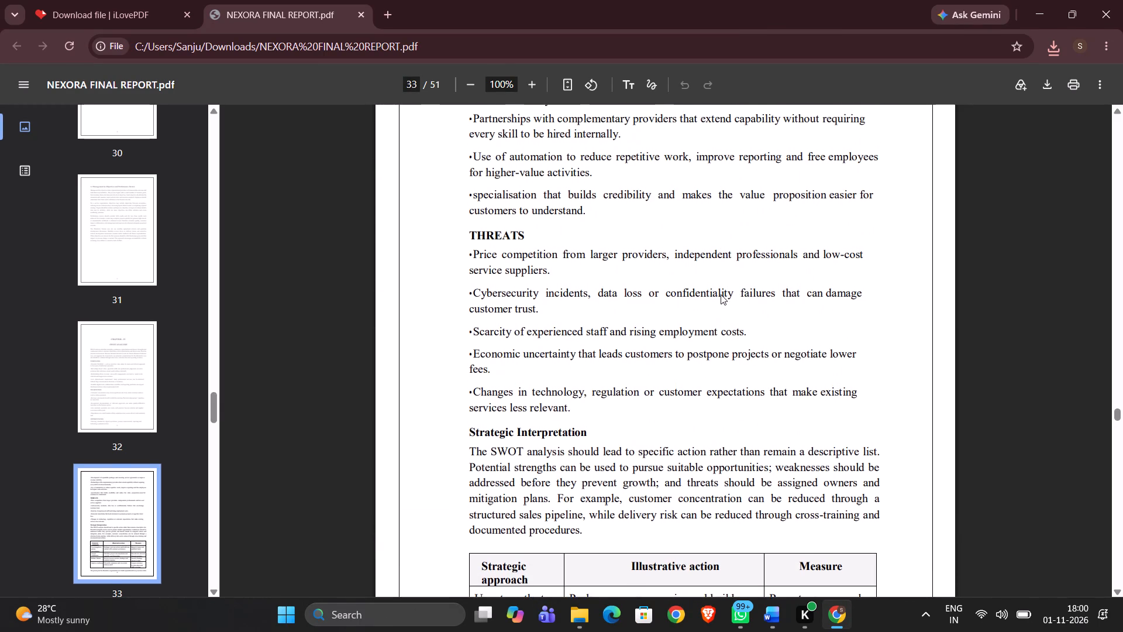
{"action": "scroll", "coordinate": [721, 294], "scroll_direction": "down", "scroll_amount": 12}
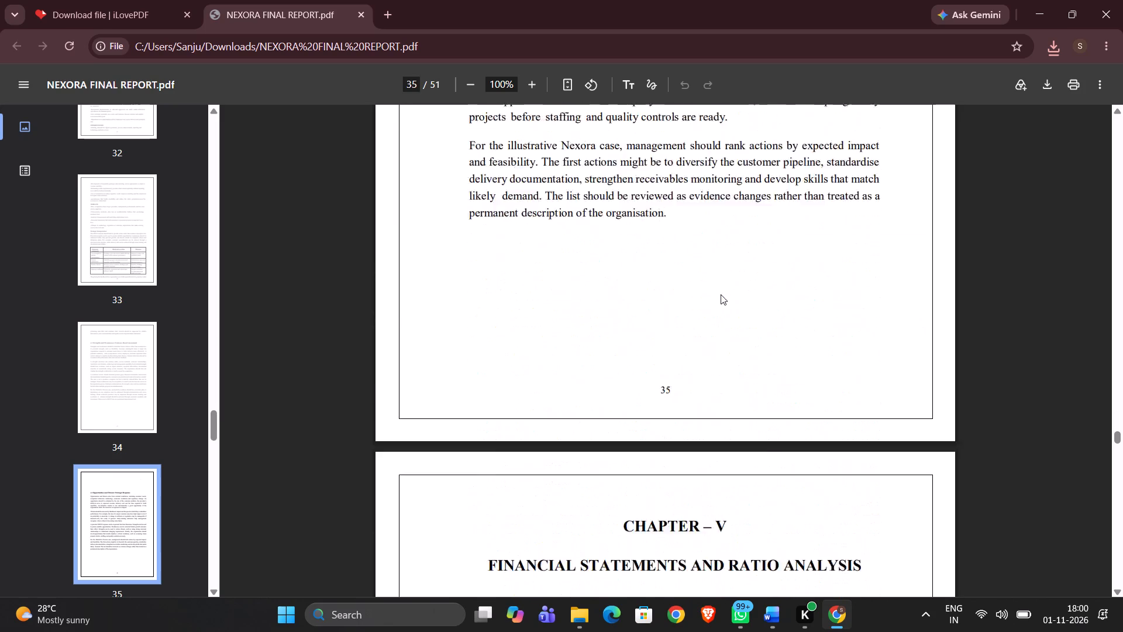
{"action": "scroll", "coordinate": [721, 294], "scroll_direction": "down", "scroll_amount": 8}
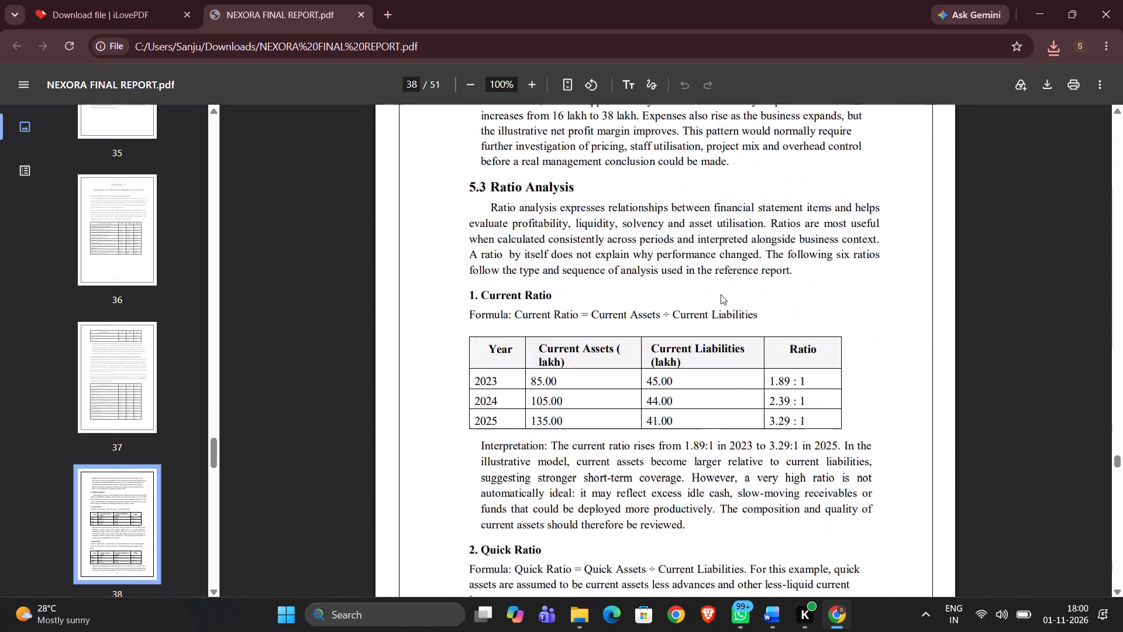
{"action": "scroll", "coordinate": [721, 294], "scroll_direction": "down", "scroll_amount": 7}
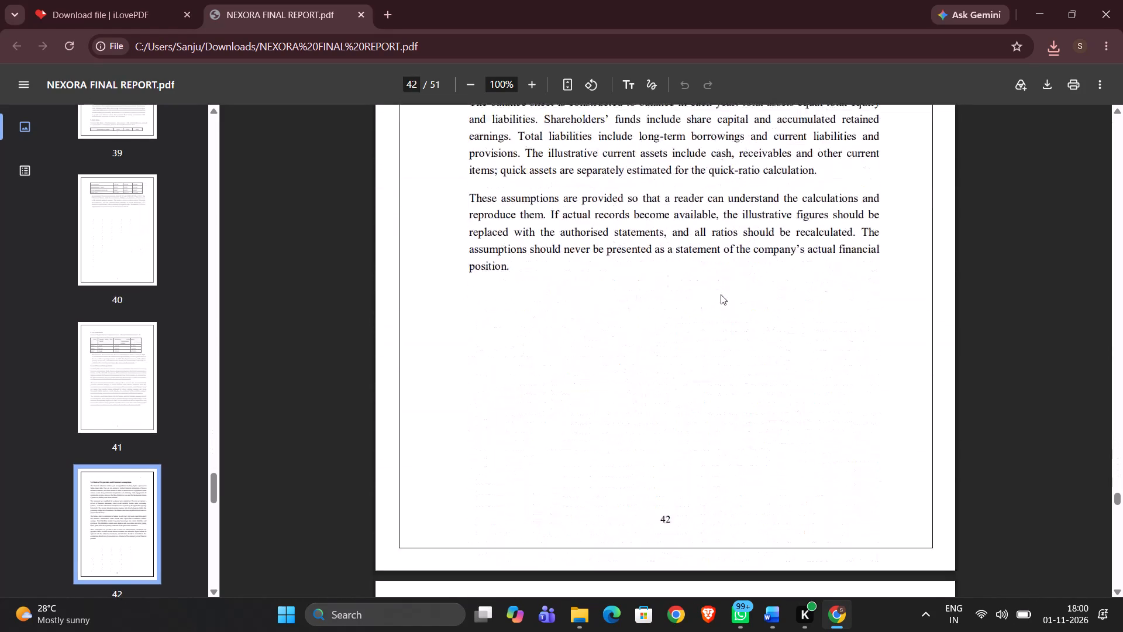